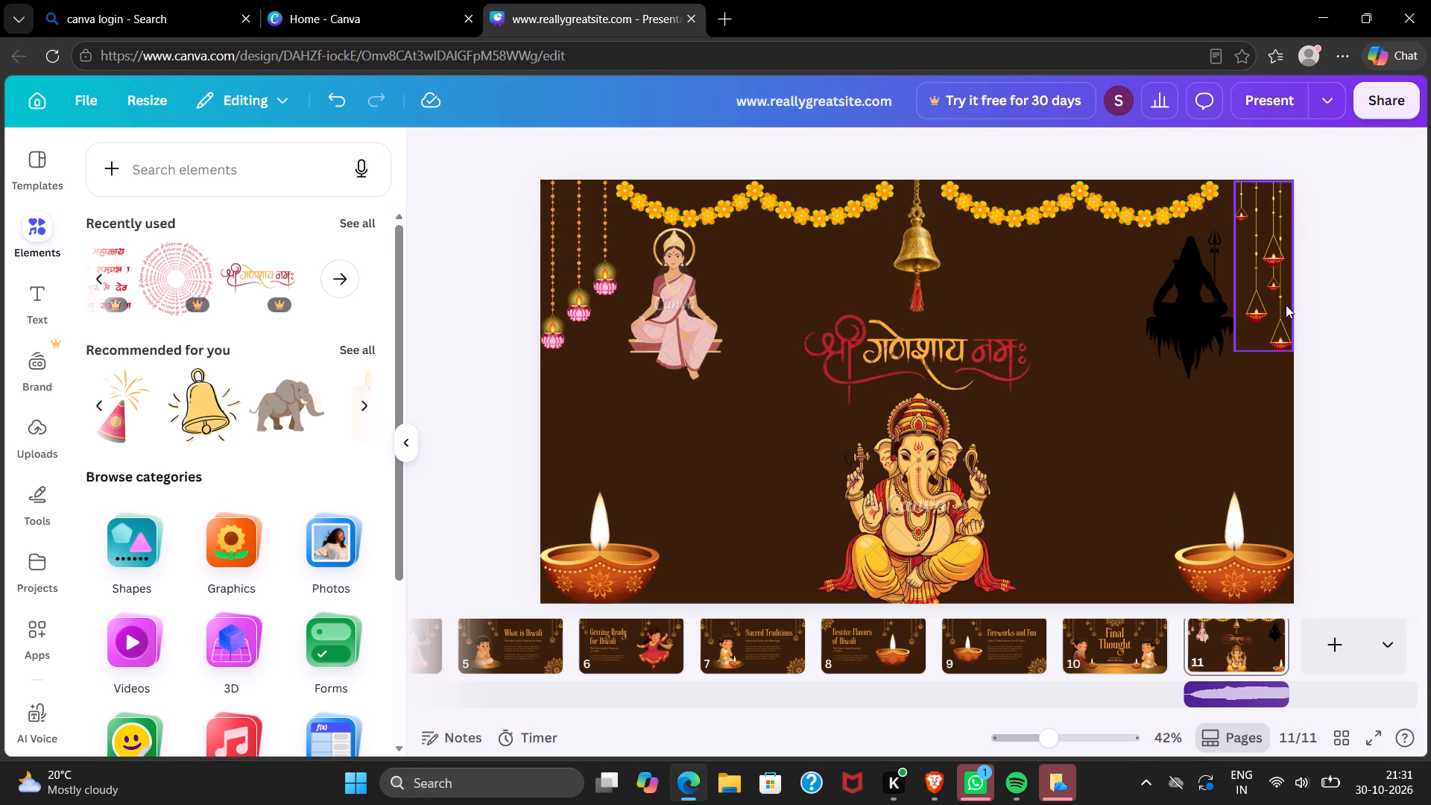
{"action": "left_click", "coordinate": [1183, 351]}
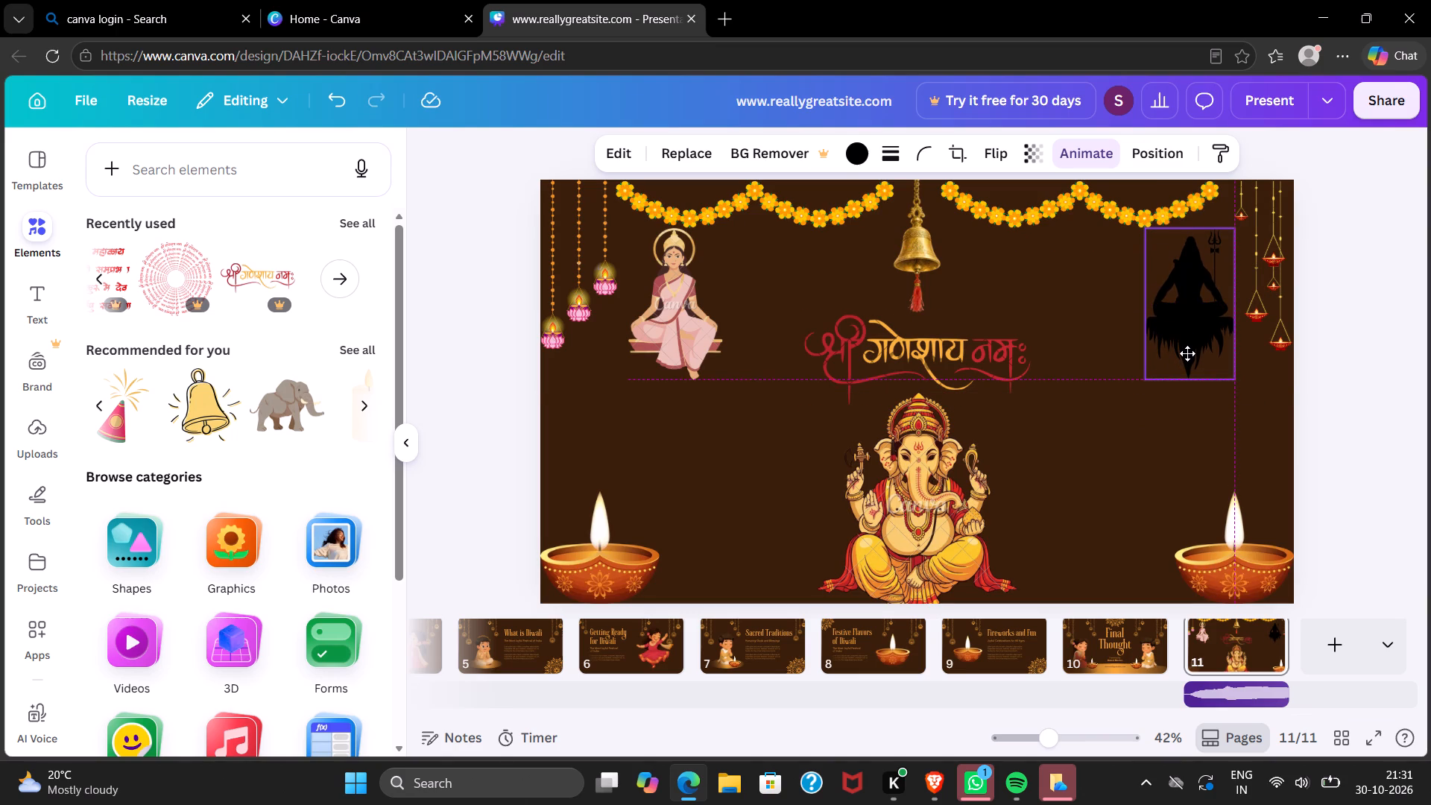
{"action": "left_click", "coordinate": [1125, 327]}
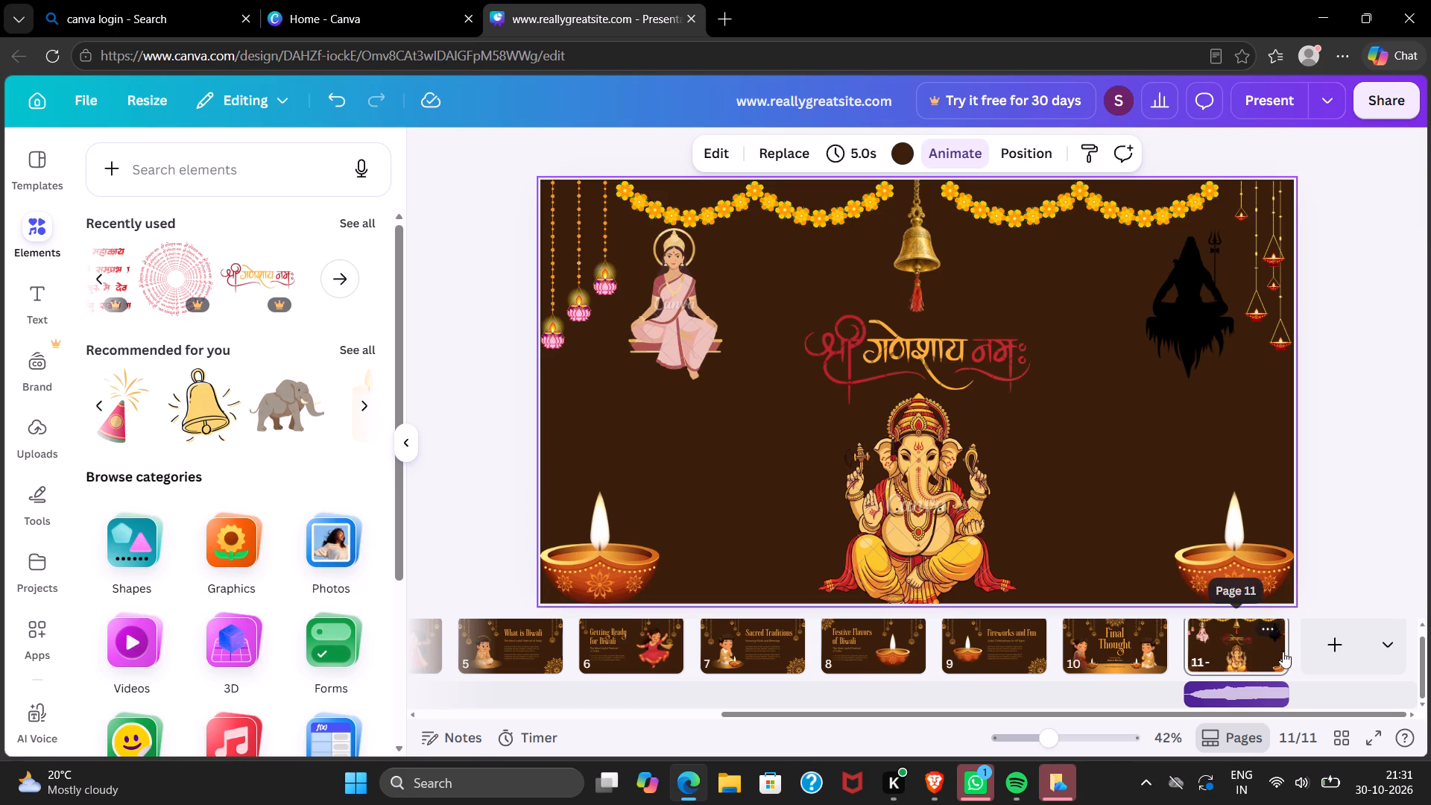
Add a new blank page after page 11.
{"action": "left_click", "coordinate": [1321, 642]}
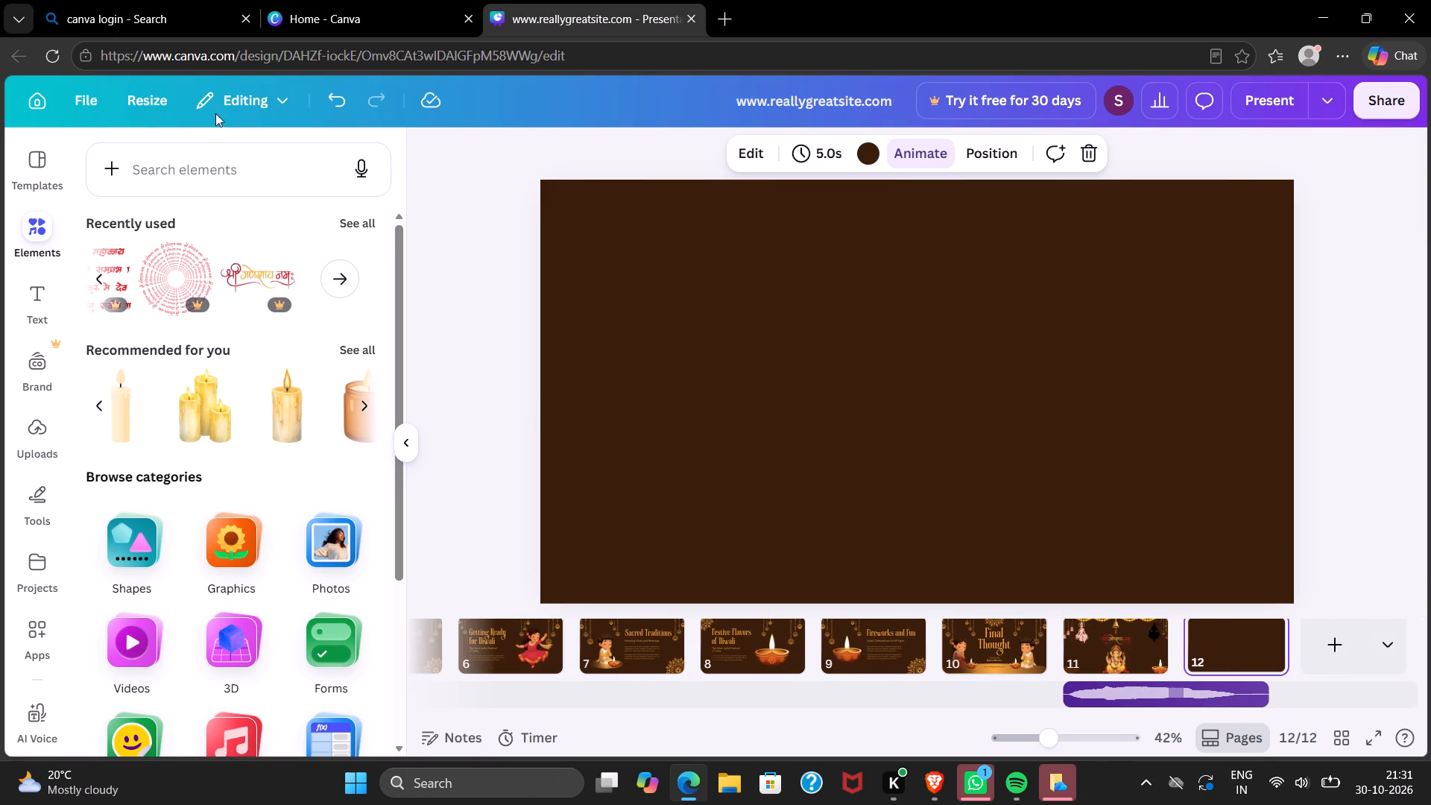
Add the recently used circular red mantra graphic and place it in the page's bottom-left corner.
{"action": "left_click", "coordinate": [168, 268]}
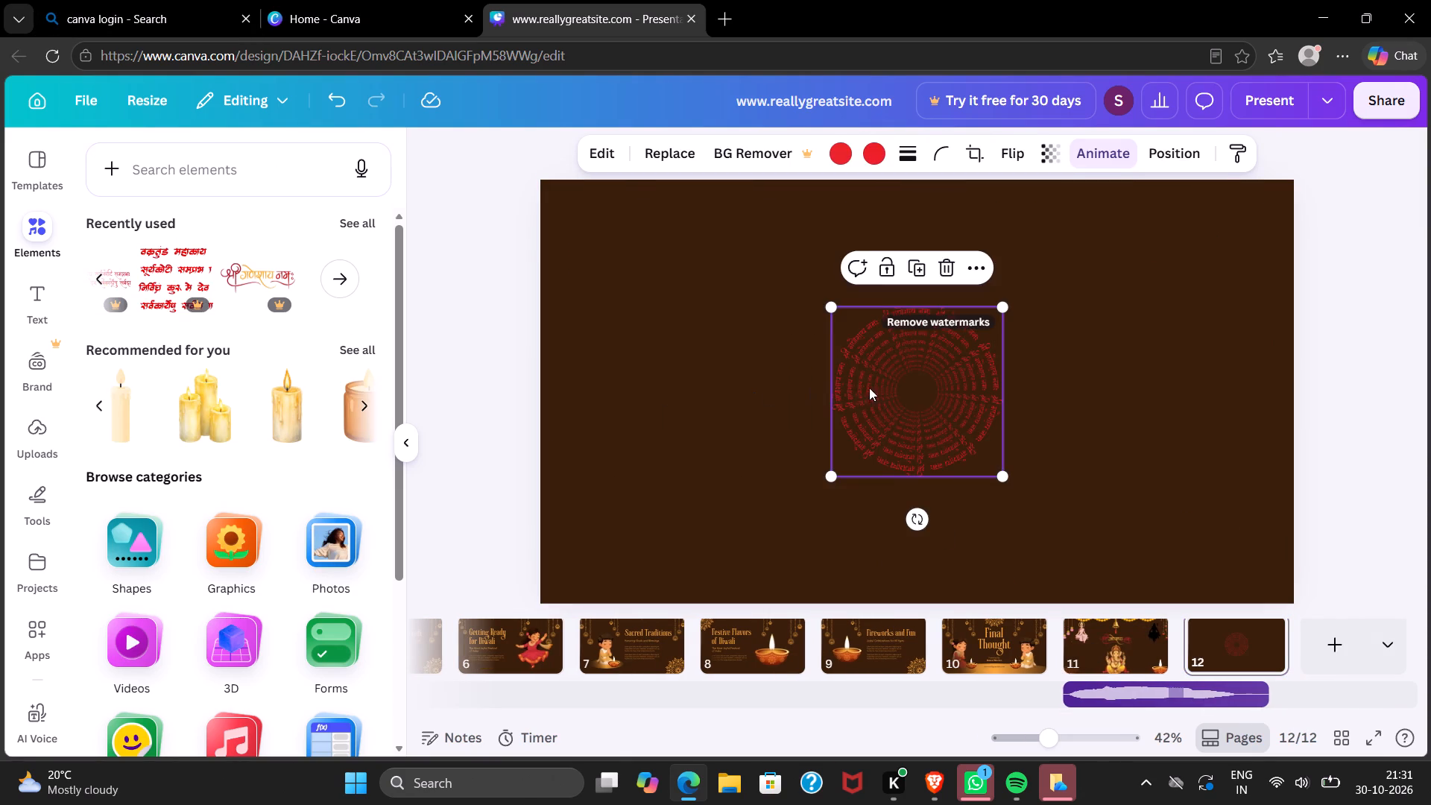
{"action": "left_click_drag", "start_coordinate": [874, 388], "coordinate": [581, 515]}
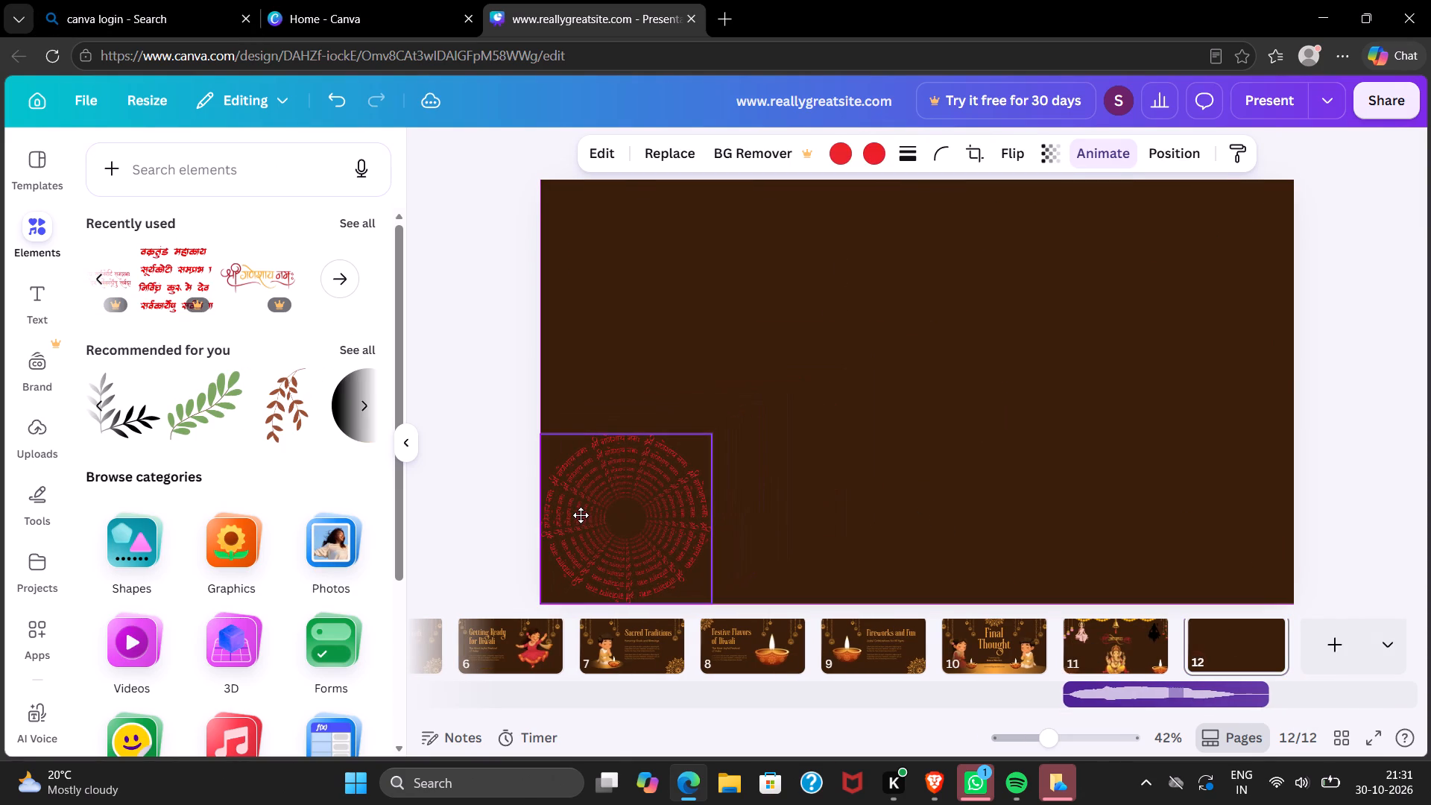
{"action": "left_click_drag", "start_coordinate": [581, 515], "coordinate": [583, 515]}
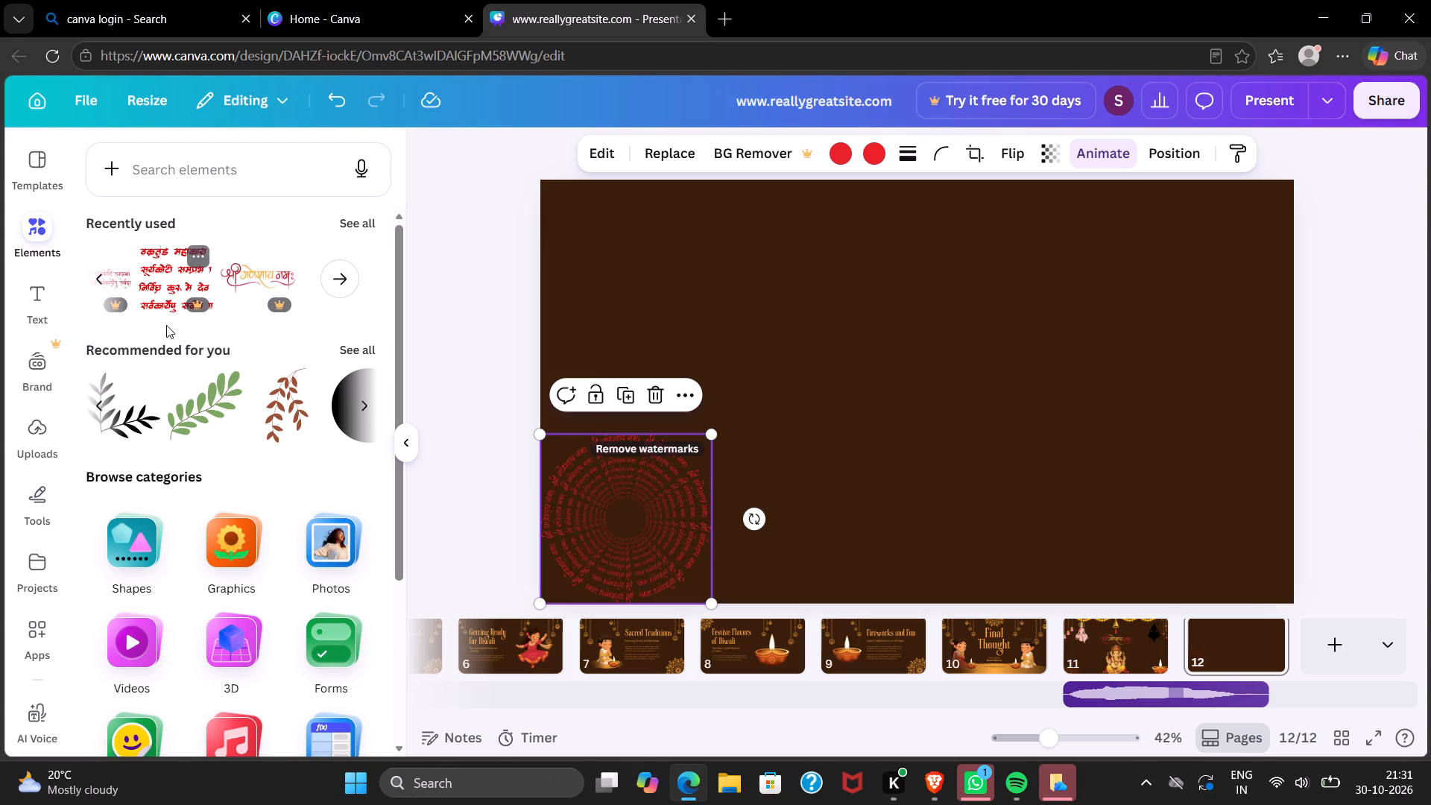
Add the recommended brown hanging leaf branch and place it in the page's top-right corner.
{"action": "left_click", "coordinate": [277, 411]}
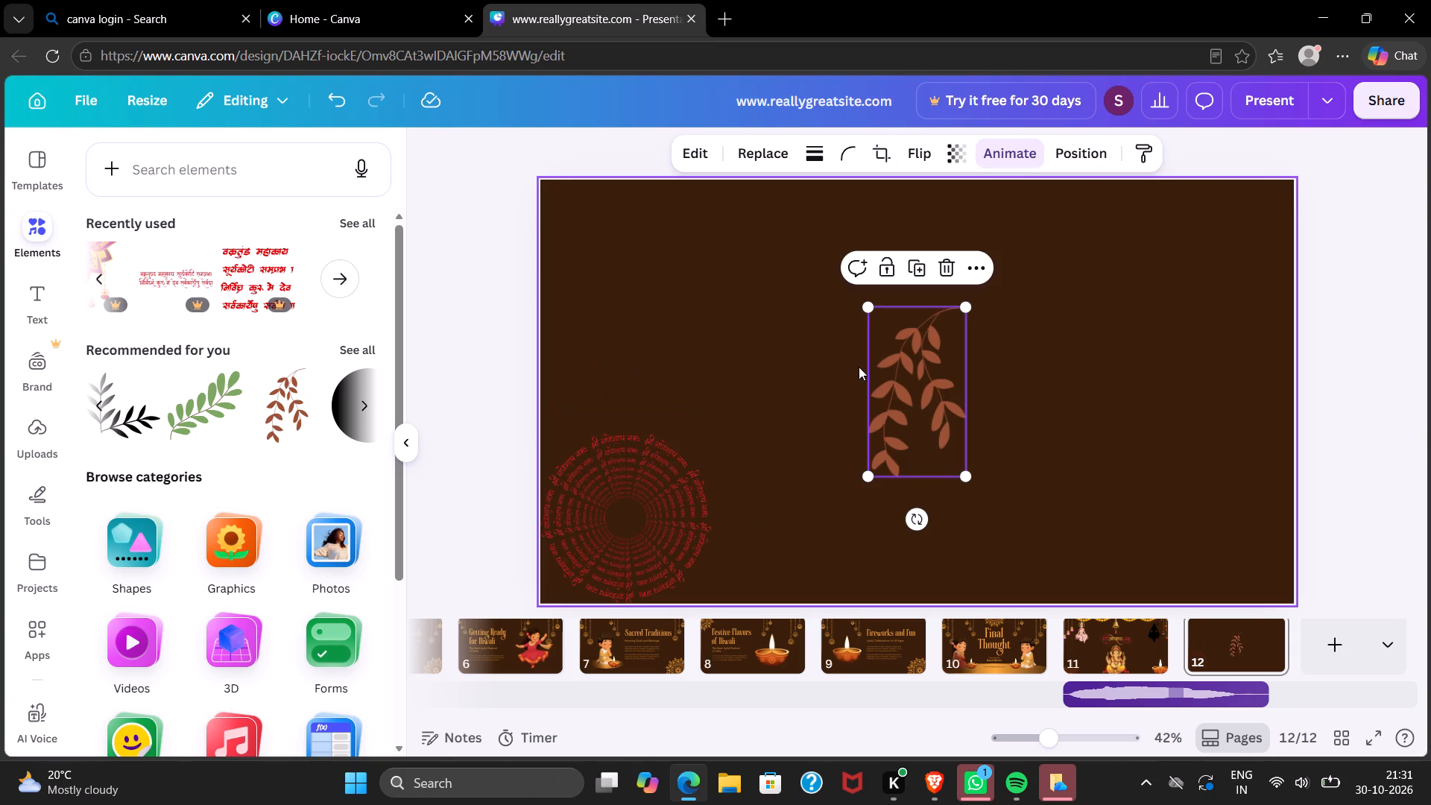
{"action": "left_click_drag", "start_coordinate": [890, 375], "coordinate": [1218, 252]}
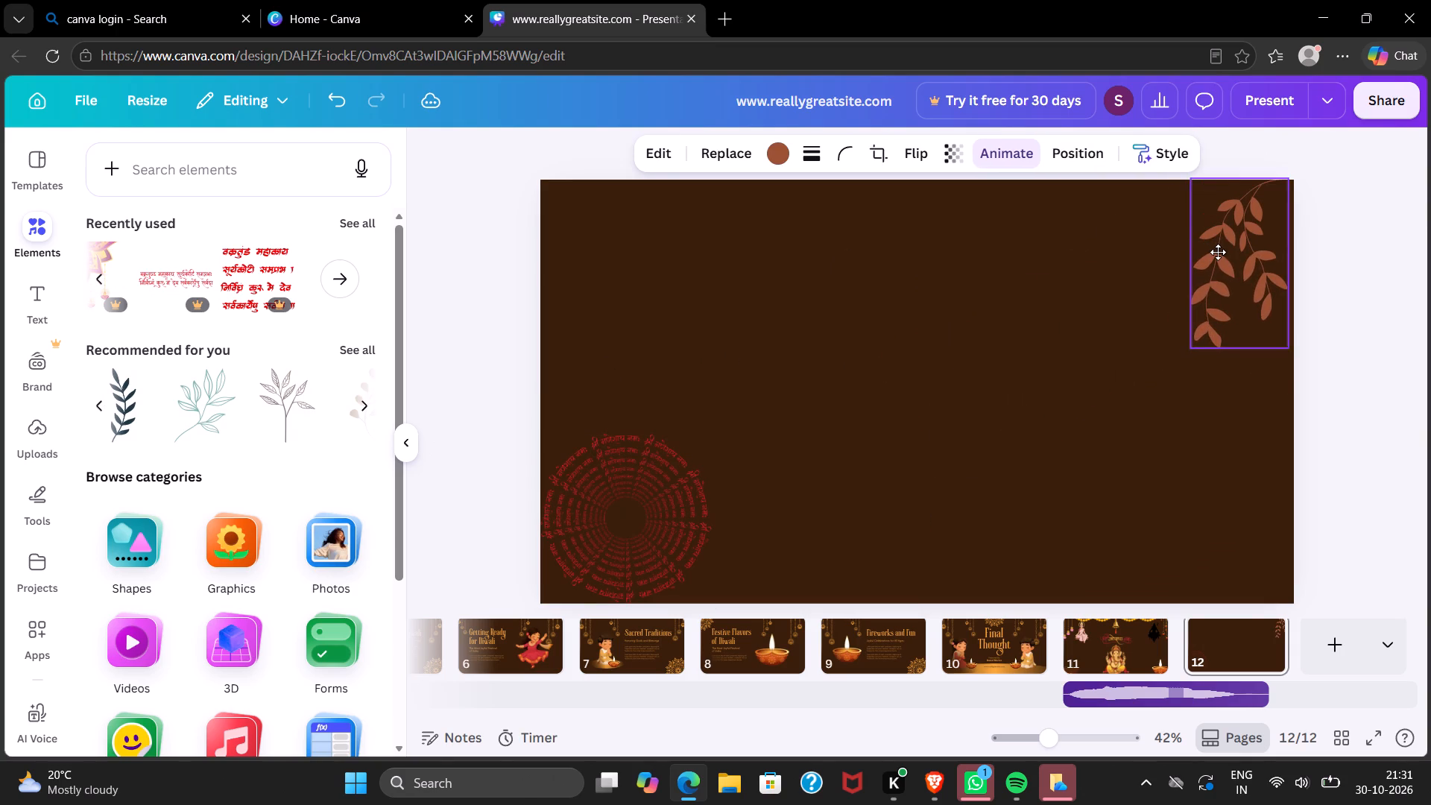
{"action": "left_click_drag", "start_coordinate": [1218, 252], "coordinate": [1213, 255]}
{"action": "left_click_drag", "start_coordinate": [933, 275], "coordinate": [1088, 268]}
{"action": "left_click_drag", "start_coordinate": [1228, 250], "coordinate": [1230, 250]}
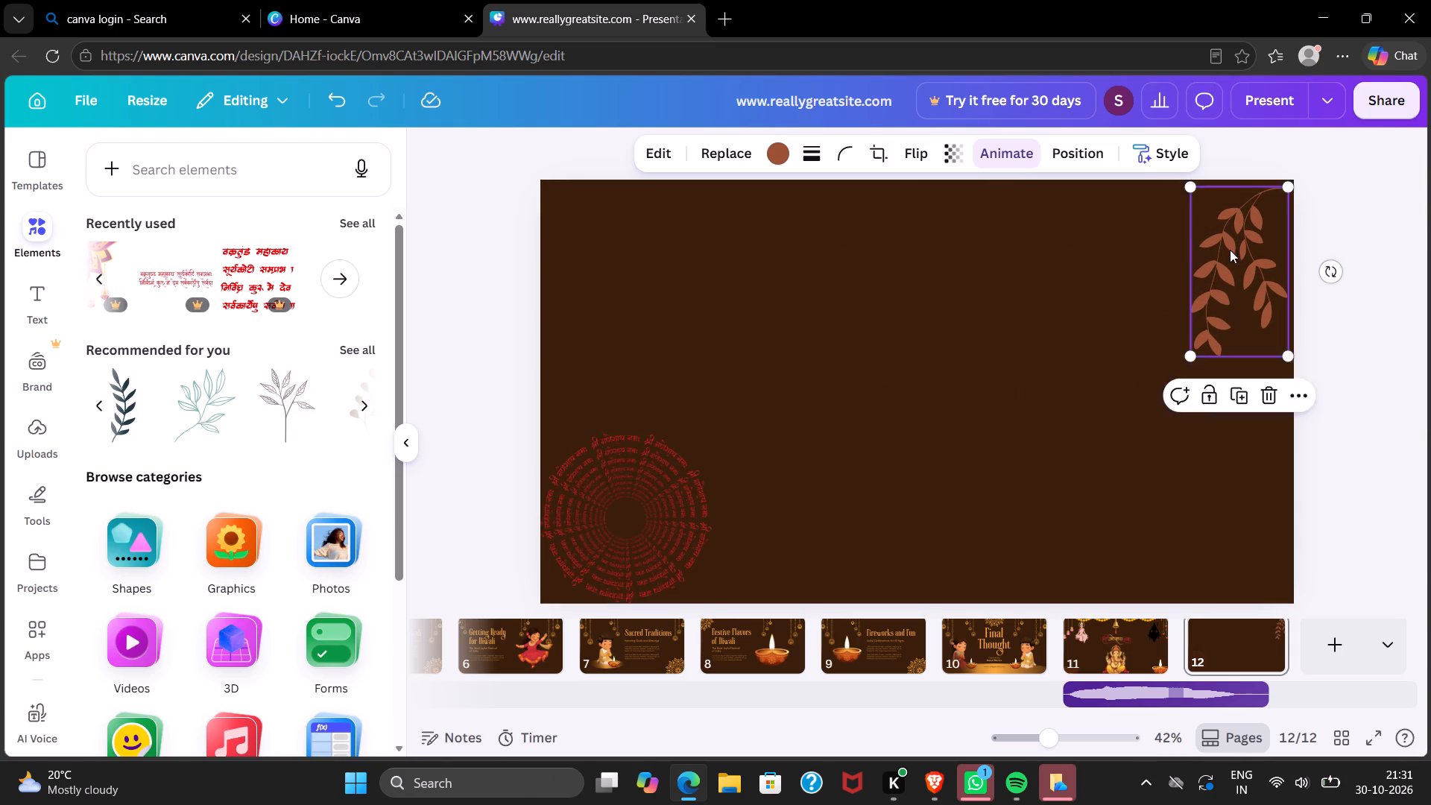
{"action": "left_click_drag", "start_coordinate": [1230, 250], "coordinate": [1233, 241]}
{"action": "left_click_drag", "start_coordinate": [724, 254], "coordinate": [634, 269]}
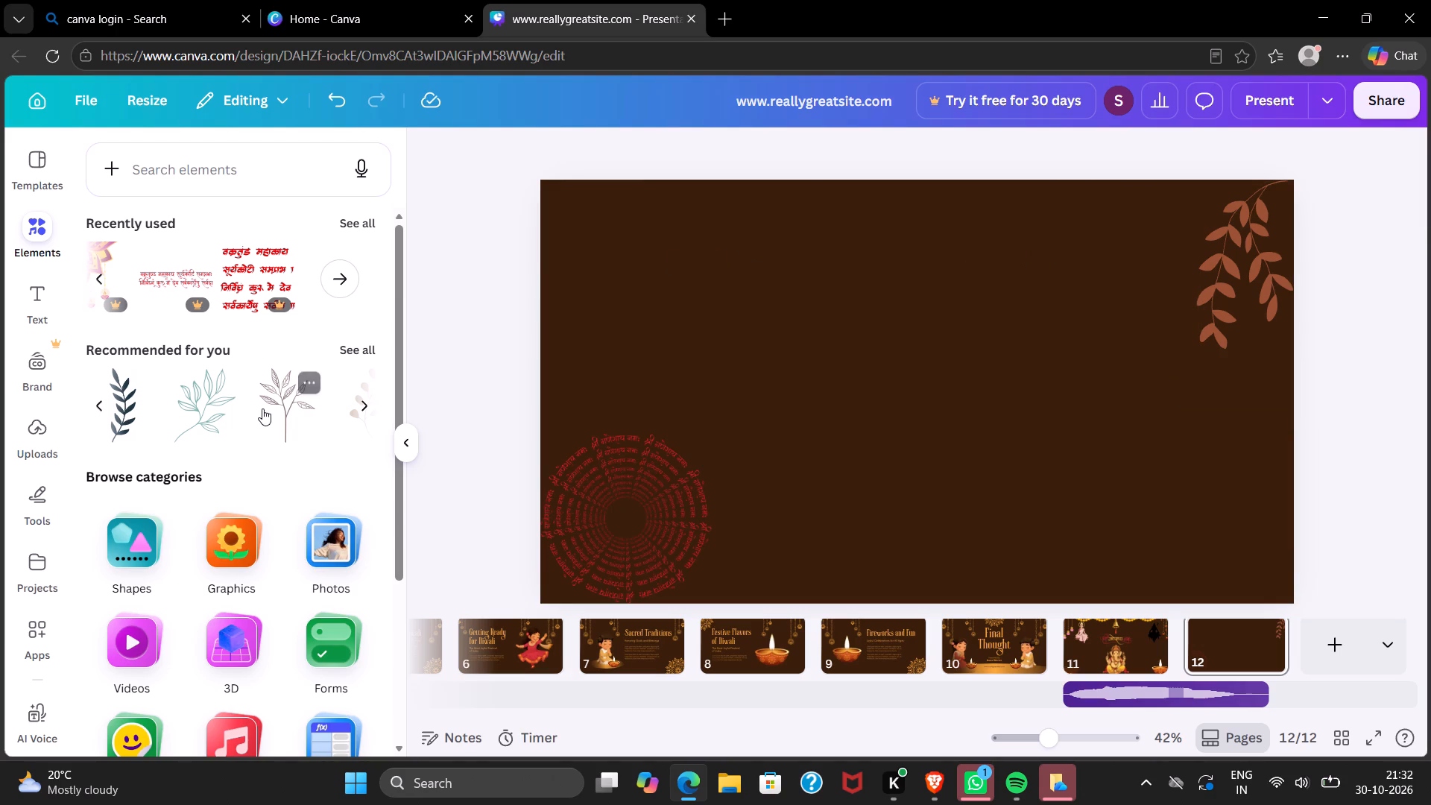
Find the pale pink dash pattern among the recommended graphics and place it in the page's top-left corner.
{"action": "left_click", "coordinate": [358, 403]}
{"action": "left_click", "coordinate": [358, 402]}
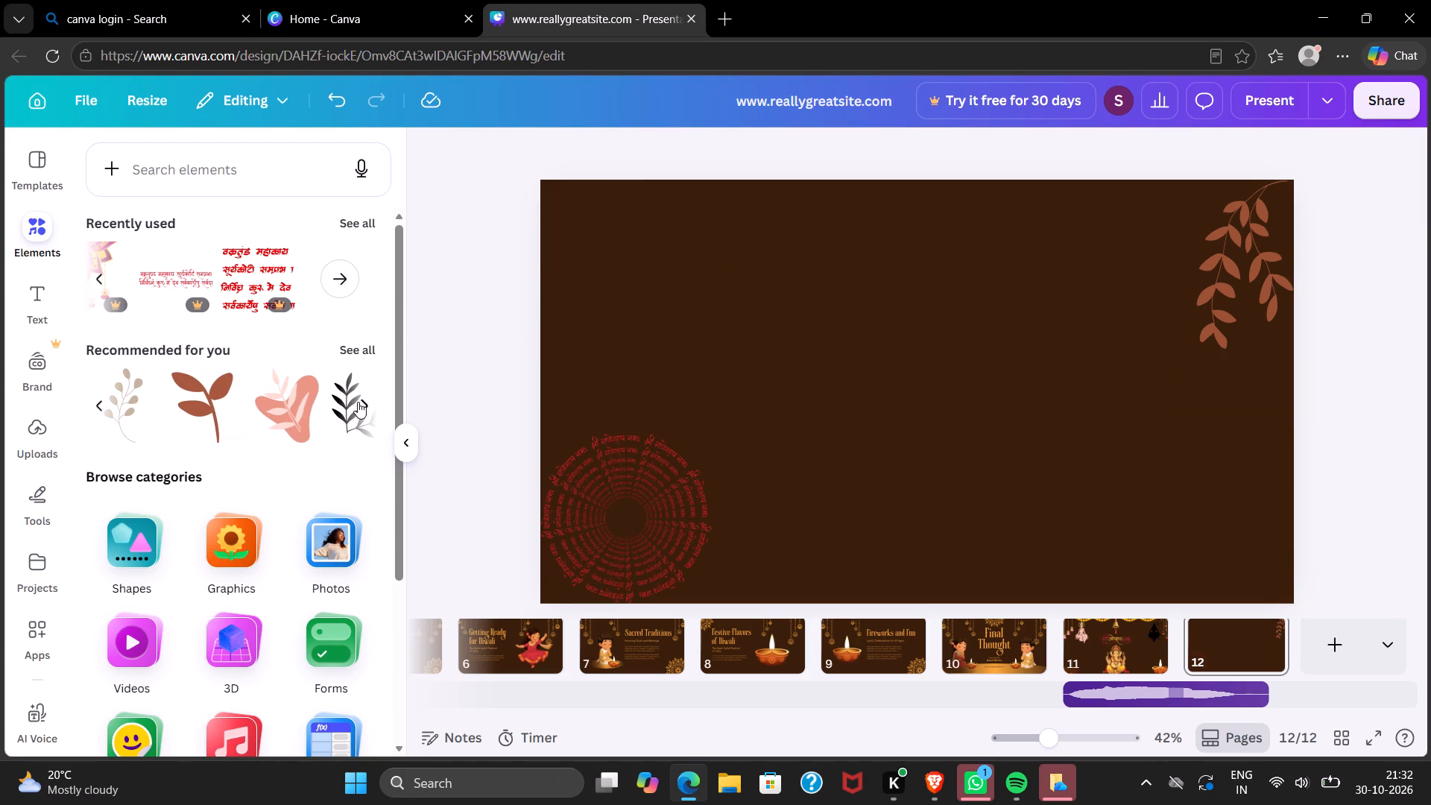
{"action": "left_click", "coordinate": [358, 402]}
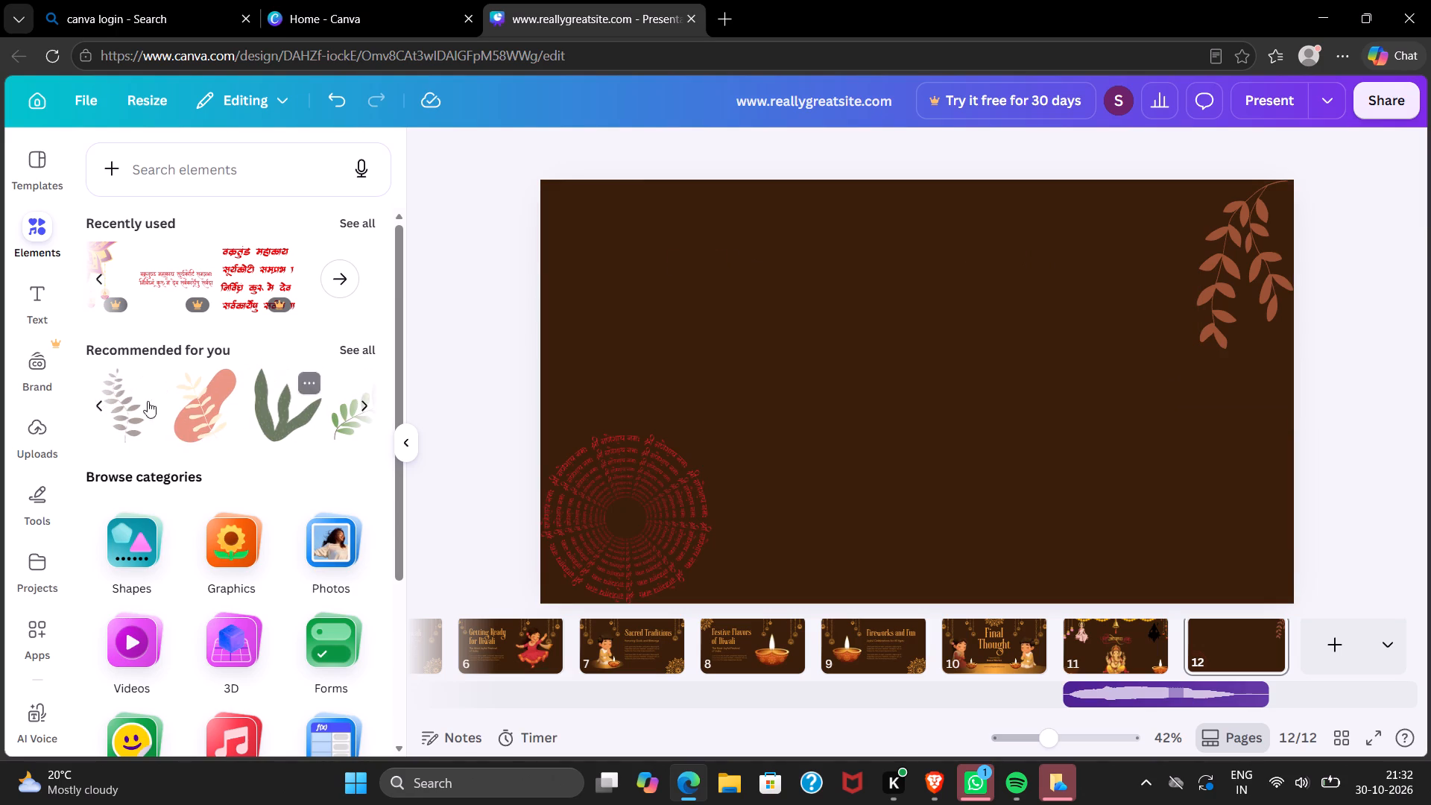
{"action": "left_click", "coordinate": [96, 405]}
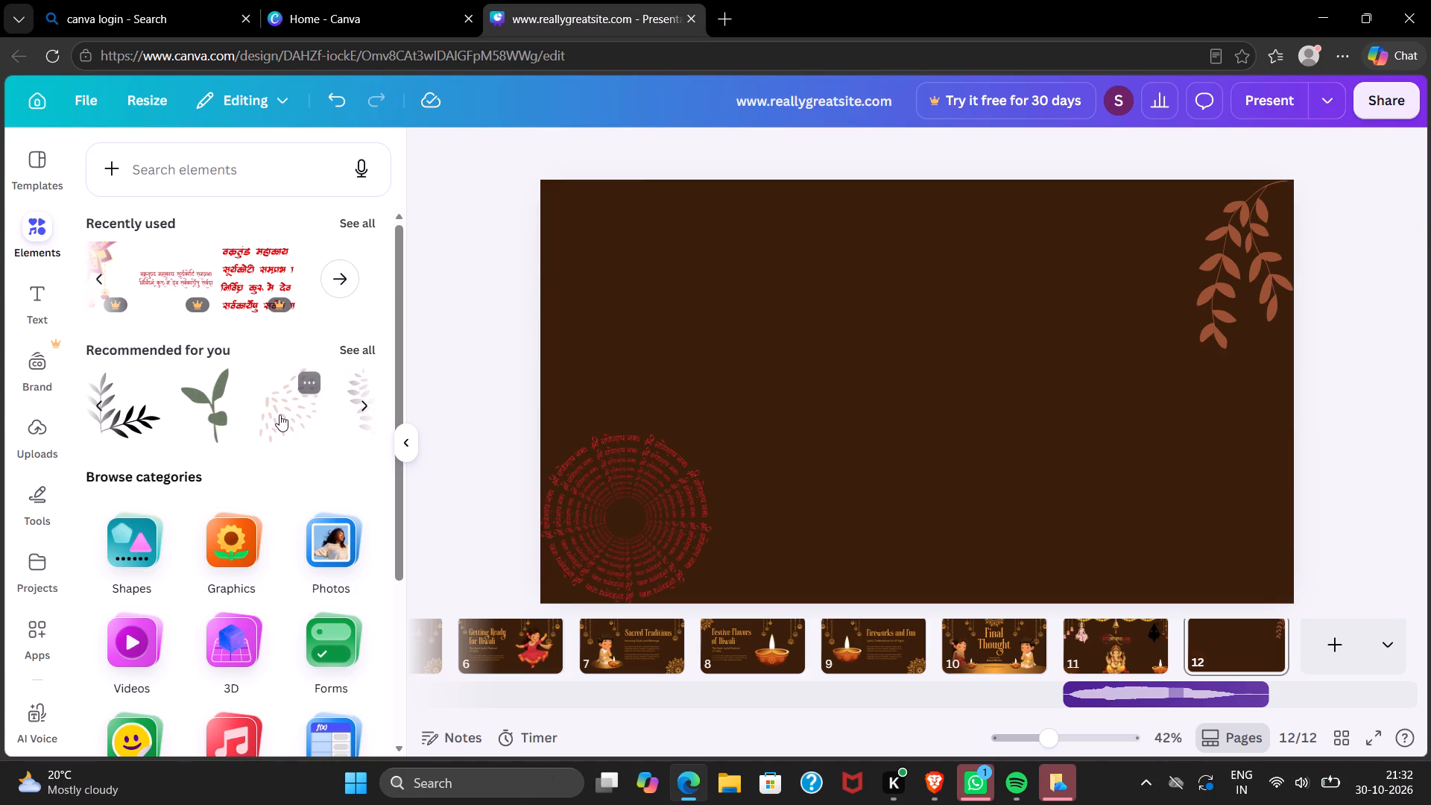
{"action": "left_click", "coordinate": [279, 414]}
{"action": "left_click_drag", "start_coordinate": [891, 370], "coordinate": [645, 293]}
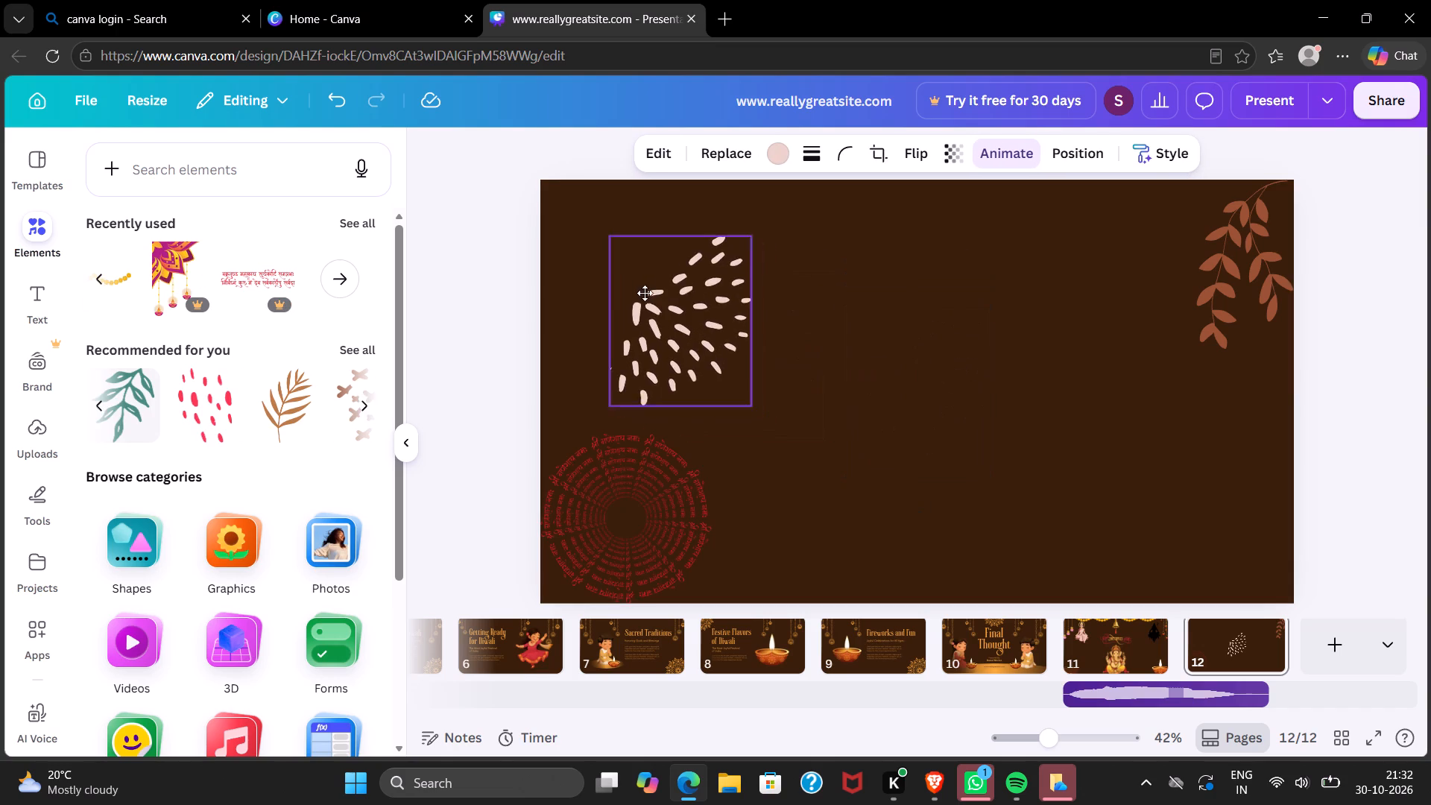
{"action": "left_click_drag", "start_coordinate": [645, 293], "coordinate": [581, 247]}
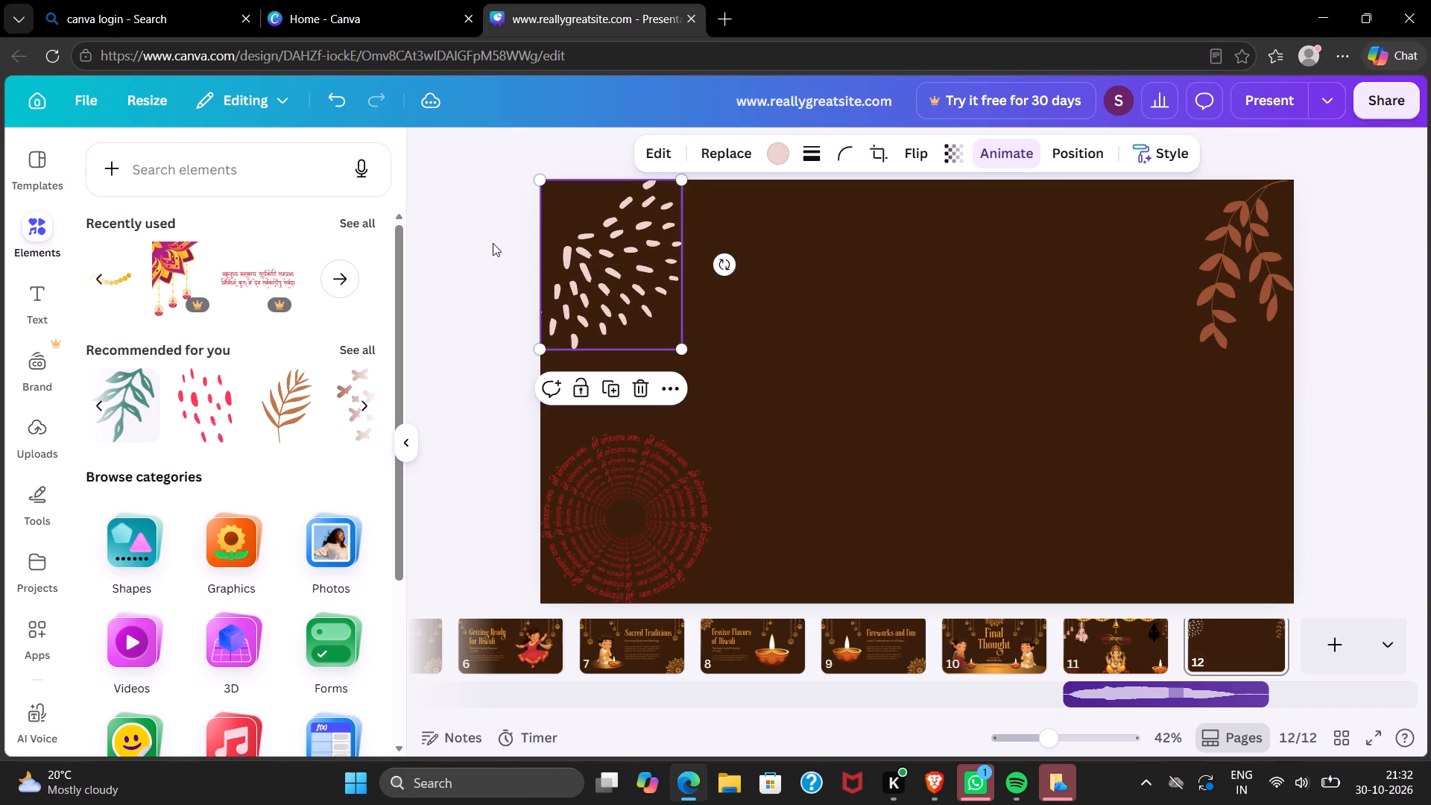
{"action": "left_click", "coordinate": [454, 247]}
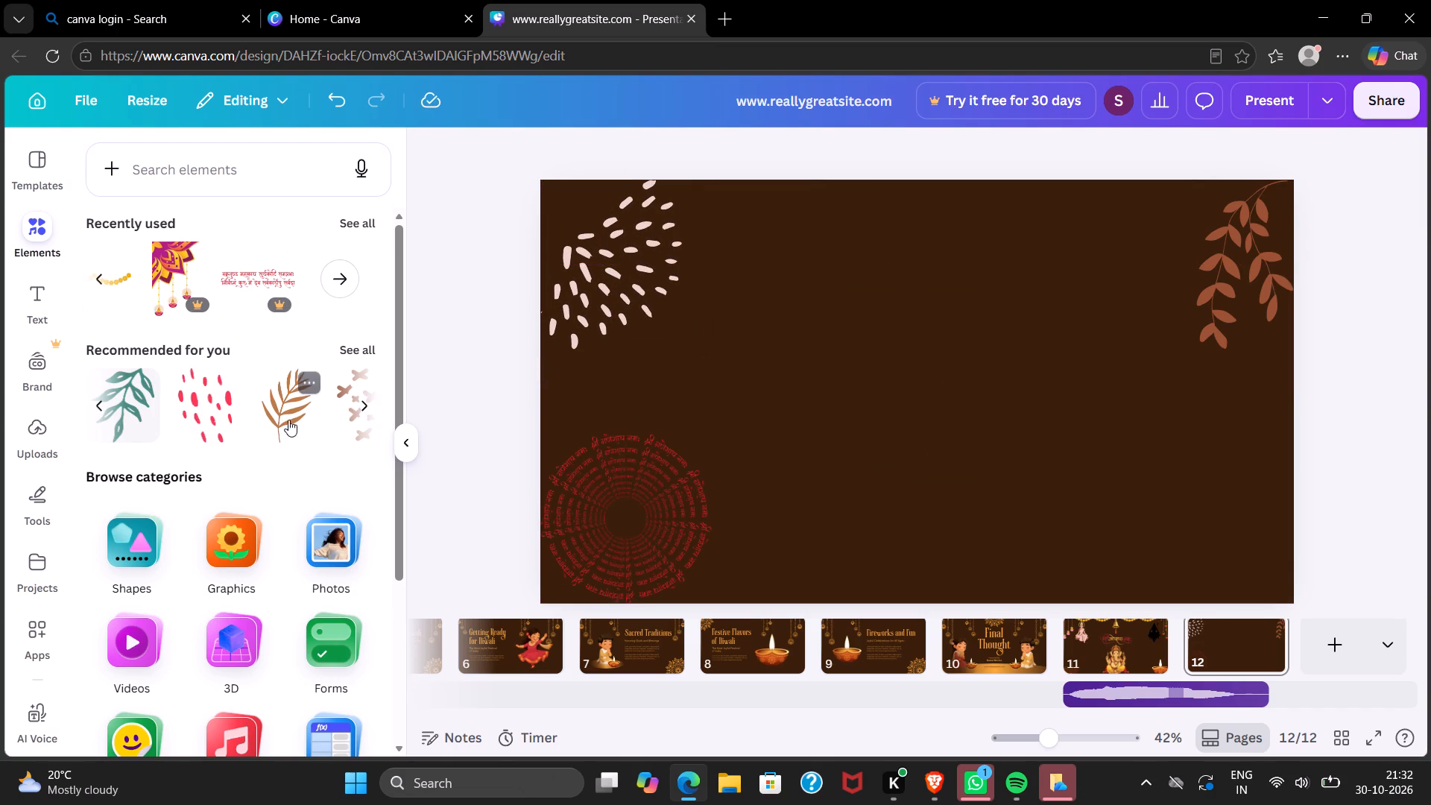
Add the recommended orange arc pattern and position it along the page's top edge, just left of the leaf branch.
{"action": "left_click", "coordinate": [350, 404]}
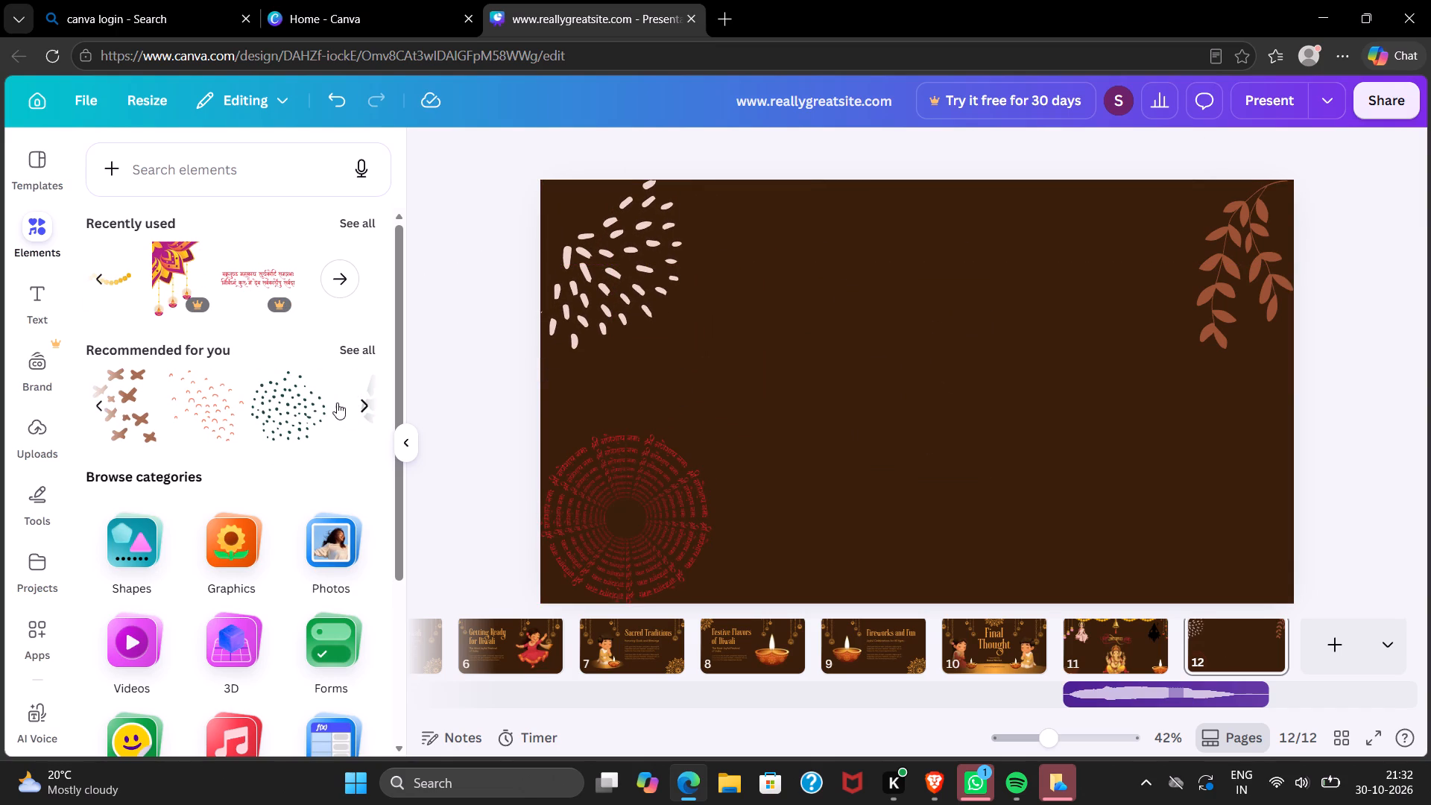
{"action": "left_click", "coordinate": [217, 402]}
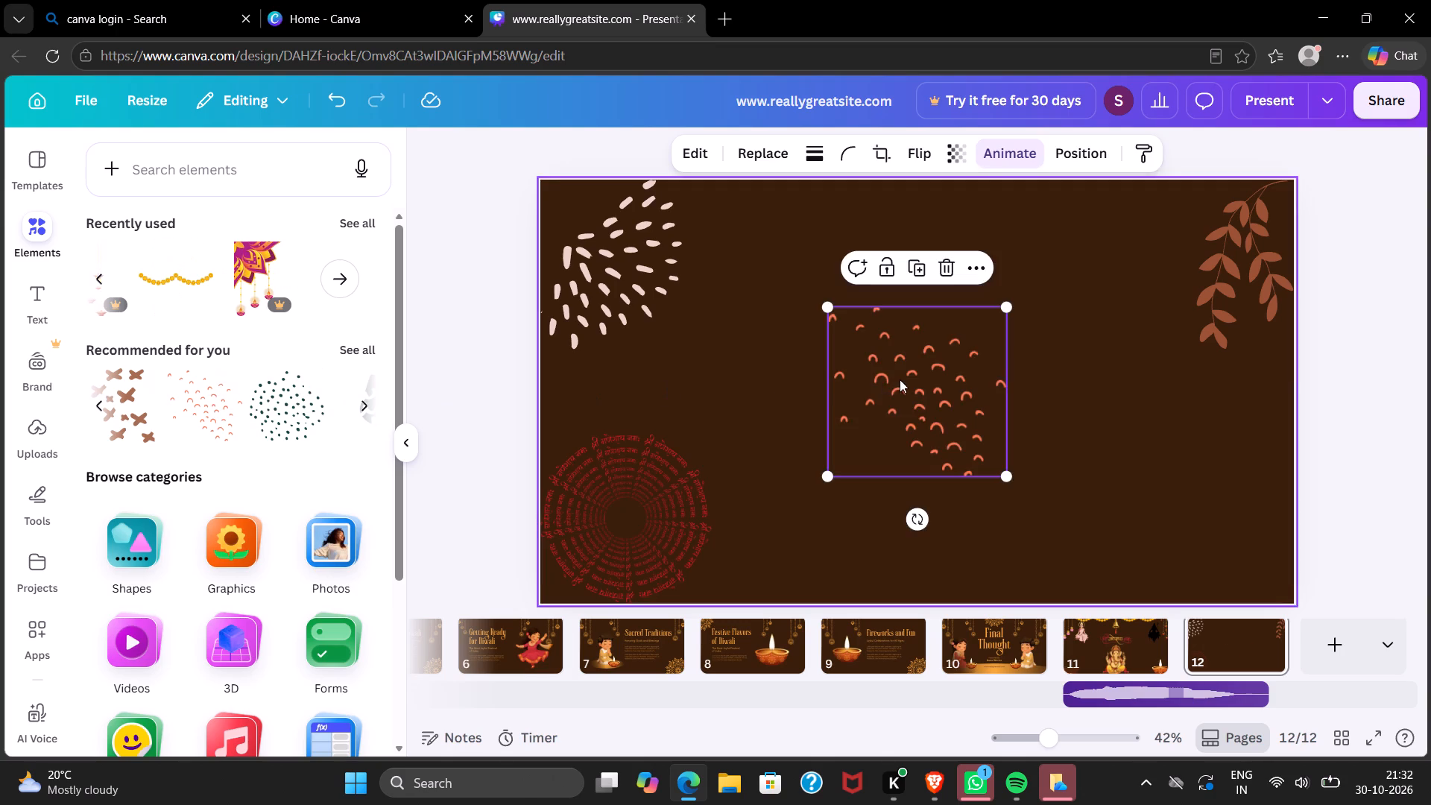
{"action": "left_click_drag", "start_coordinate": [900, 379], "coordinate": [1058, 255]}
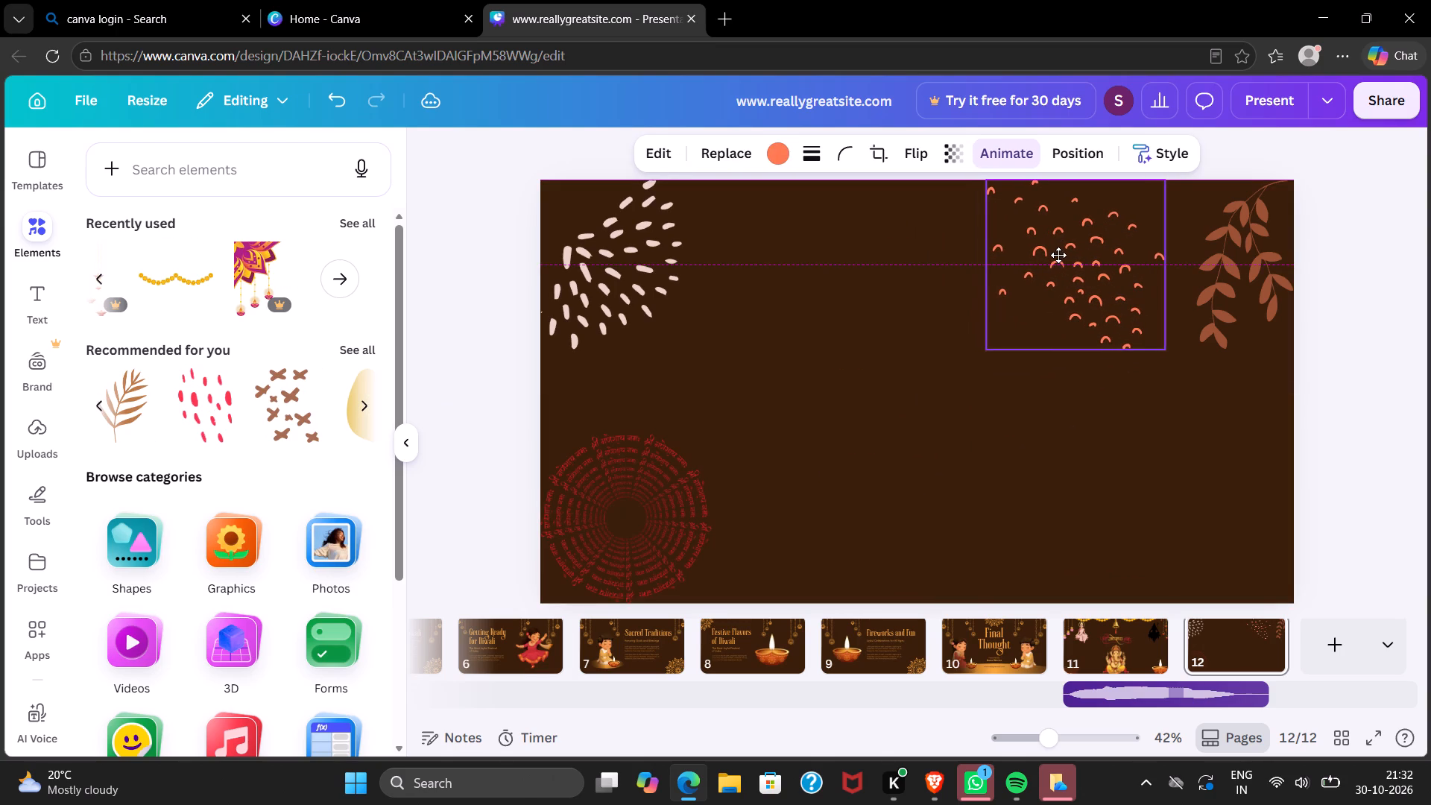
{"action": "left_click_drag", "start_coordinate": [1058, 255], "coordinate": [1090, 249]}
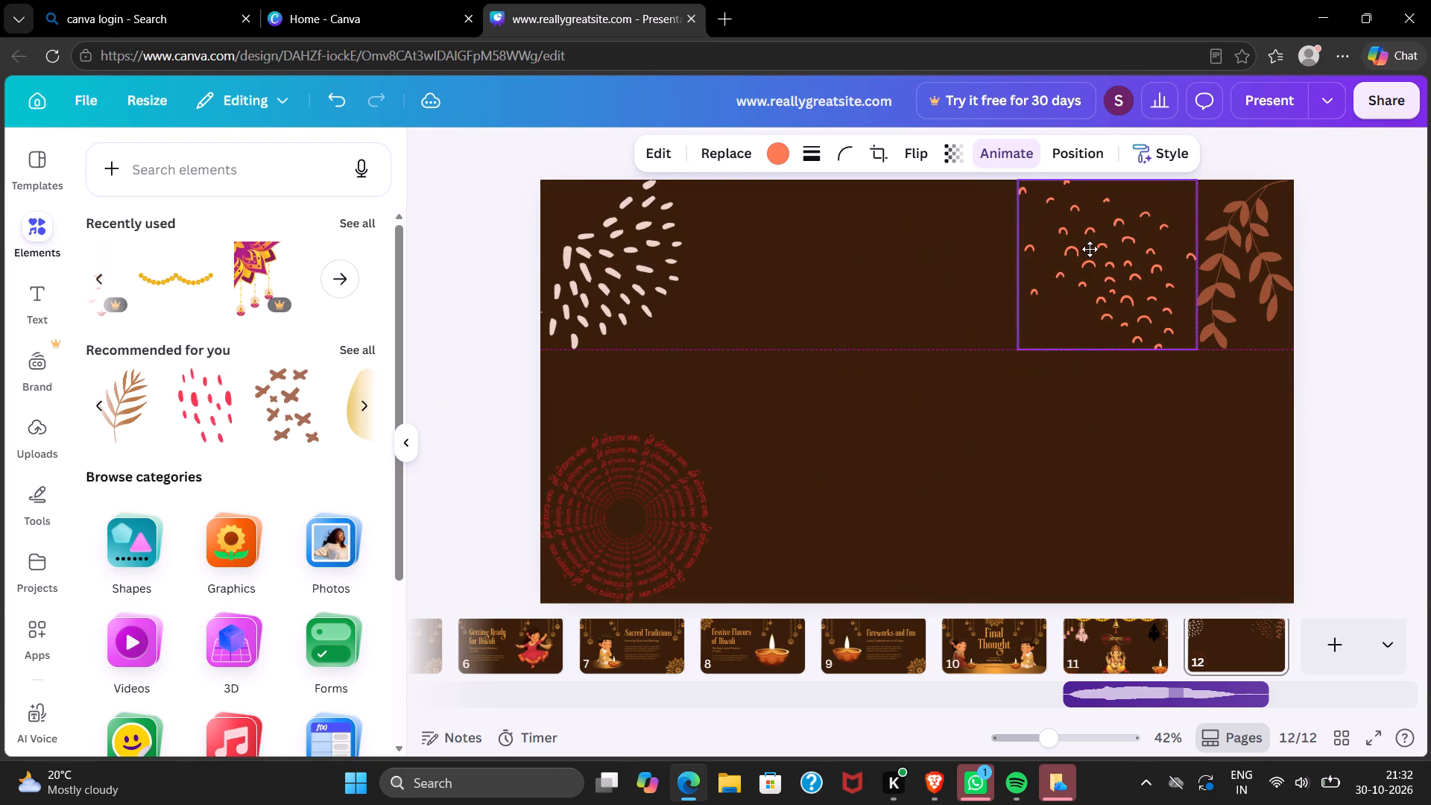
{"action": "left_click_drag", "start_coordinate": [1090, 249], "coordinate": [1040, 245]}
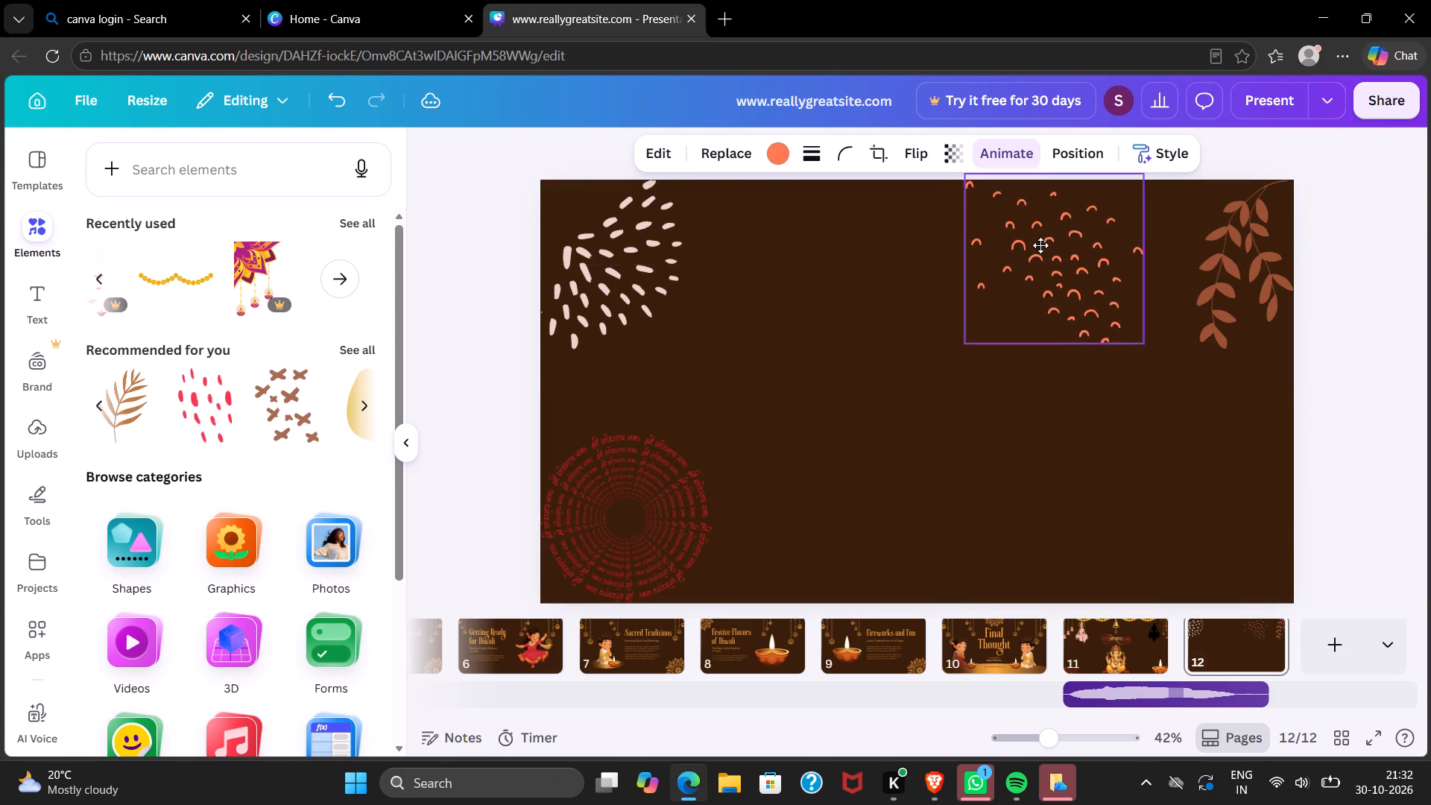
{"action": "left_click_drag", "start_coordinate": [1040, 245], "coordinate": [1080, 253]}
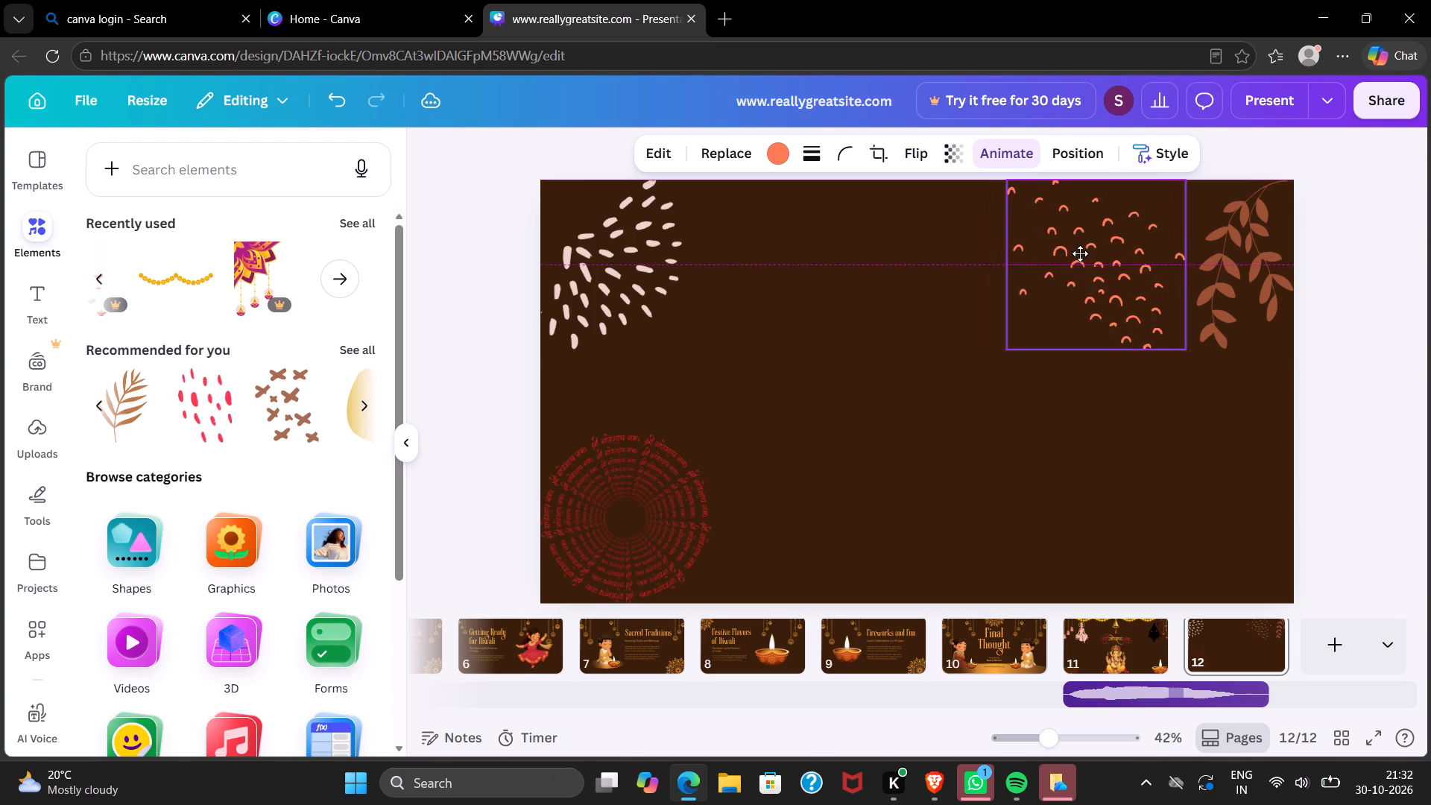
{"action": "left_click_drag", "start_coordinate": [1080, 253], "coordinate": [856, 248]}
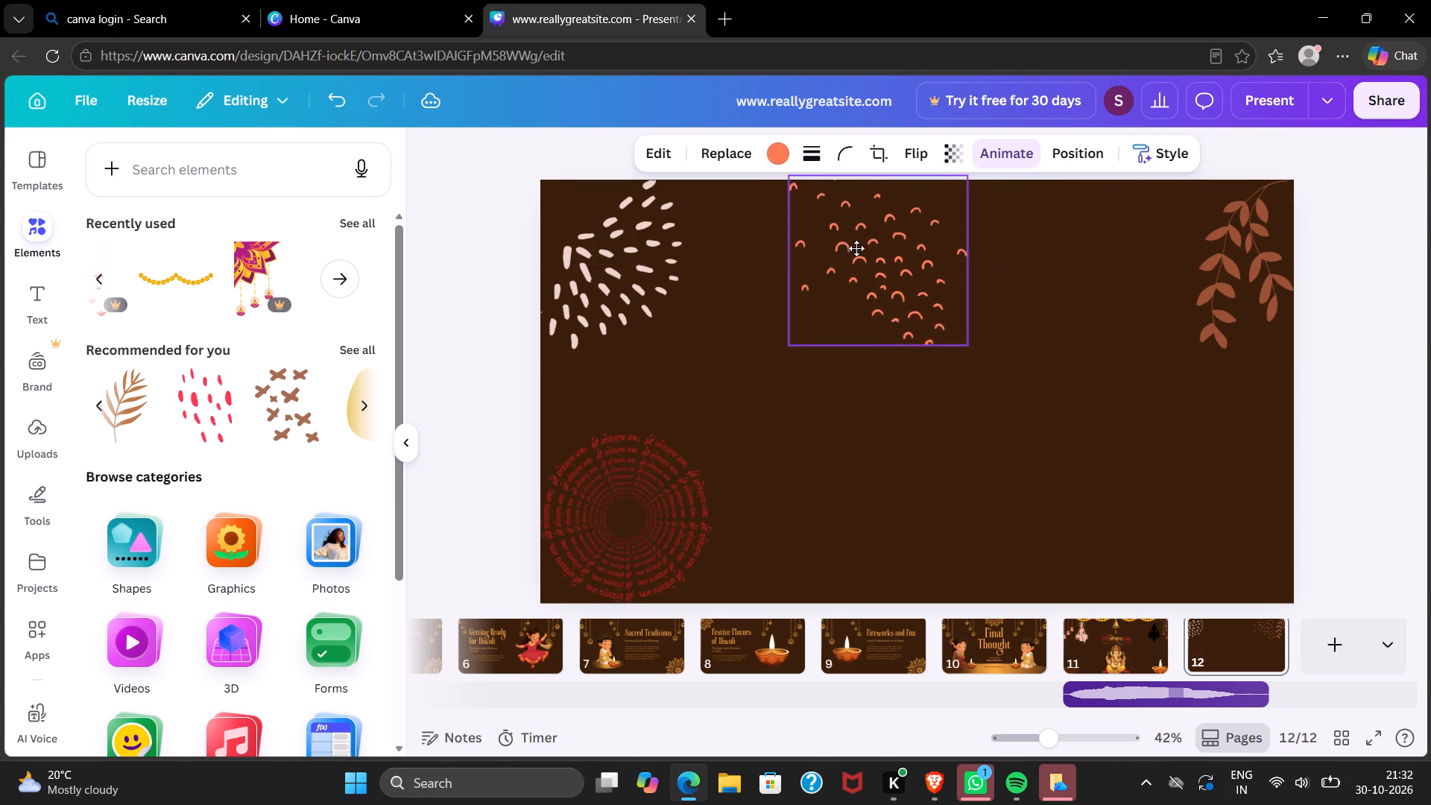
{"action": "left_click_drag", "start_coordinate": [856, 248], "coordinate": [1075, 254]}
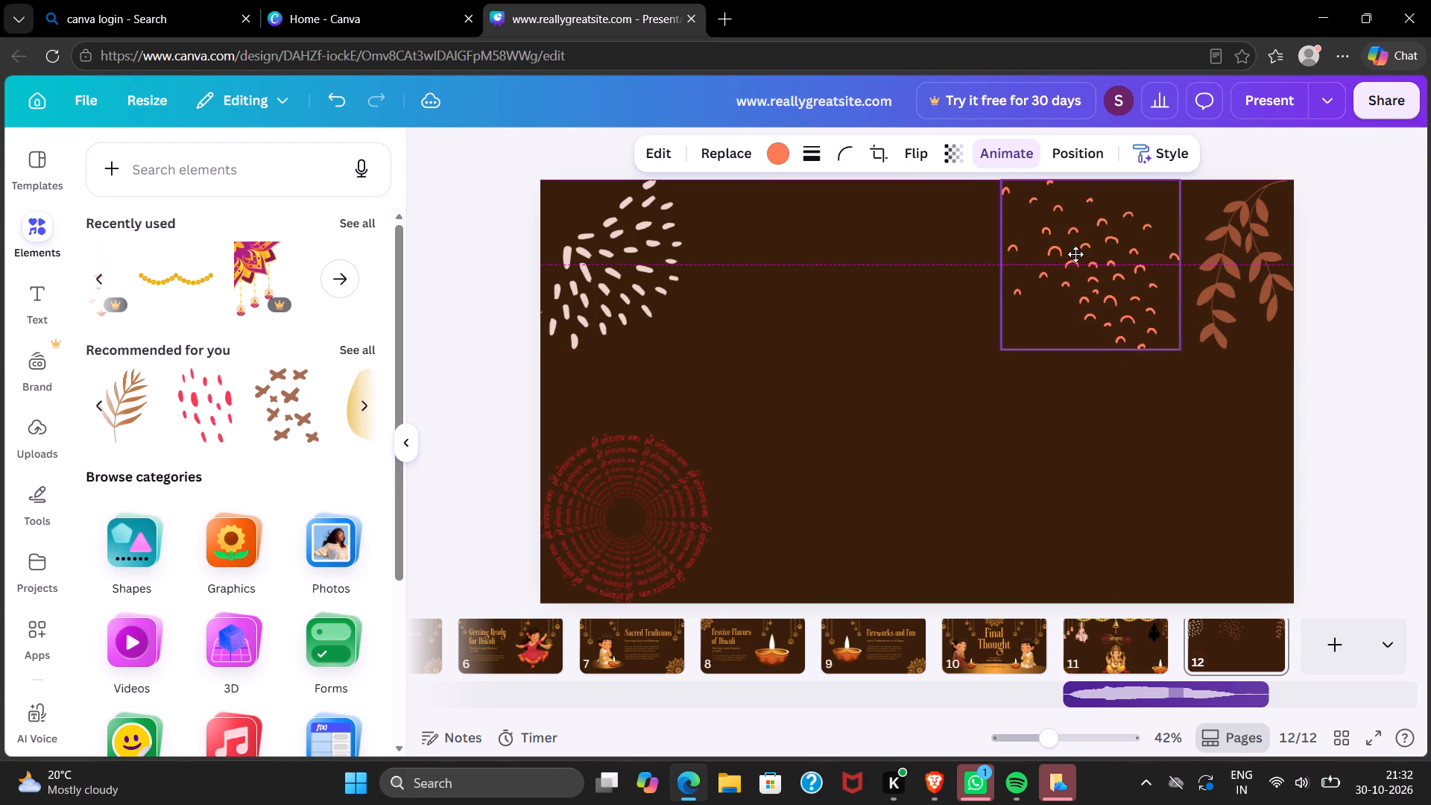
{"action": "left_click_drag", "start_coordinate": [1075, 254], "coordinate": [1057, 251]}
{"action": "left_click", "coordinate": [928, 245]}
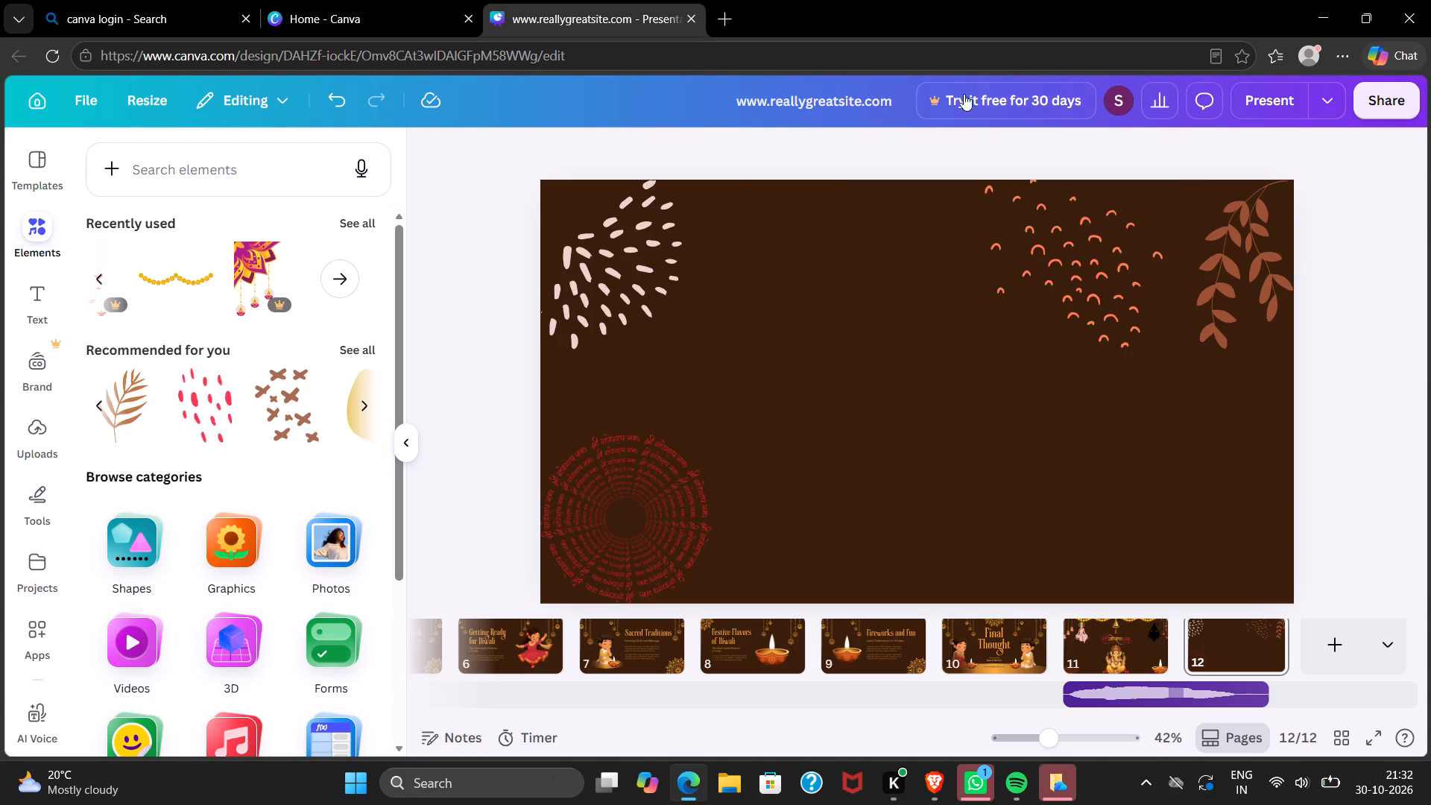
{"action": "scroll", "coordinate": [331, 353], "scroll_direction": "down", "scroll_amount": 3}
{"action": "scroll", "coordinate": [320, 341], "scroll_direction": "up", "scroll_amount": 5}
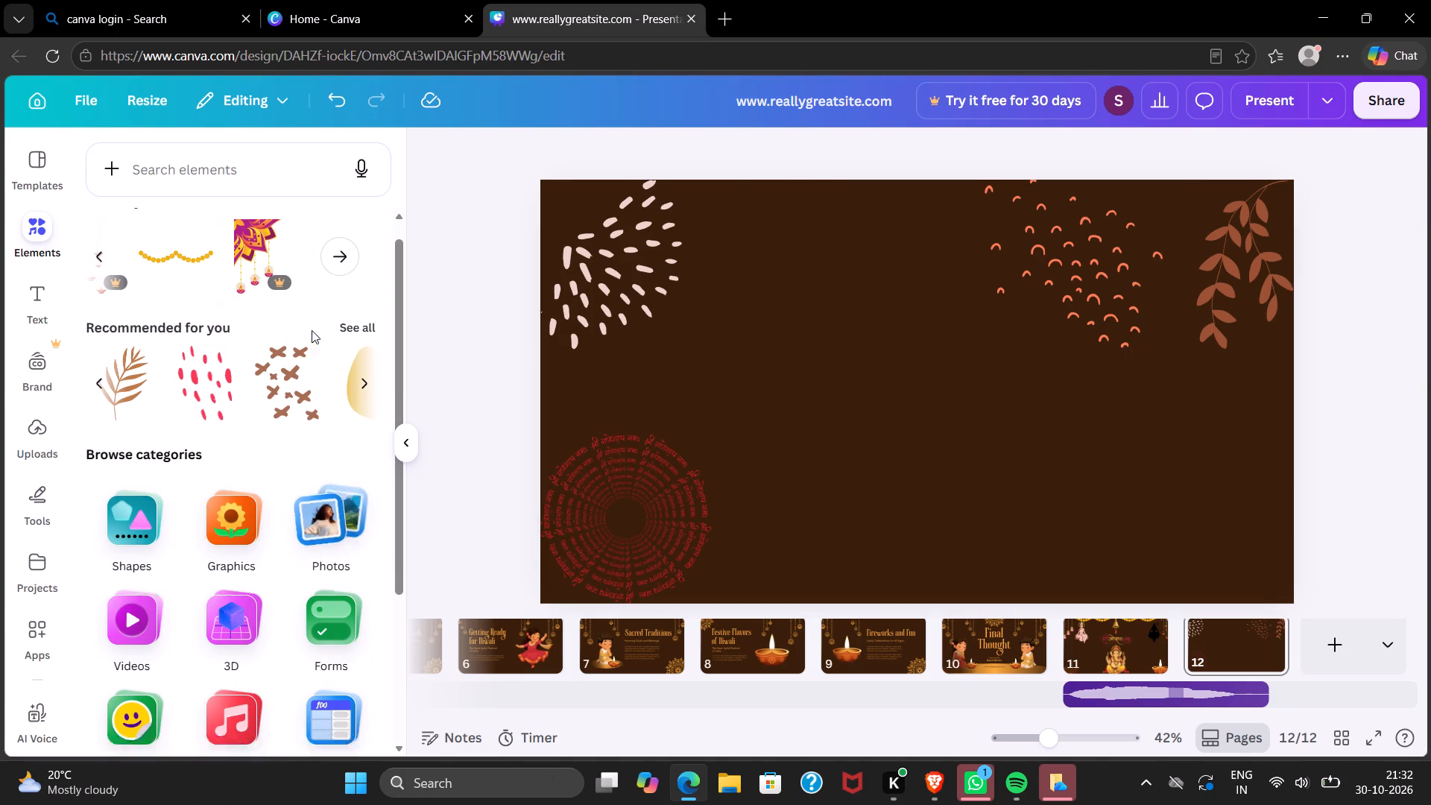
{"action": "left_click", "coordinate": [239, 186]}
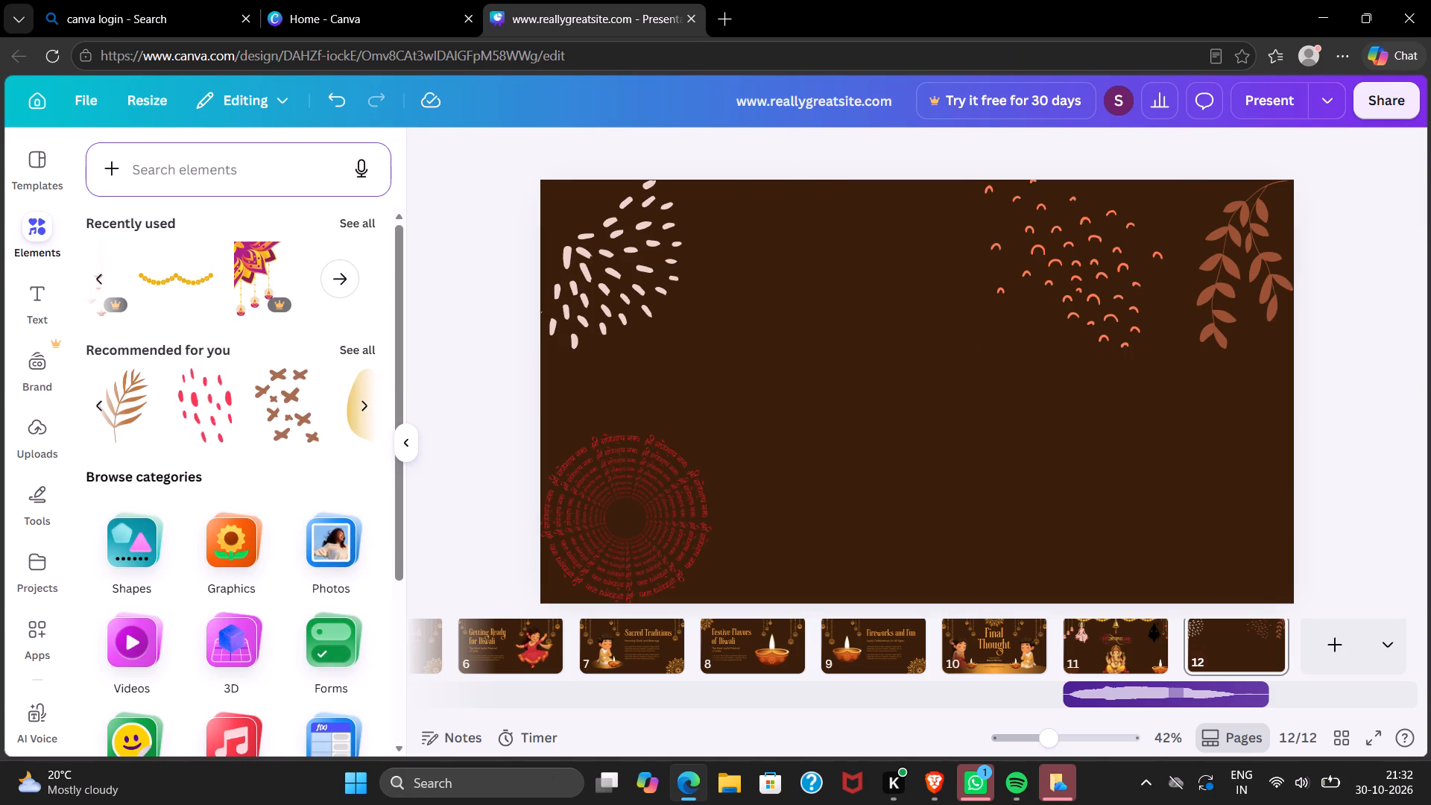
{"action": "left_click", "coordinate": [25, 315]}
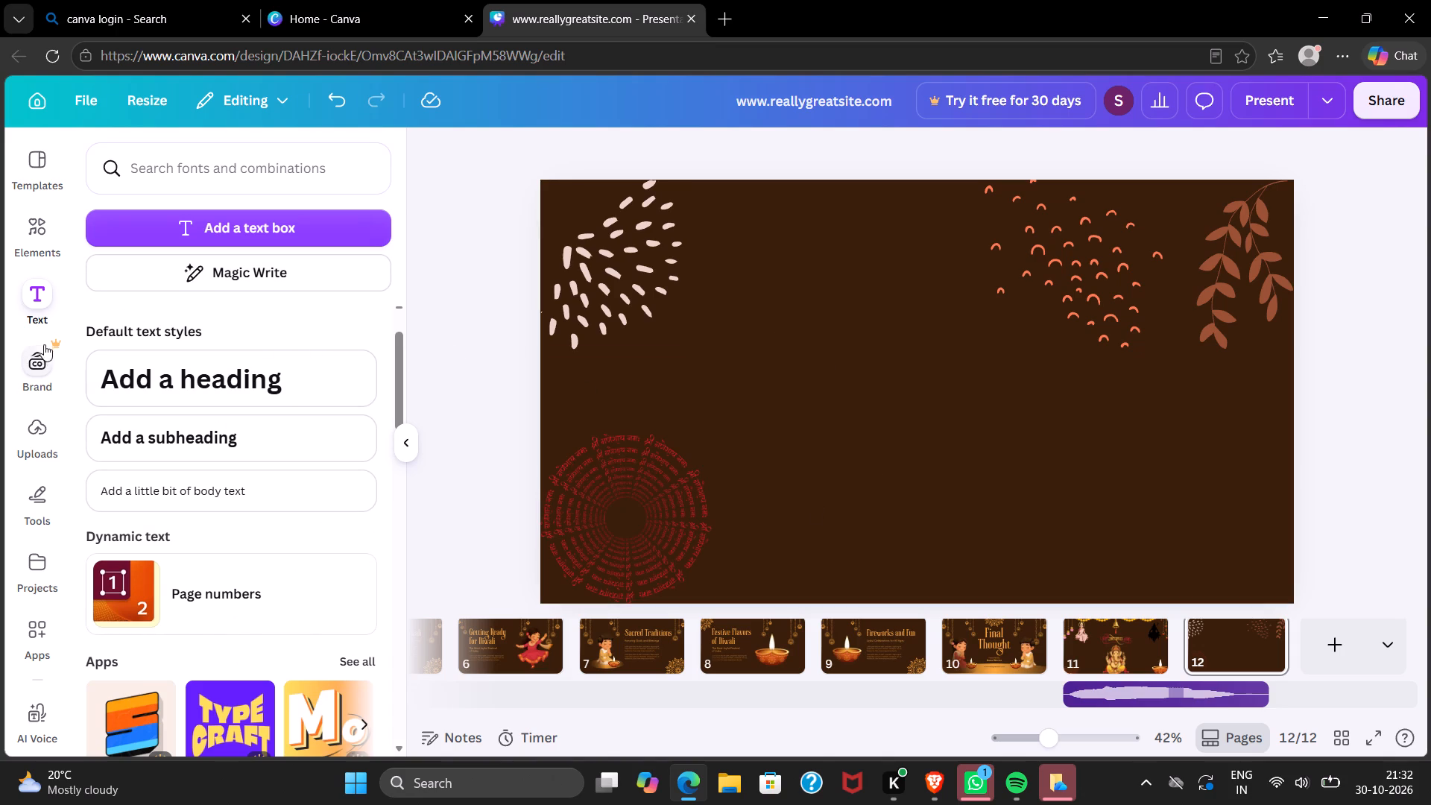
Handwrite "Avni" with the yellow highlighter in the upper middle of page 12, including the dot over the i.
{"action": "left_click", "coordinate": [19, 503]}
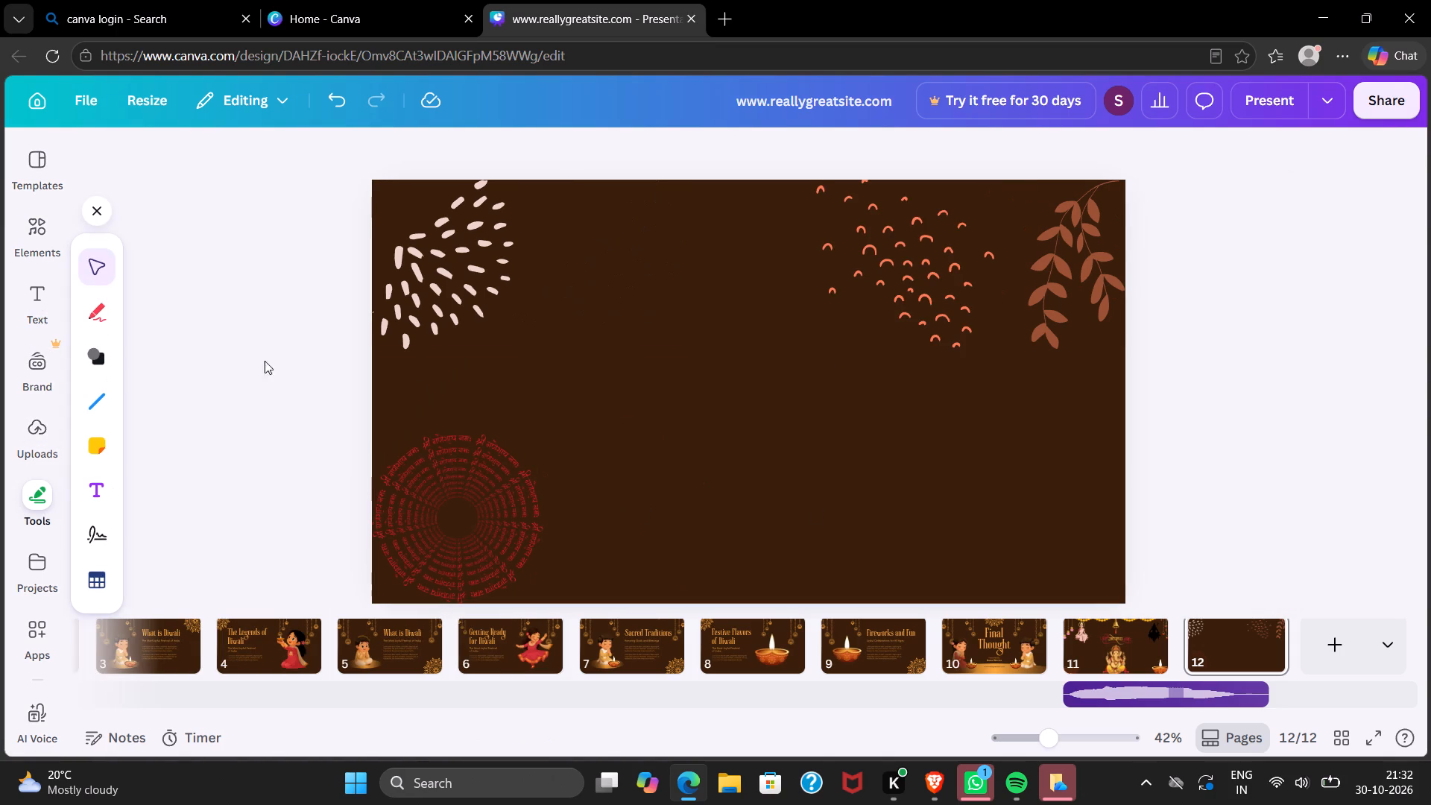
{"action": "left_click", "coordinate": [96, 318]}
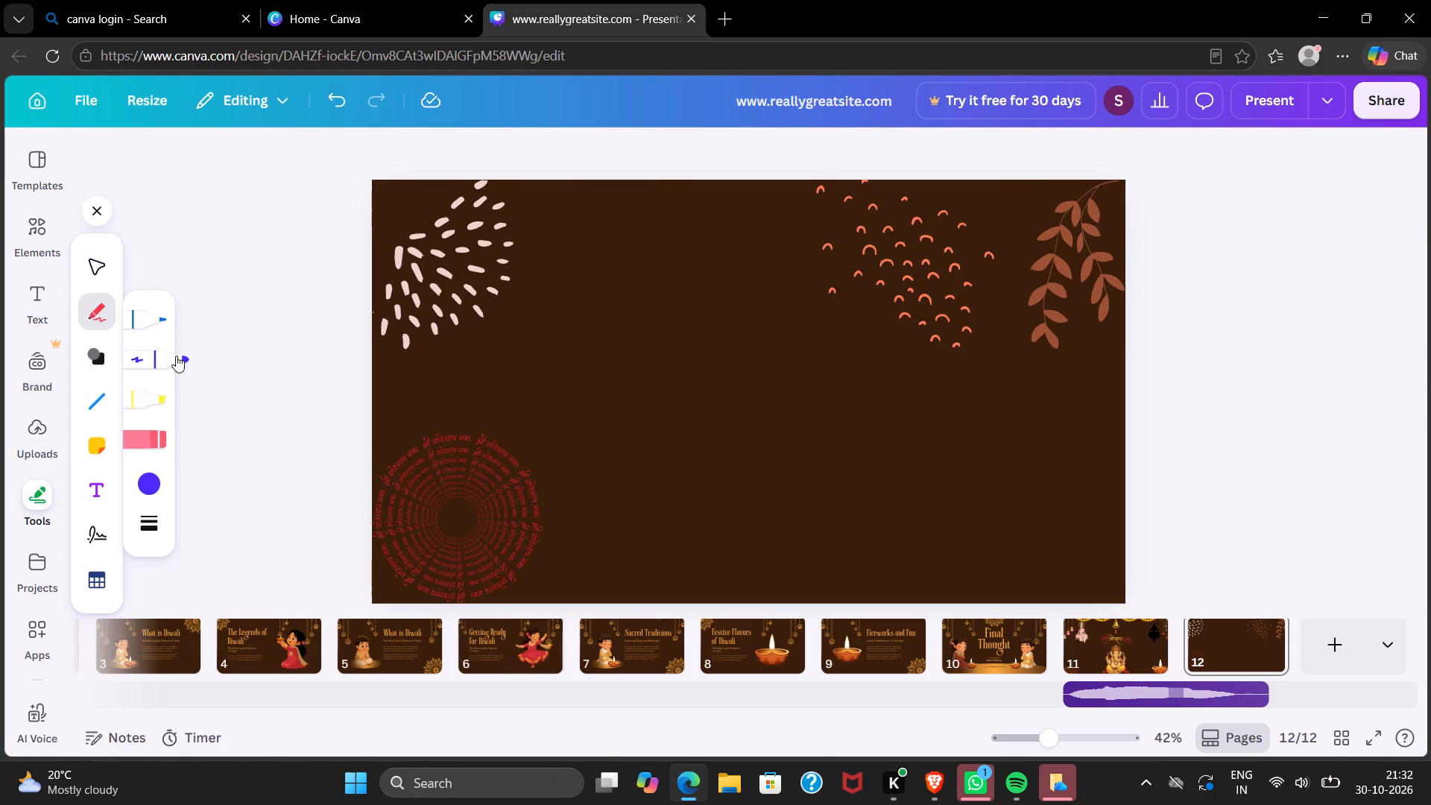
{"action": "left_click", "coordinate": [152, 398]}
{"action": "left_click_drag", "start_coordinate": [563, 303], "coordinate": [580, 360]}
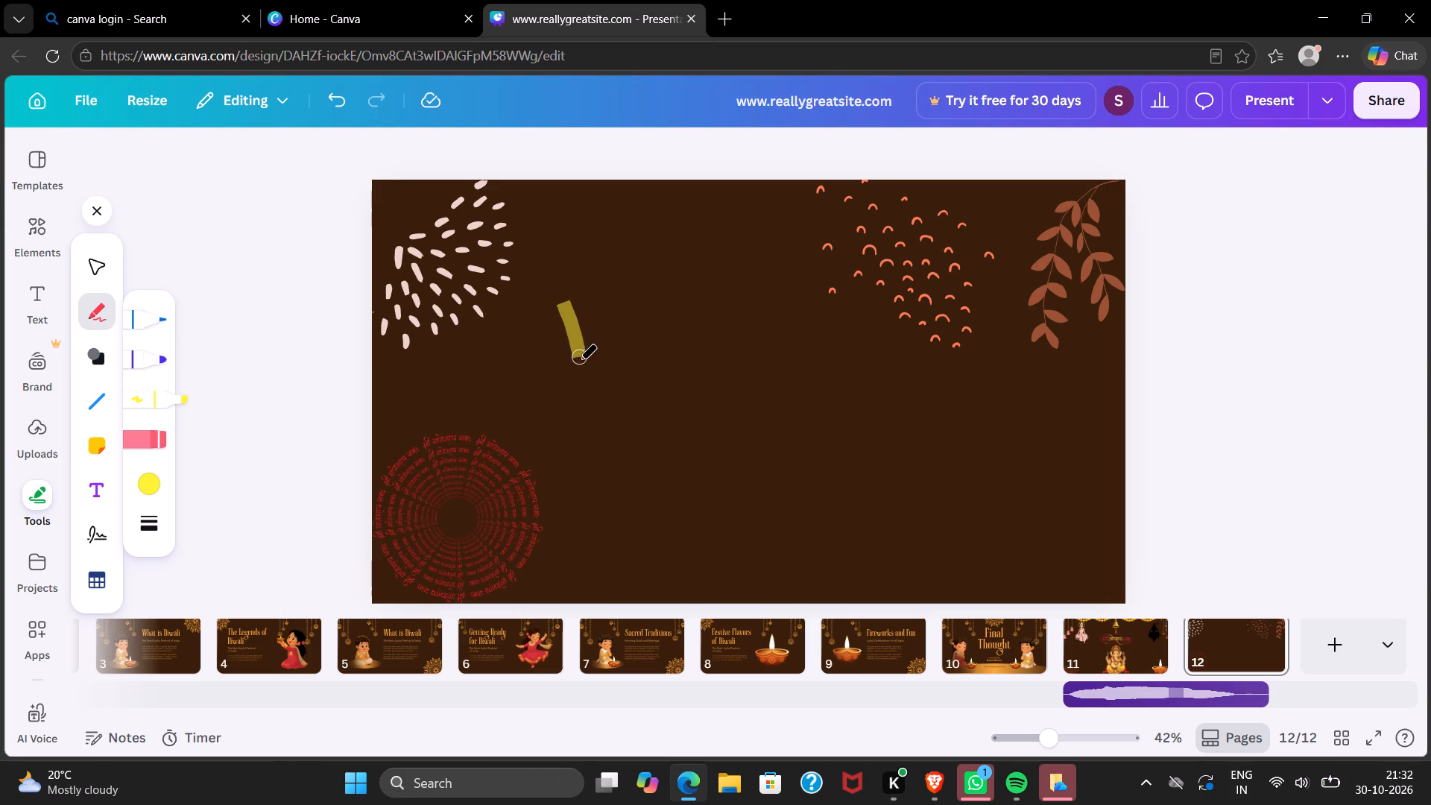
{"action": "left_click_drag", "start_coordinate": [580, 360], "coordinate": [569, 414]}
{"action": "left_click_drag", "start_coordinate": [572, 316], "coordinate": [612, 332]}
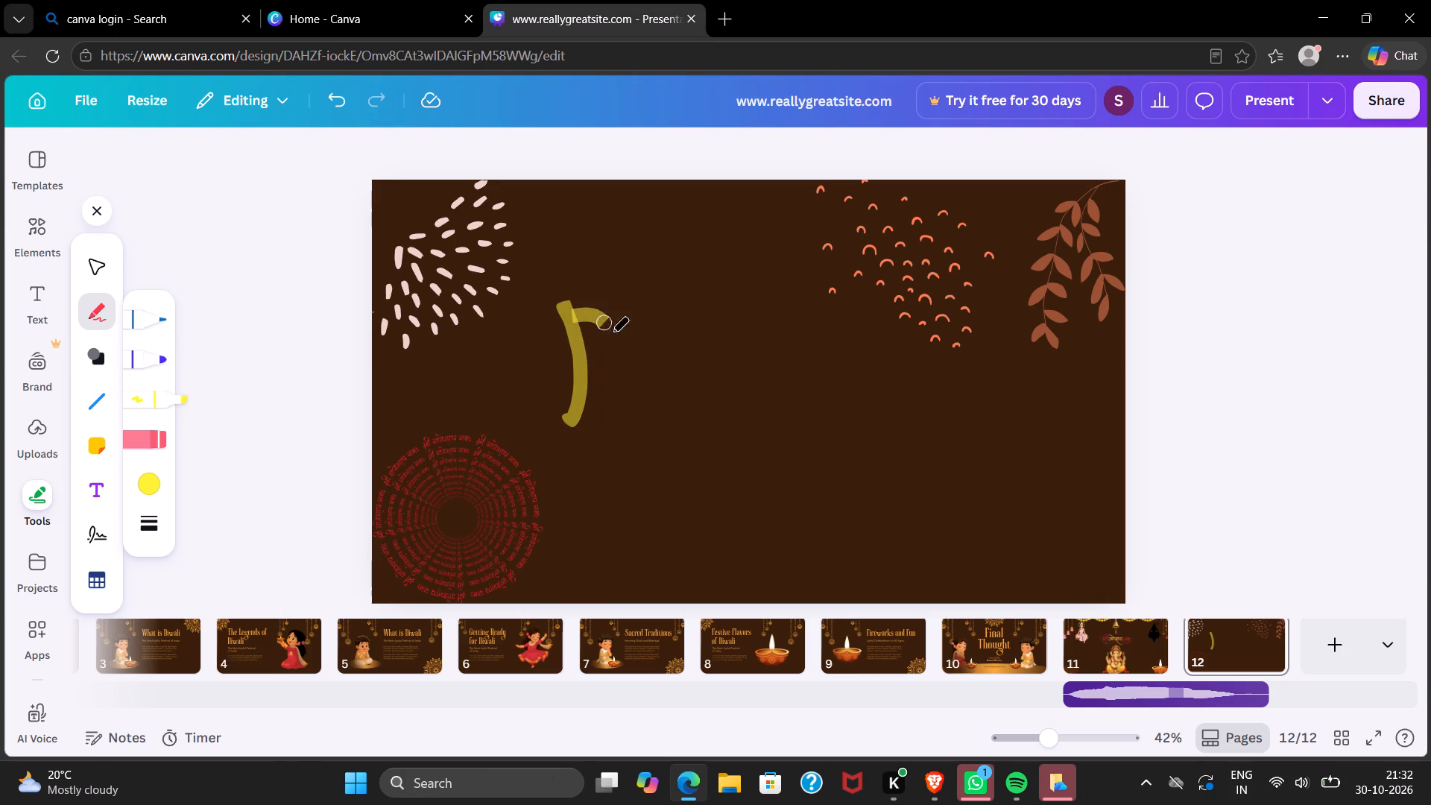
{"action": "left_click_drag", "start_coordinate": [612, 332], "coordinate": [636, 397]}
{"action": "left_click_drag", "start_coordinate": [594, 371], "coordinate": [621, 362]}
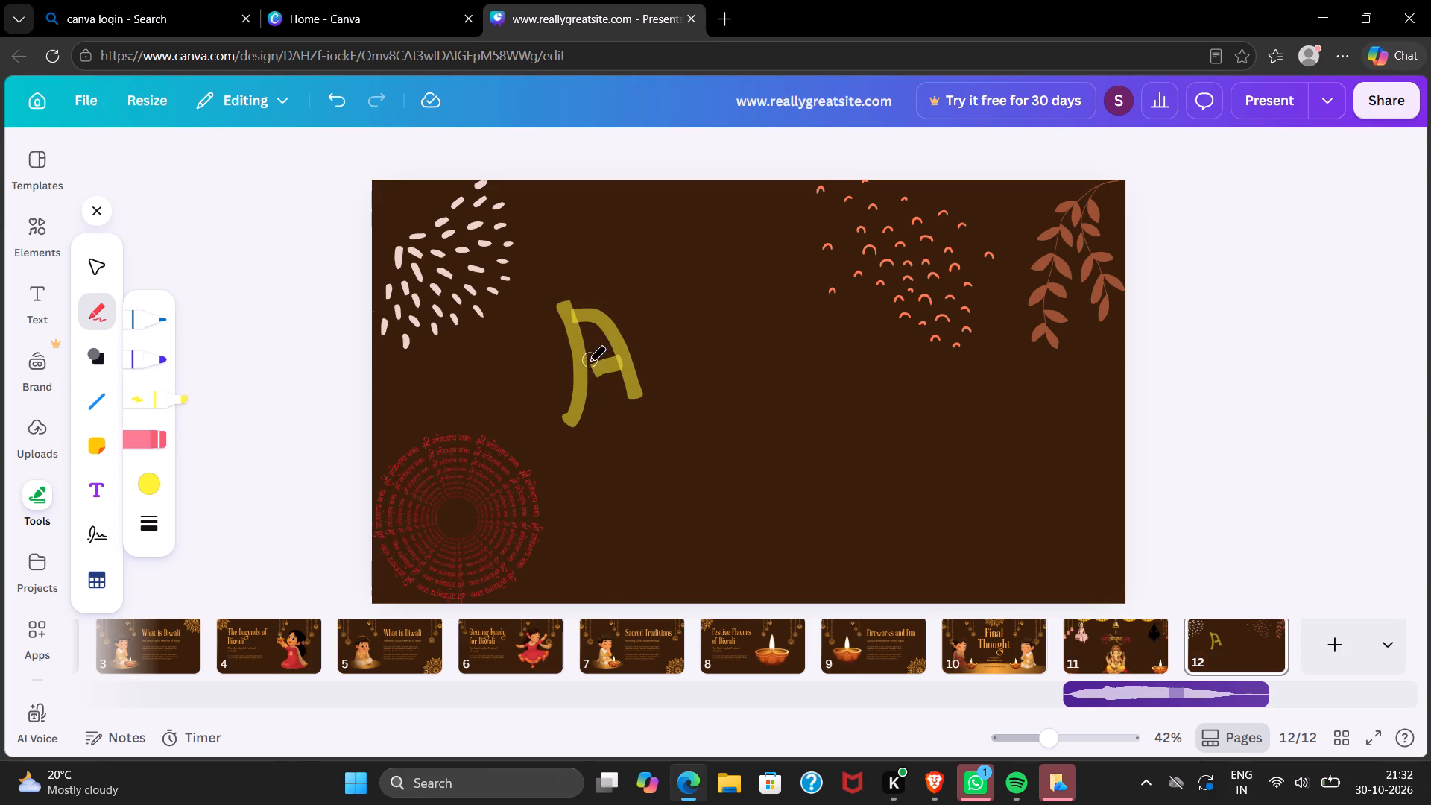
{"action": "left_click_drag", "start_coordinate": [586, 365], "coordinate": [609, 362]}
{"action": "left_click_drag", "start_coordinate": [645, 340], "coordinate": [707, 315]}
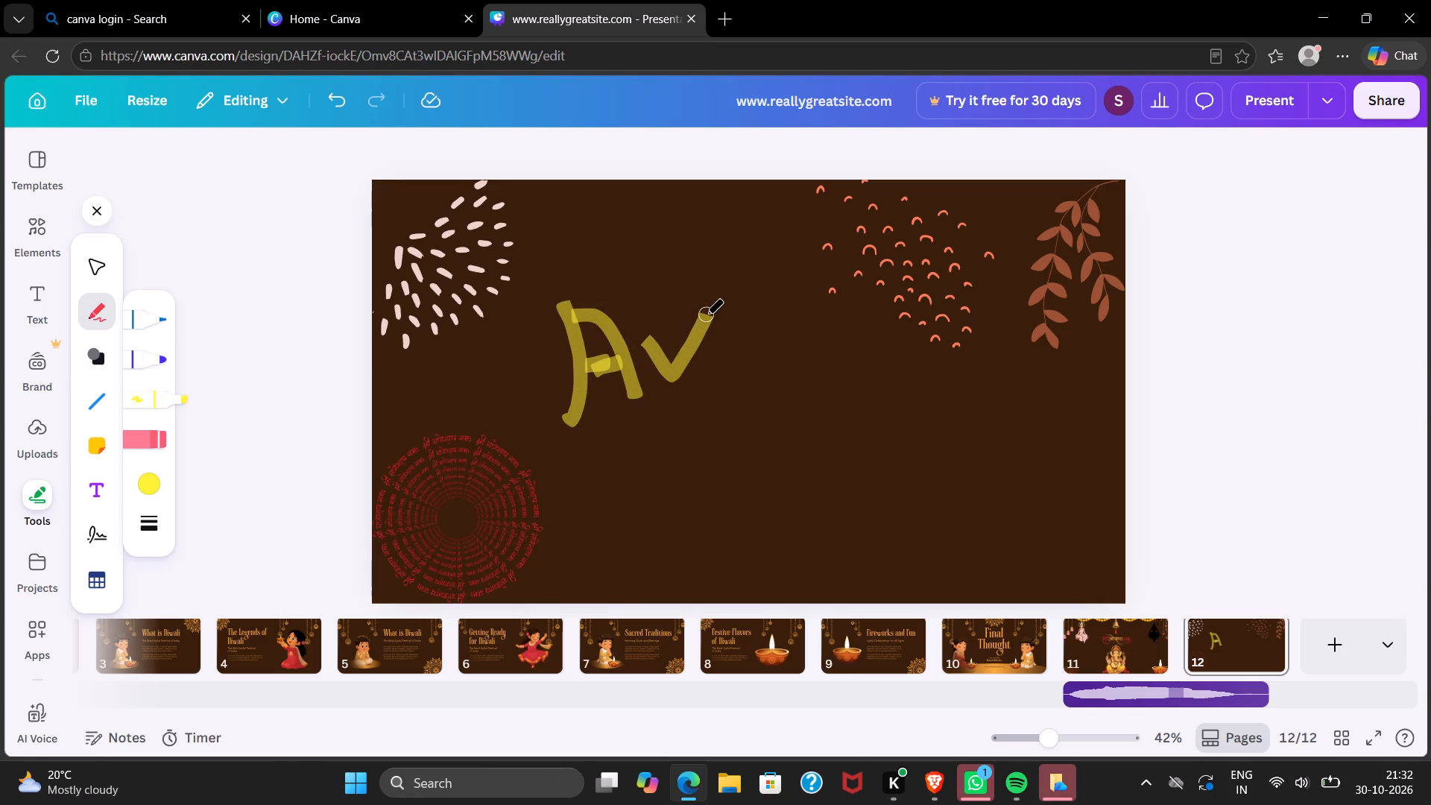
{"action": "left_click_drag", "start_coordinate": [707, 315], "coordinate": [707, 314]}
{"action": "left_click_drag", "start_coordinate": [713, 308], "coordinate": [755, 372]}
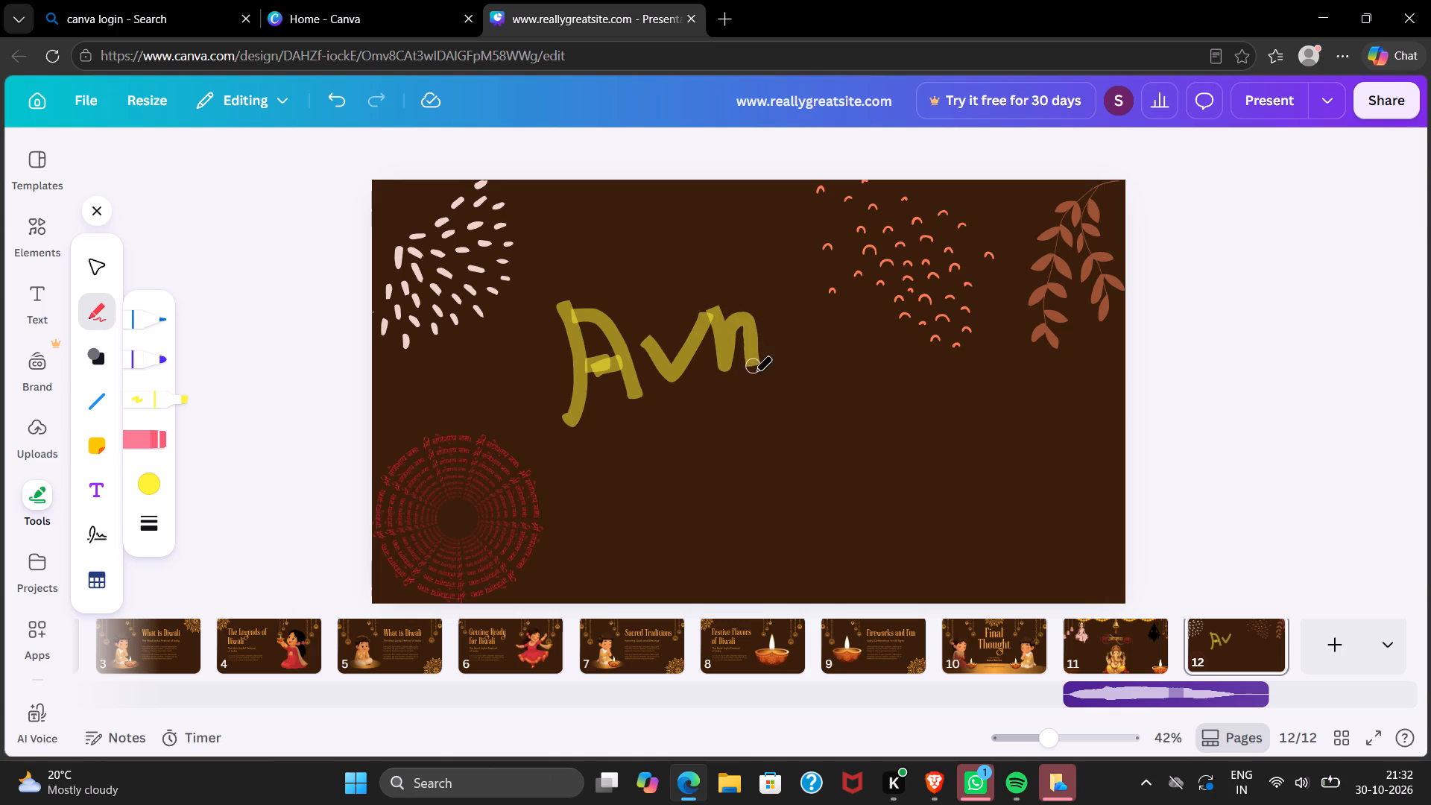
{"action": "left_click_drag", "start_coordinate": [755, 372], "coordinate": [755, 373]}
{"action": "left_click_drag", "start_coordinate": [766, 303], "coordinate": [778, 334]}
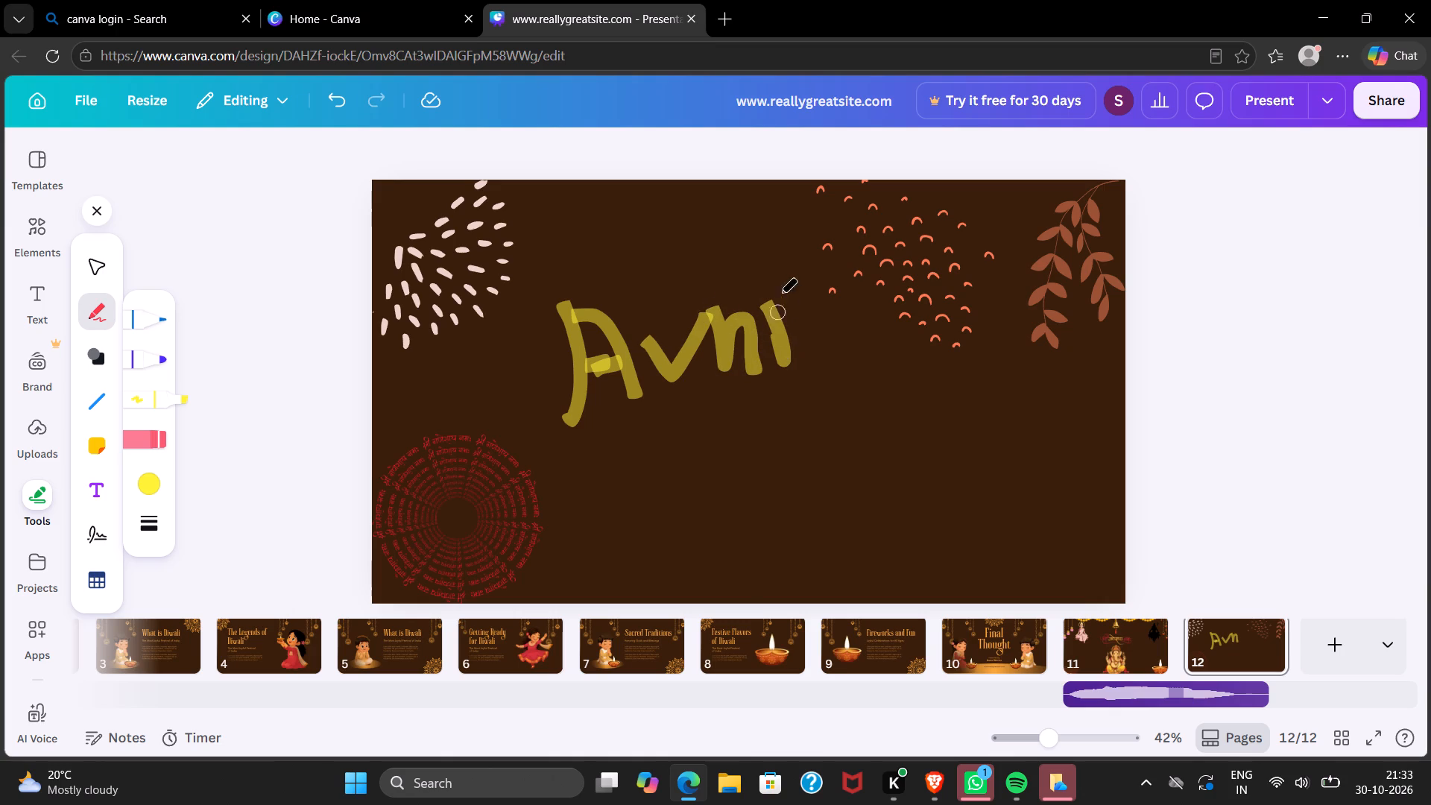
{"action": "left_click_drag", "start_coordinate": [763, 263], "coordinate": [762, 260]}
{"action": "left_click_drag", "start_coordinate": [762, 260], "coordinate": [756, 262]}
Handwrite "Baba" in yellow highlighter after "Avni" on the first line, extending over the leaf branch.
{"action": "left_click_drag", "start_coordinate": [828, 282], "coordinate": [830, 372]}
{"action": "left_click_drag", "start_coordinate": [833, 291], "coordinate": [856, 305]}
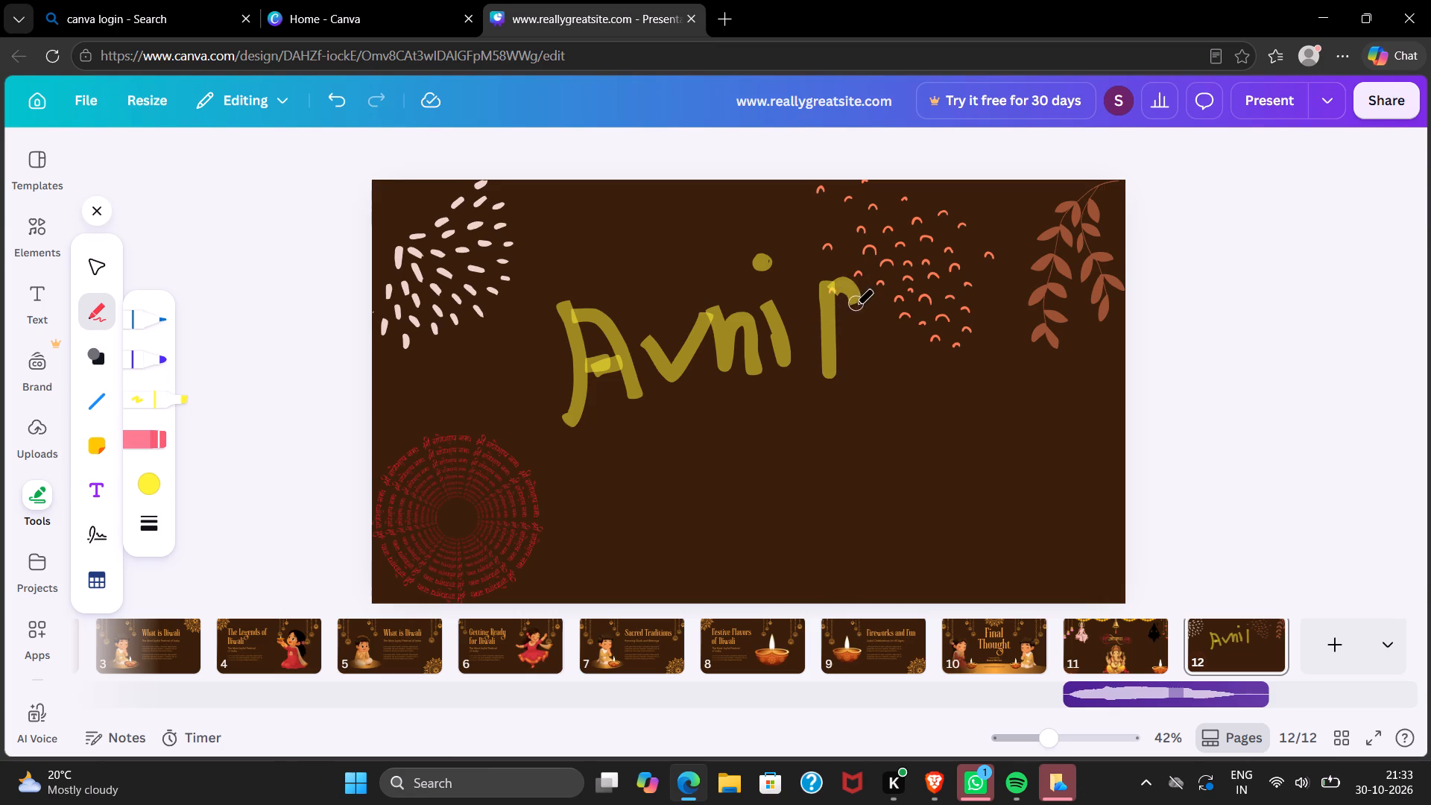
{"action": "left_click_drag", "start_coordinate": [856, 305], "coordinate": [866, 353]}
{"action": "left_click_drag", "start_coordinate": [932, 319], "coordinate": [947, 346]}
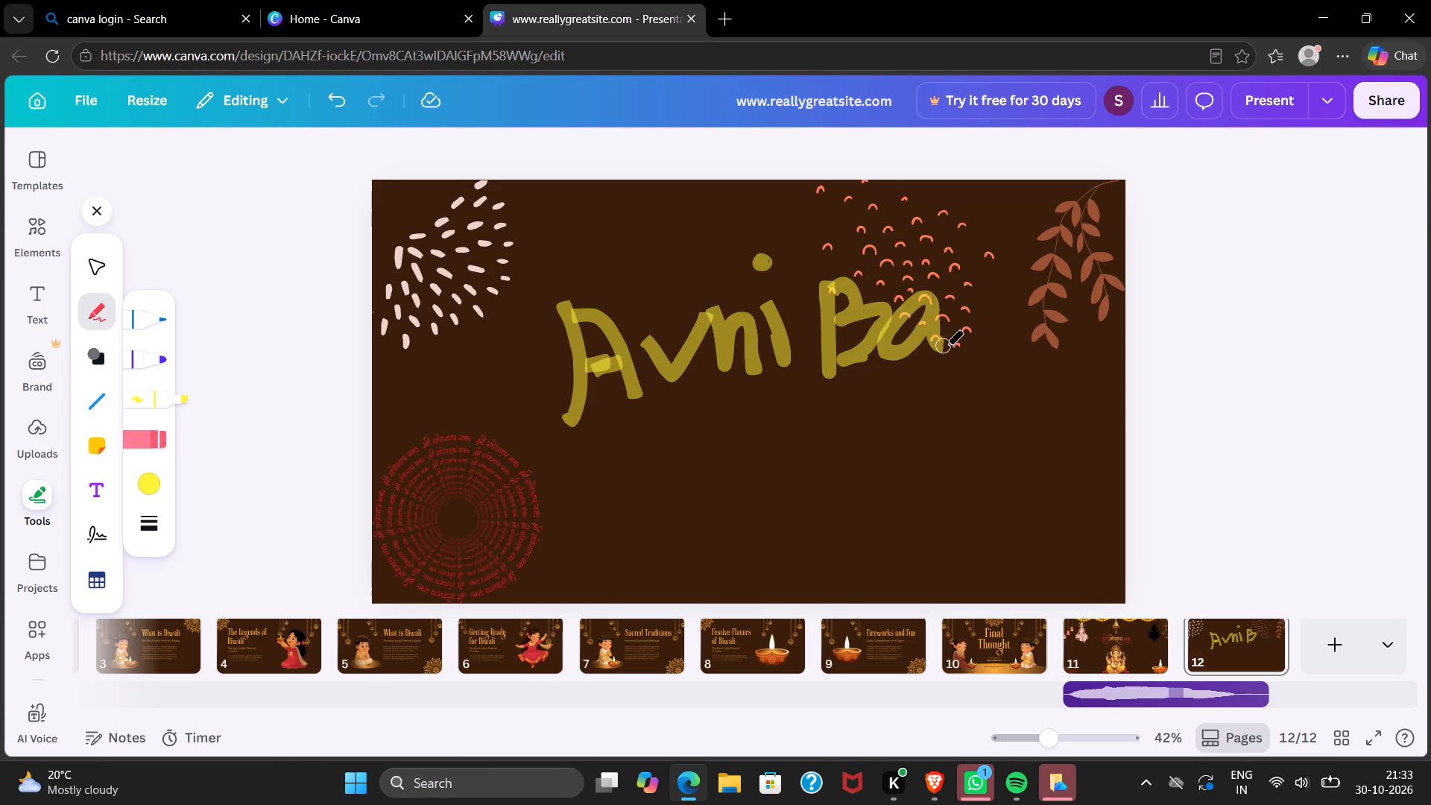
{"action": "left_click_drag", "start_coordinate": [947, 346], "coordinate": [946, 346]}
{"action": "left_click_drag", "start_coordinate": [953, 264], "coordinate": [940, 352]}
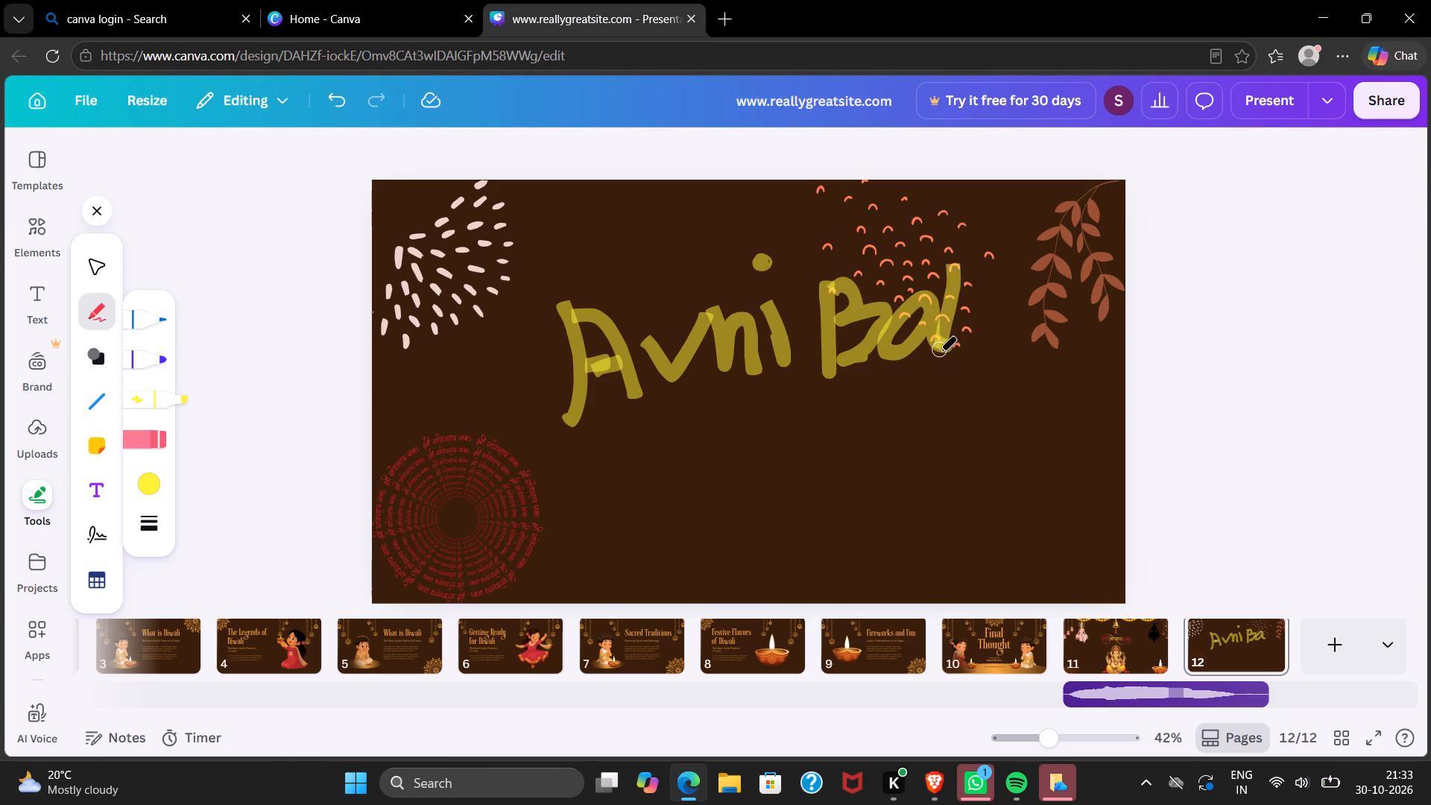
{"action": "left_click_drag", "start_coordinate": [940, 352], "coordinate": [939, 352]}
{"action": "left_click_drag", "start_coordinate": [949, 319], "coordinate": [964, 356]}
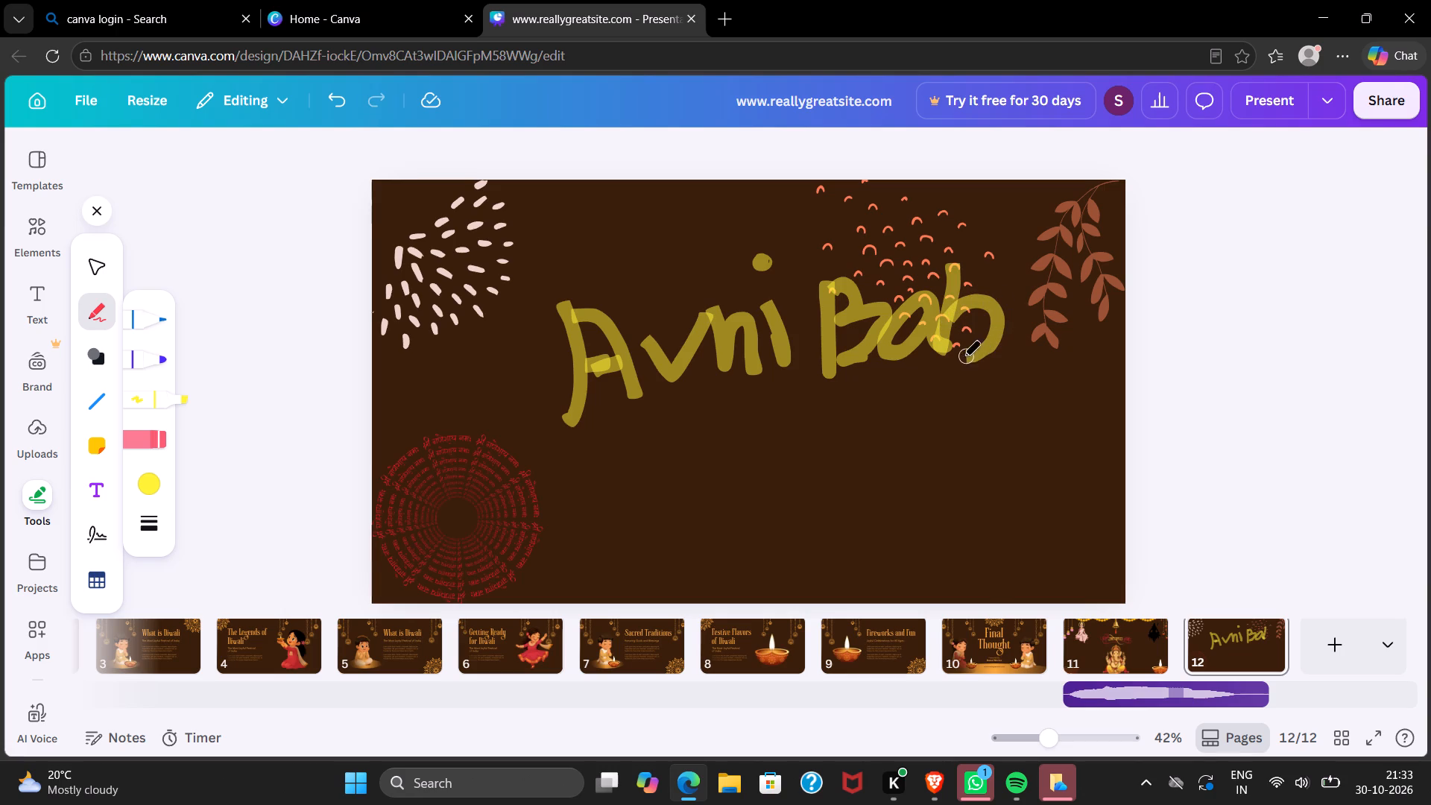
{"action": "left_click_drag", "start_coordinate": [964, 356], "coordinate": [950, 357]}
{"action": "left_click_drag", "start_coordinate": [847, 358], "coordinate": [889, 337]}
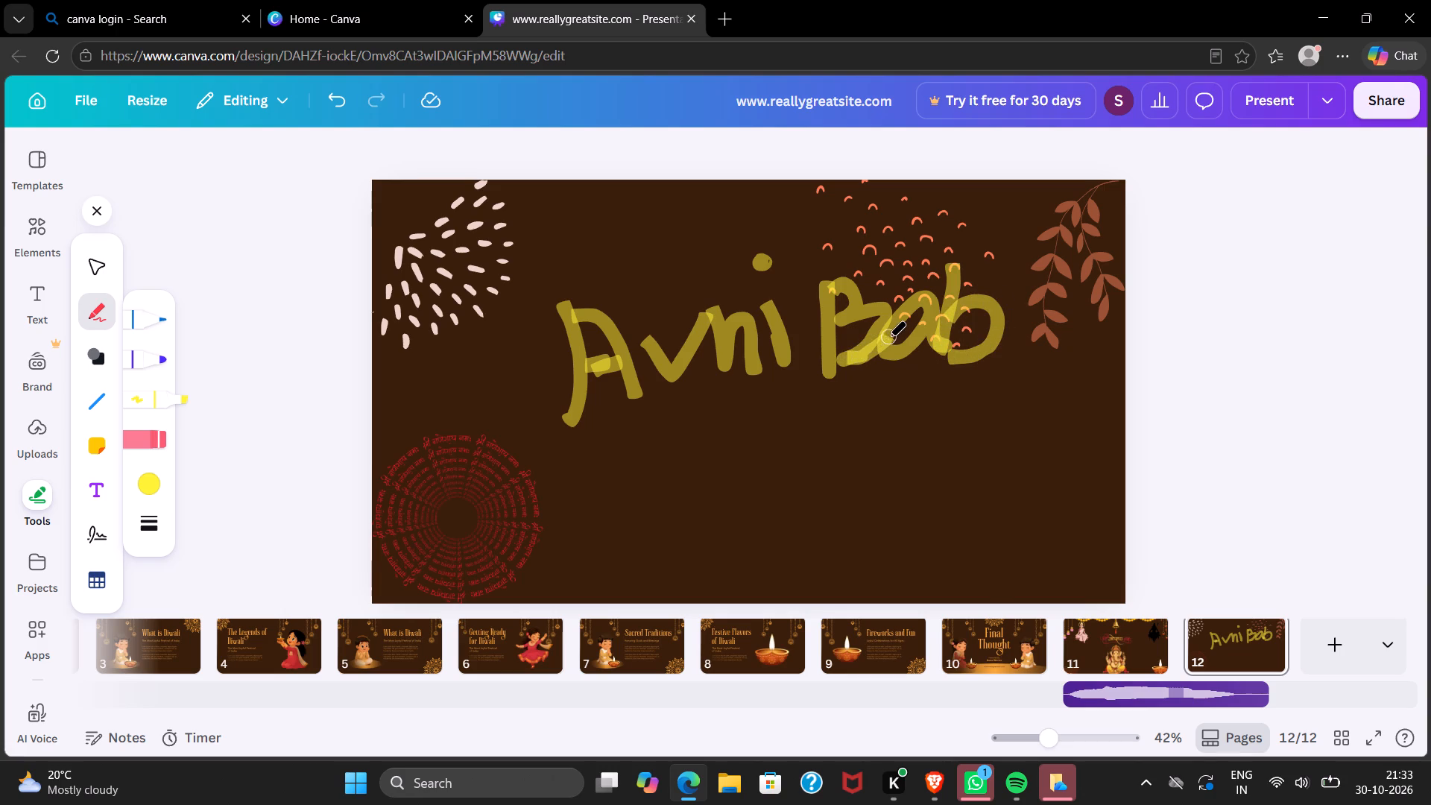
{"action": "left_click_drag", "start_coordinate": [1037, 319], "coordinate": [1011, 353]}
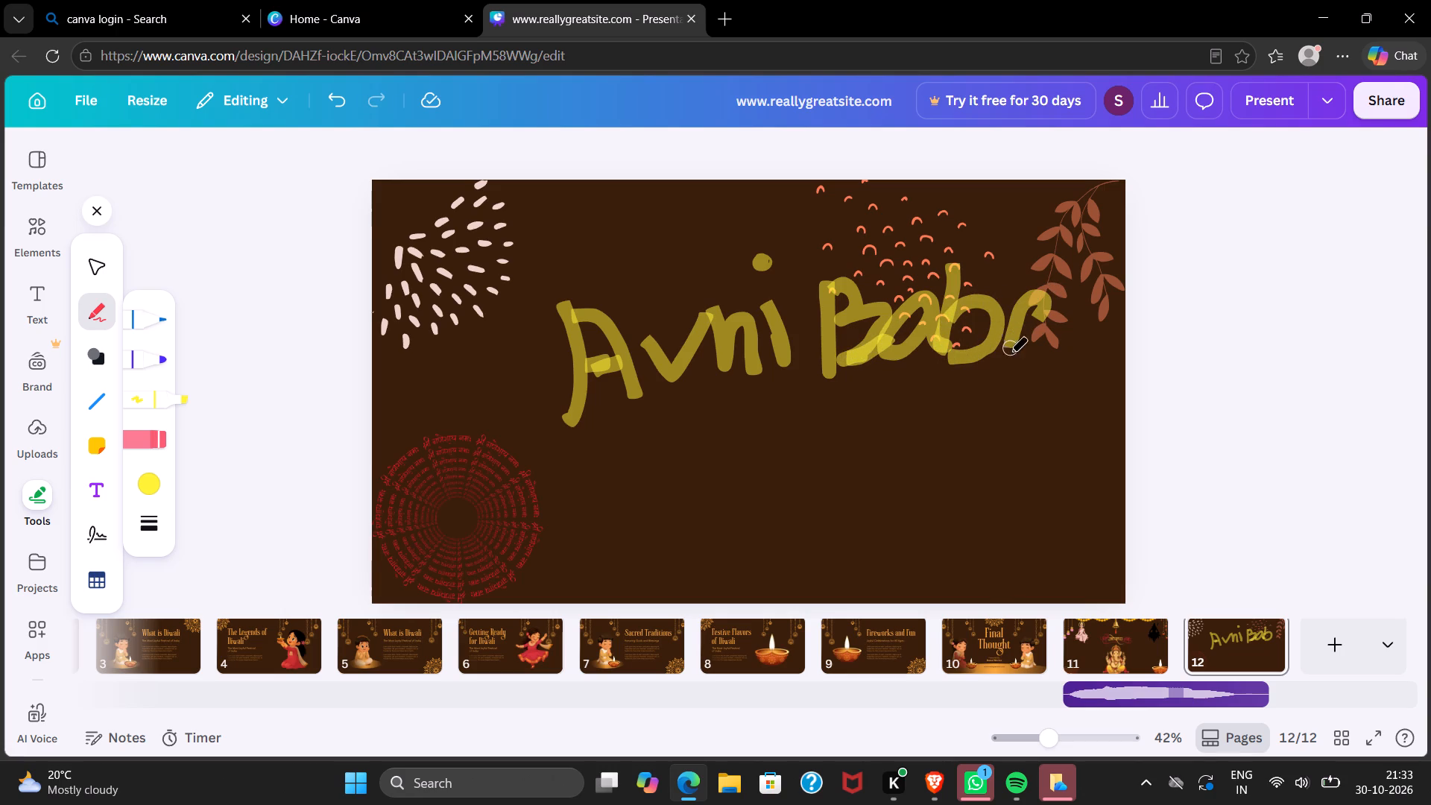
{"action": "left_click_drag", "start_coordinate": [1011, 353], "coordinate": [1081, 349]}
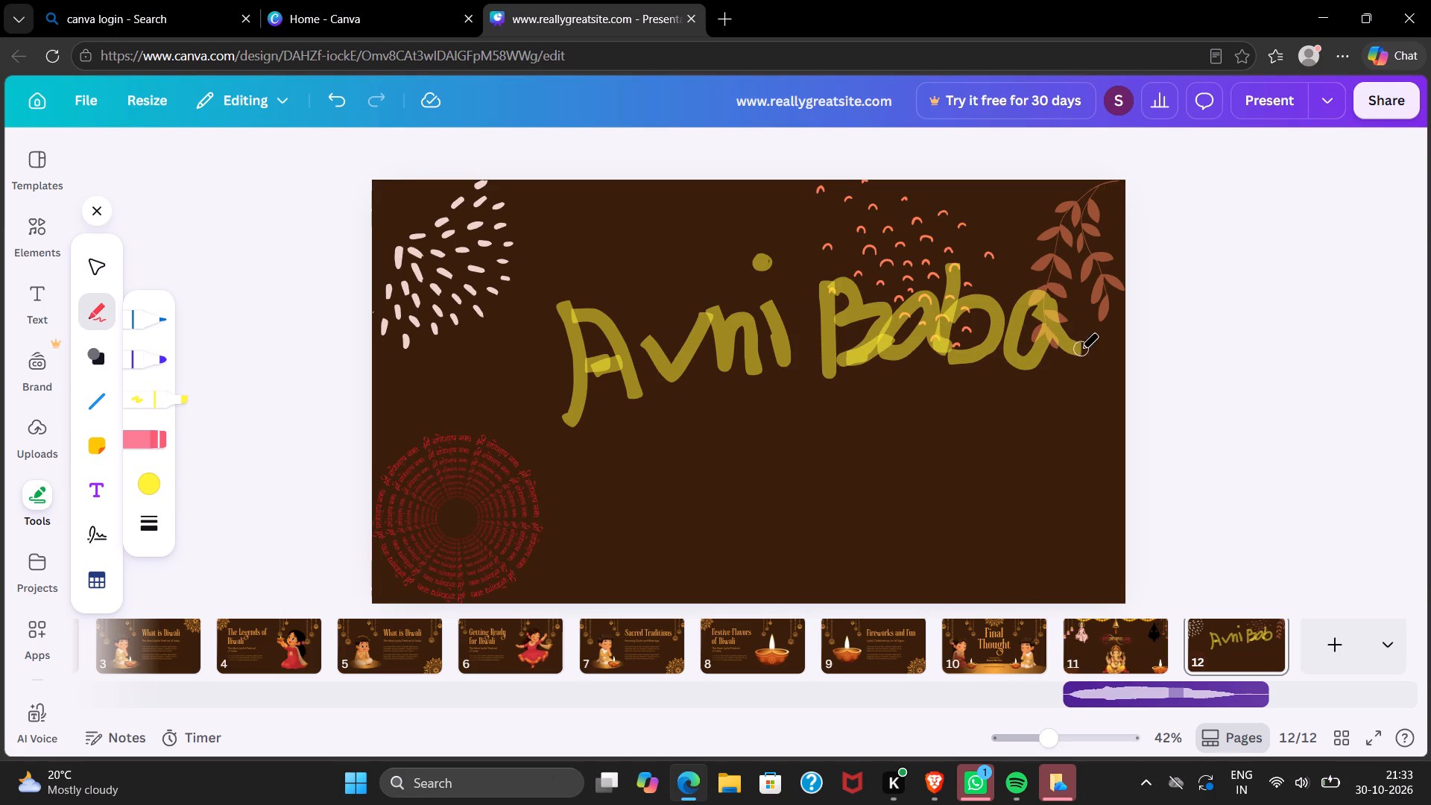
{"action": "left_click_drag", "start_coordinate": [1081, 349], "coordinate": [1081, 348]}
{"action": "left_click_drag", "start_coordinate": [989, 350], "coordinate": [1031, 297]}
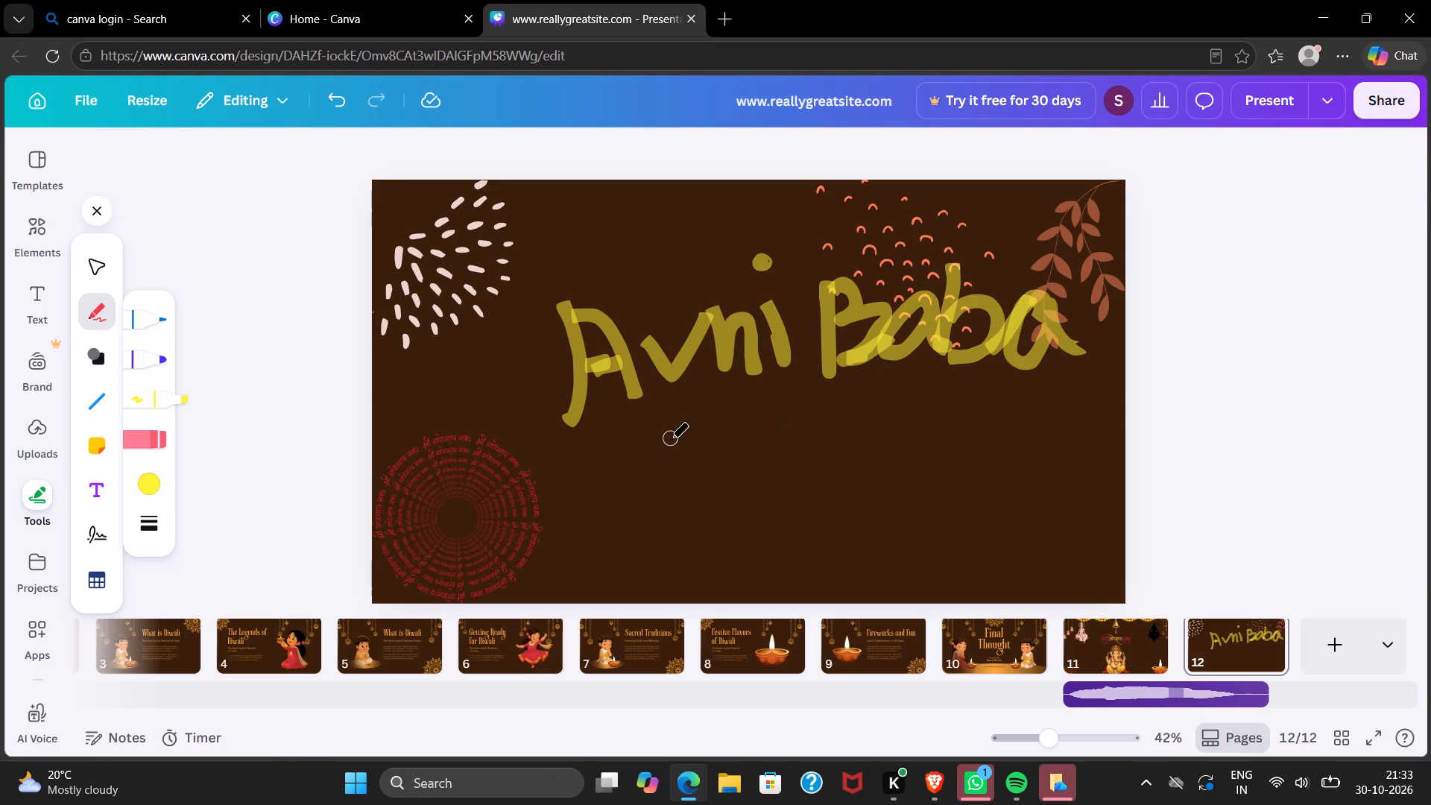
Handwrite "Ki" in yellow highlighter below "Avni" to start the second line.
{"action": "left_click_drag", "start_coordinate": [631, 420], "coordinate": [607, 514]}
{"action": "left_click_drag", "start_coordinate": [630, 458], "coordinate": [669, 436]}
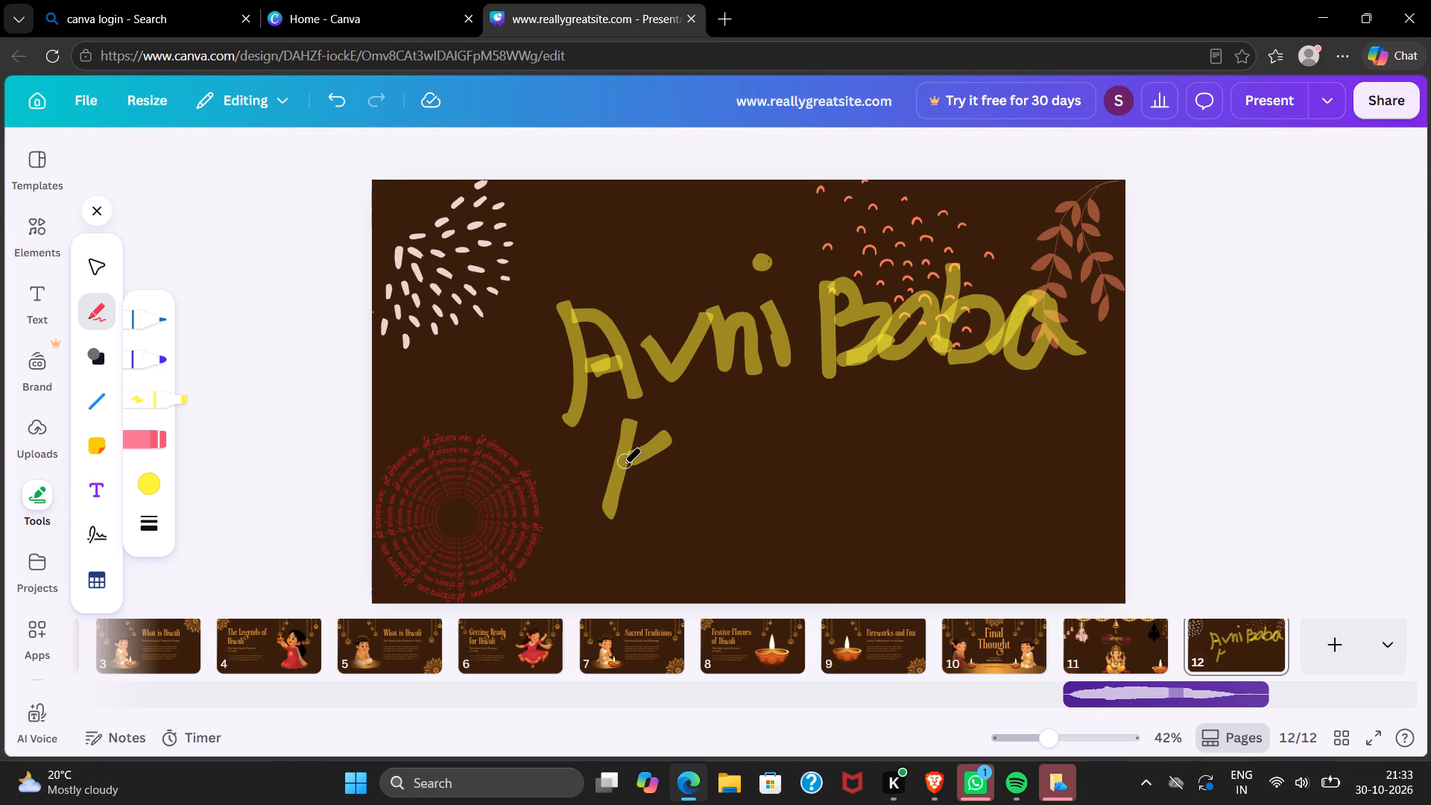
{"action": "left_click_drag", "start_coordinate": [624, 464], "coordinate": [642, 502]}
{"action": "left_click_drag", "start_coordinate": [691, 449], "coordinate": [692, 464]}
{"action": "left_click_drag", "start_coordinate": [692, 464], "coordinate": [687, 502]}
{"action": "left_click_drag", "start_coordinate": [710, 411], "coordinate": [703, 420]}
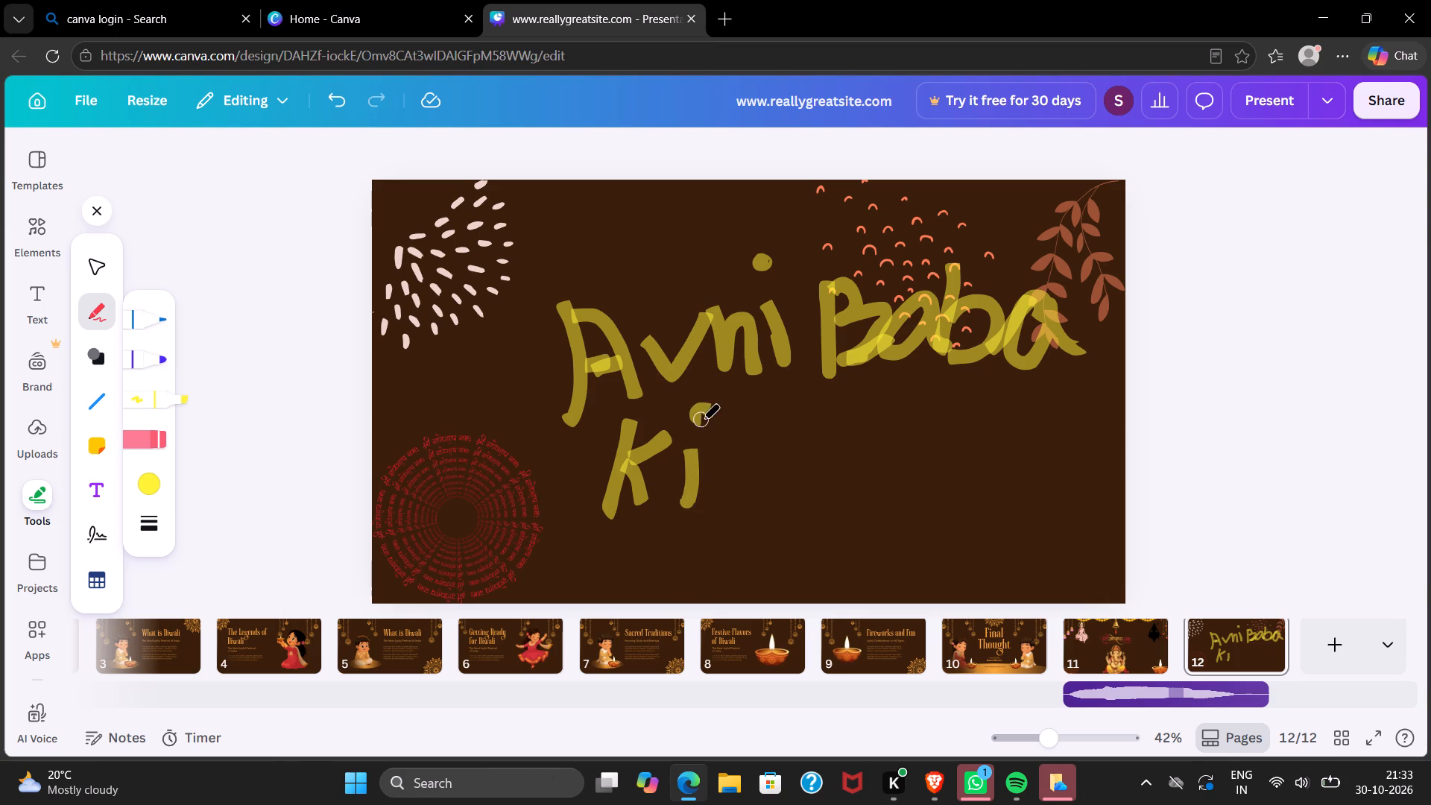
{"action": "left_click_drag", "start_coordinate": [703, 420], "coordinate": [710, 403]}
Handwrite "Pothi" in yellow highlighter after "Ki" on the second line, thickening the strokes of the last letters.
{"action": "left_click_drag", "start_coordinate": [754, 408], "coordinate": [733, 496]}
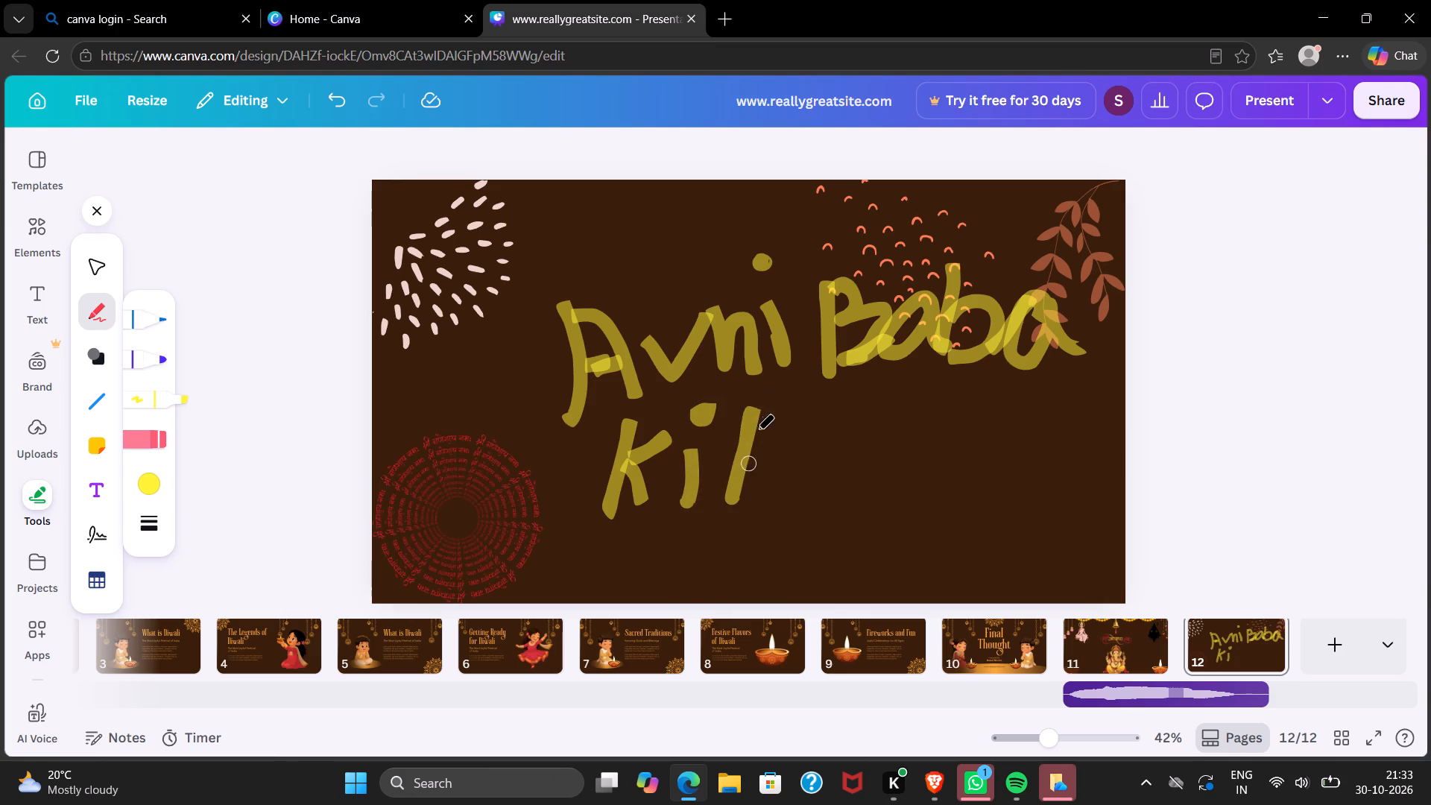
{"action": "left_click_drag", "start_coordinate": [757, 415], "coordinate": [738, 460]}
{"action": "left_click_drag", "start_coordinate": [778, 458], "coordinate": [762, 461]}
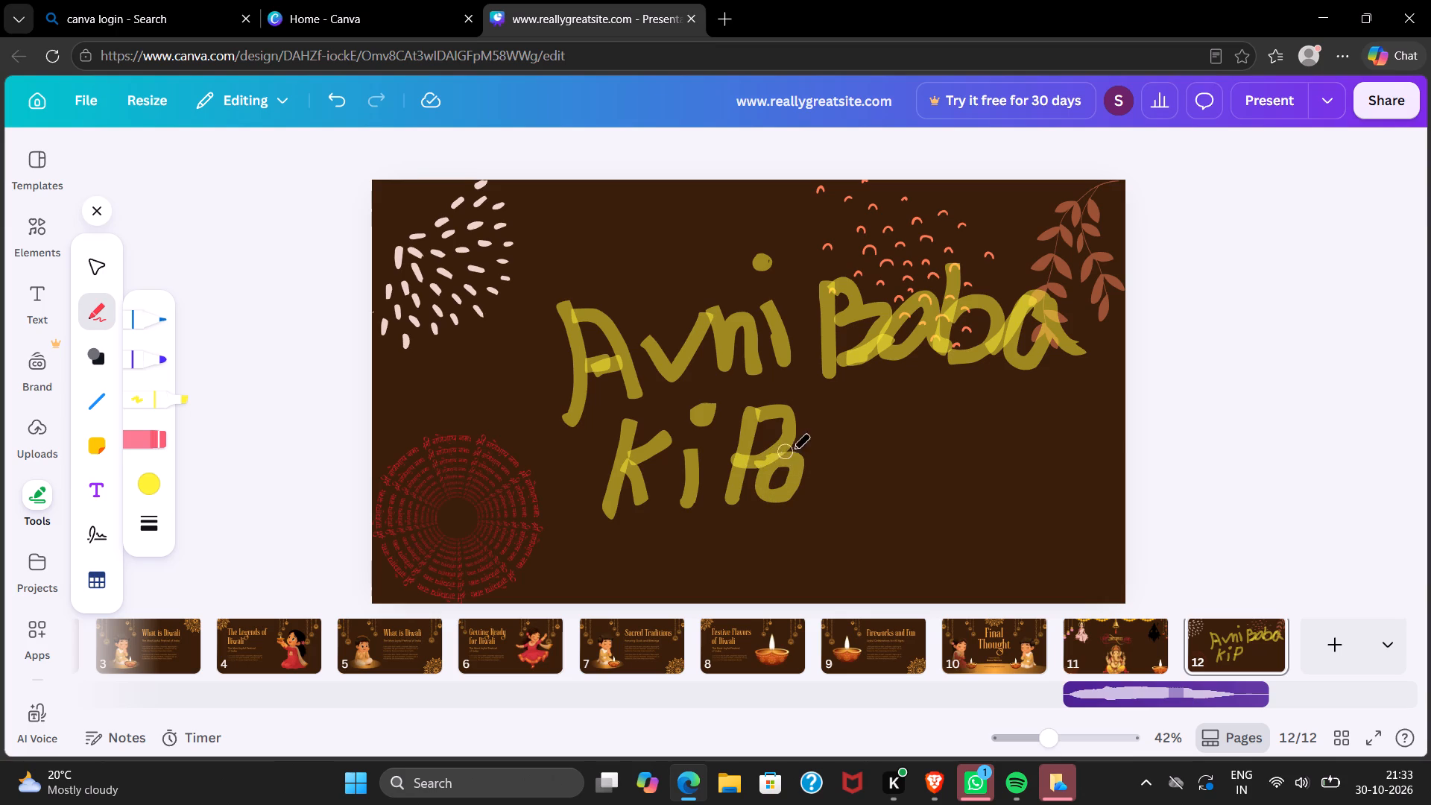
{"action": "left_click_drag", "start_coordinate": [830, 409], "coordinate": [835, 487]}
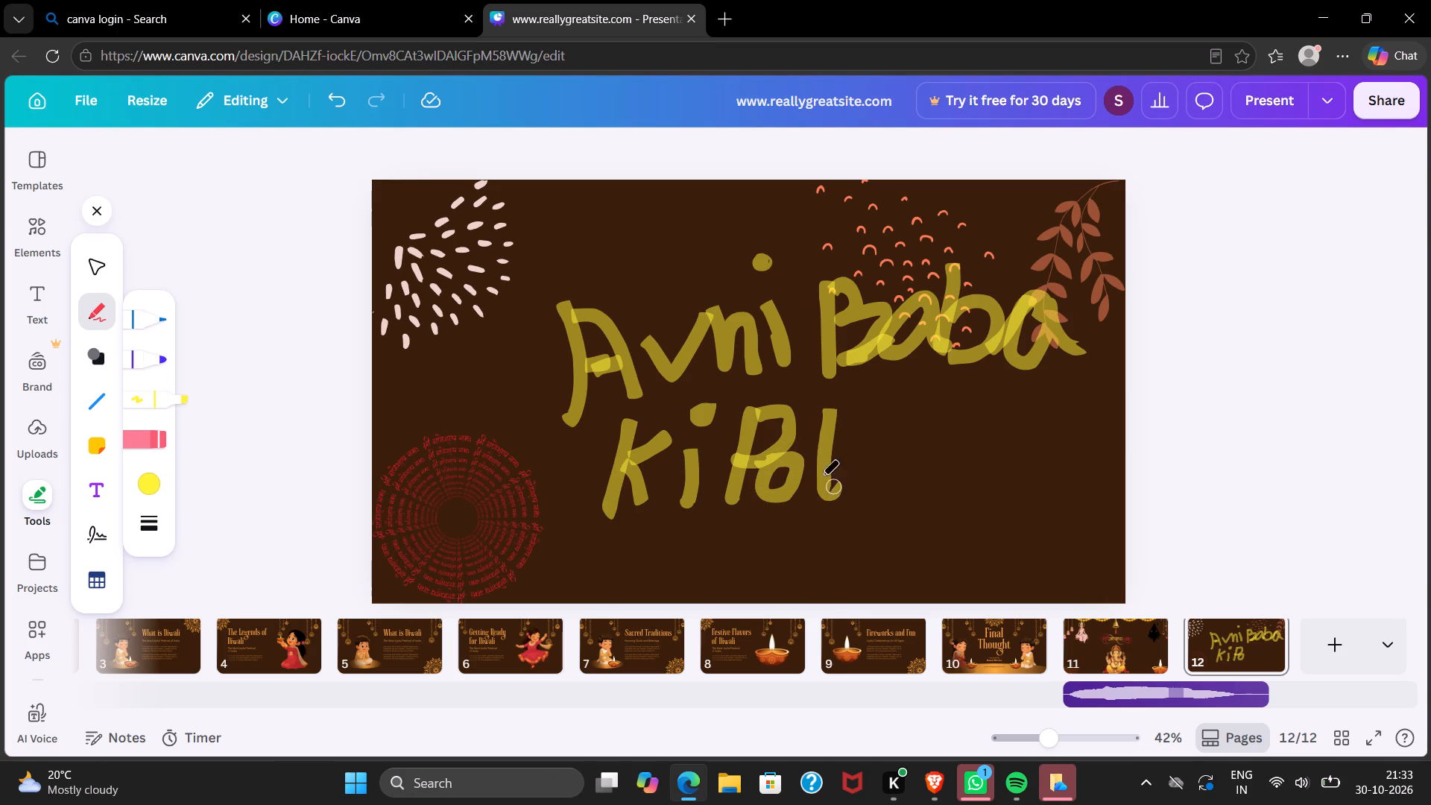
{"action": "left_click_drag", "start_coordinate": [813, 443], "coordinate": [838, 439]}
{"action": "left_click_drag", "start_coordinate": [856, 411], "coordinate": [851, 495]}
{"action": "left_click_drag", "start_coordinate": [855, 455], "coordinate": [888, 461]}
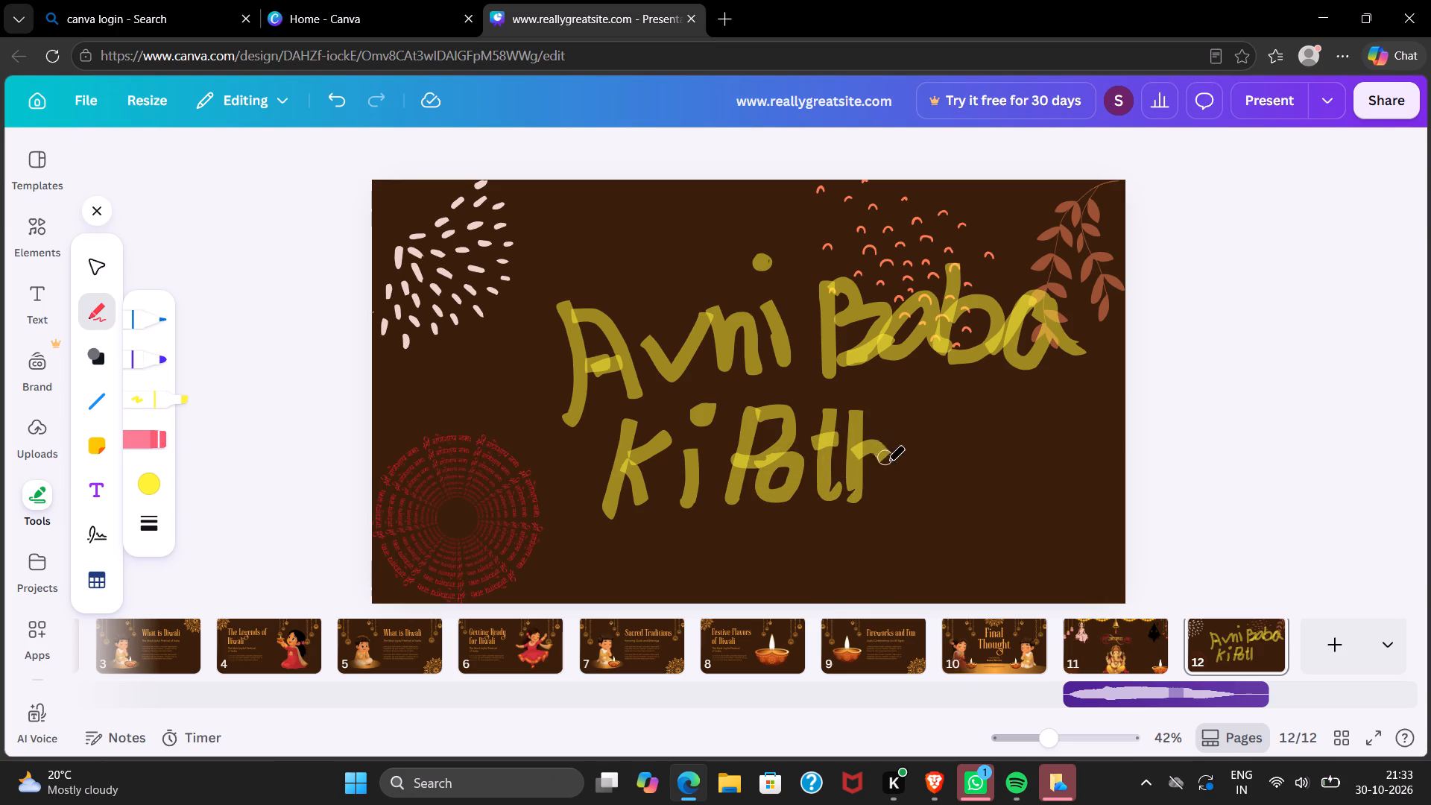
{"action": "left_click_drag", "start_coordinate": [888, 461], "coordinate": [895, 499]}
{"action": "left_click_drag", "start_coordinate": [843, 441], "coordinate": [887, 409]}
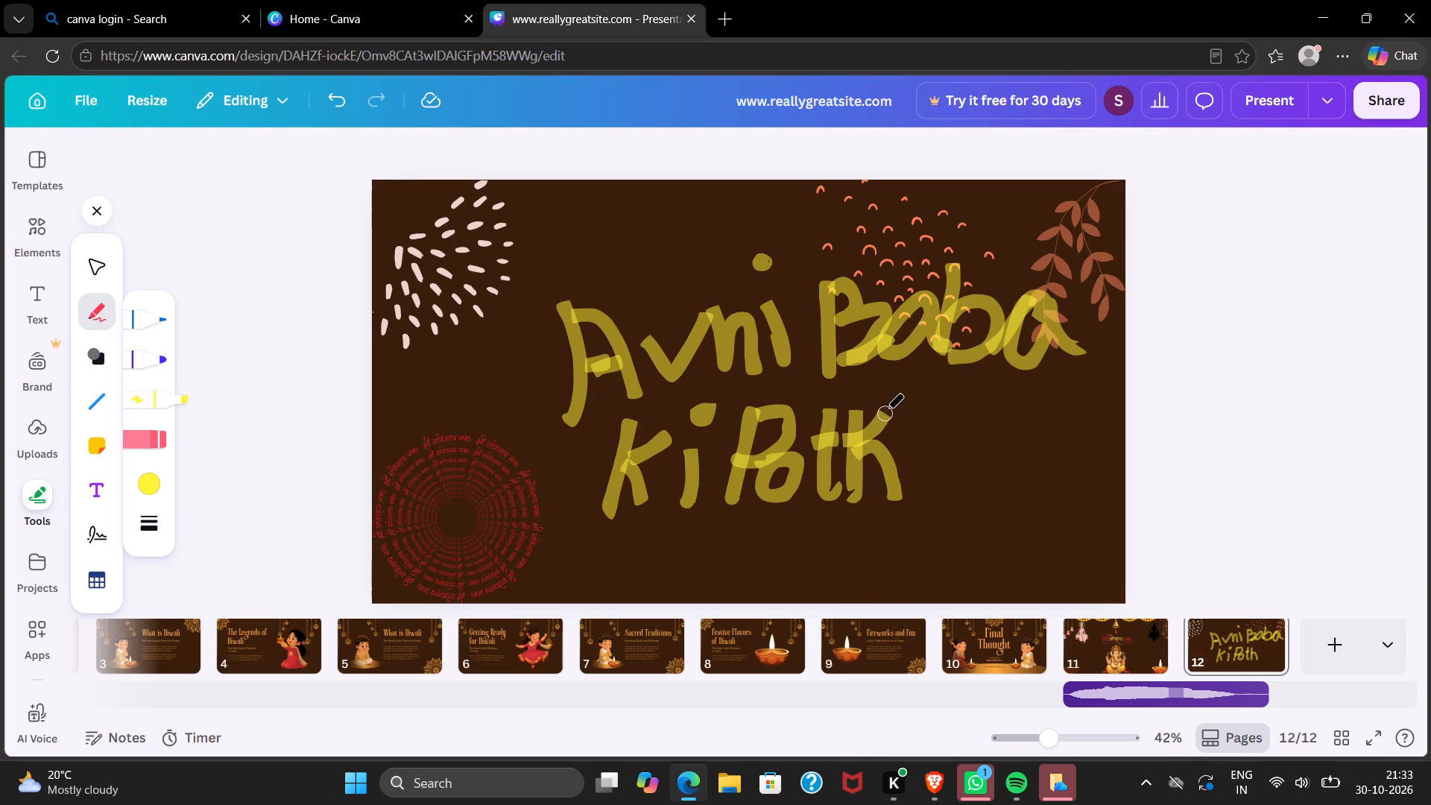
{"action": "left_click_drag", "start_coordinate": [887, 409], "coordinate": [853, 417]}
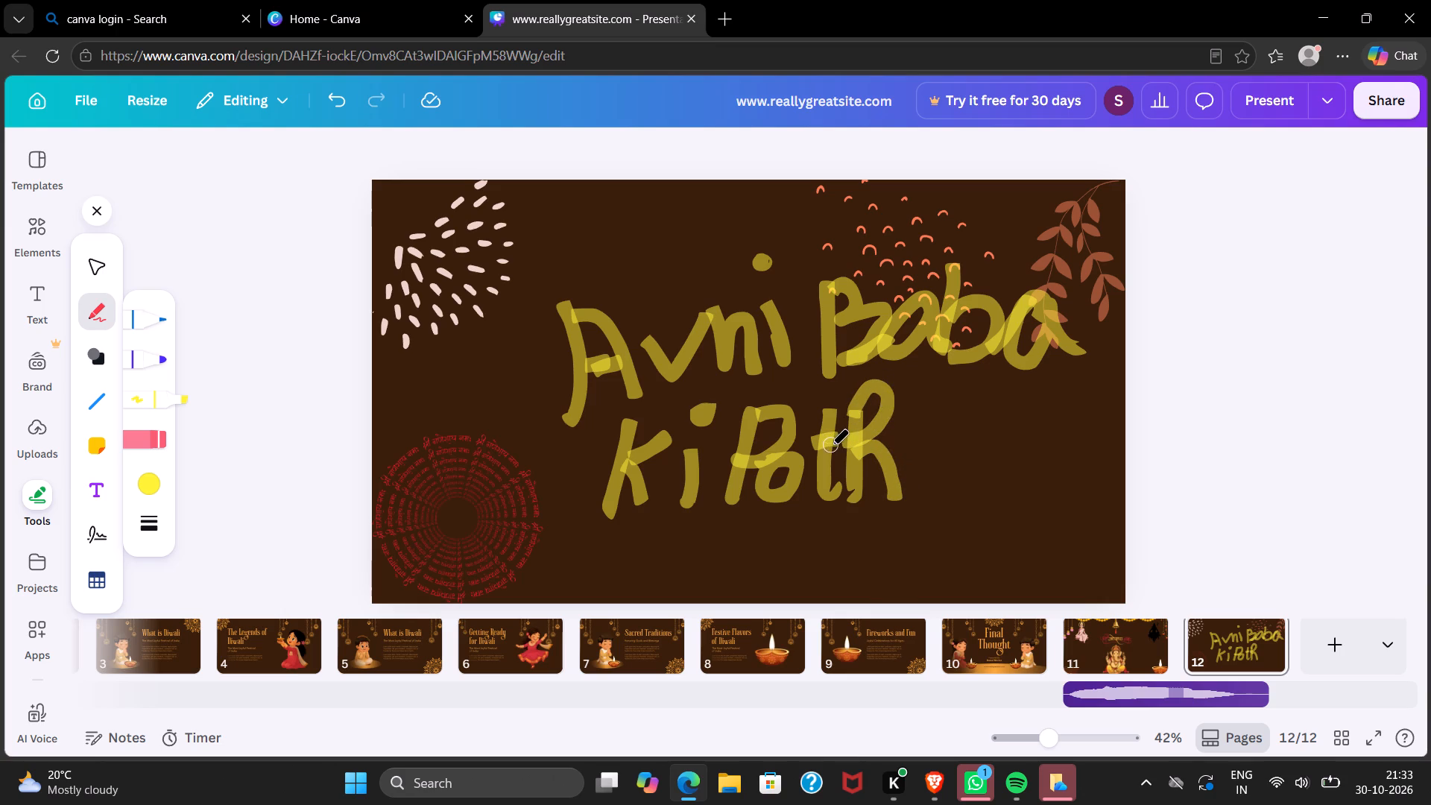
{"action": "left_click", "coordinate": [844, 436]}
{"action": "left_click", "coordinate": [841, 441]}
{"action": "left_click_drag", "start_coordinate": [918, 427], "coordinate": [920, 479]}
{"action": "left_click_drag", "start_coordinate": [917, 400], "coordinate": [926, 388]}
{"action": "left_click_drag", "start_coordinate": [920, 391], "coordinate": [919, 398]}
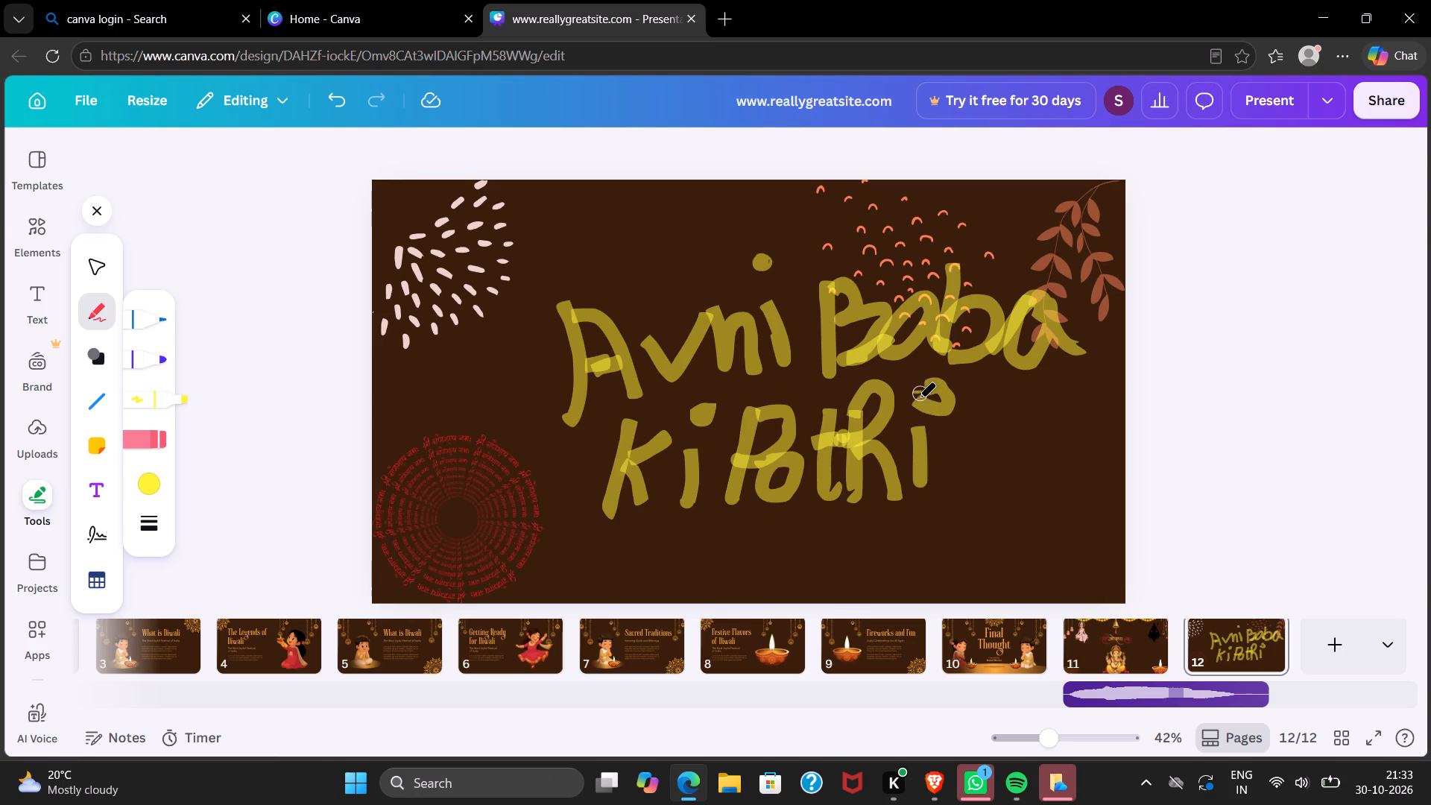
{"action": "left_click_drag", "start_coordinate": [919, 398], "coordinate": [935, 379]}
{"action": "left_click_drag", "start_coordinate": [914, 467], "coordinate": [920, 491]}
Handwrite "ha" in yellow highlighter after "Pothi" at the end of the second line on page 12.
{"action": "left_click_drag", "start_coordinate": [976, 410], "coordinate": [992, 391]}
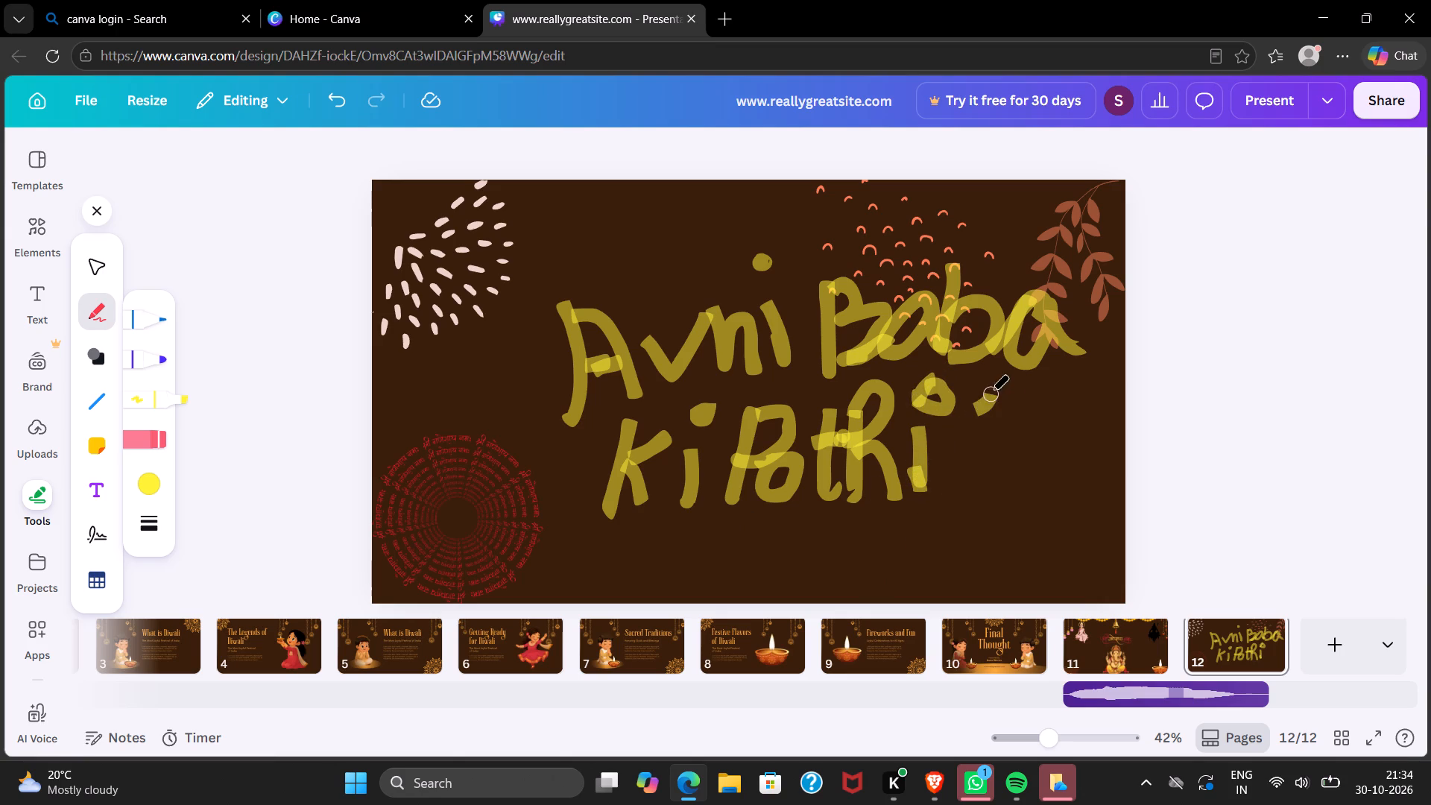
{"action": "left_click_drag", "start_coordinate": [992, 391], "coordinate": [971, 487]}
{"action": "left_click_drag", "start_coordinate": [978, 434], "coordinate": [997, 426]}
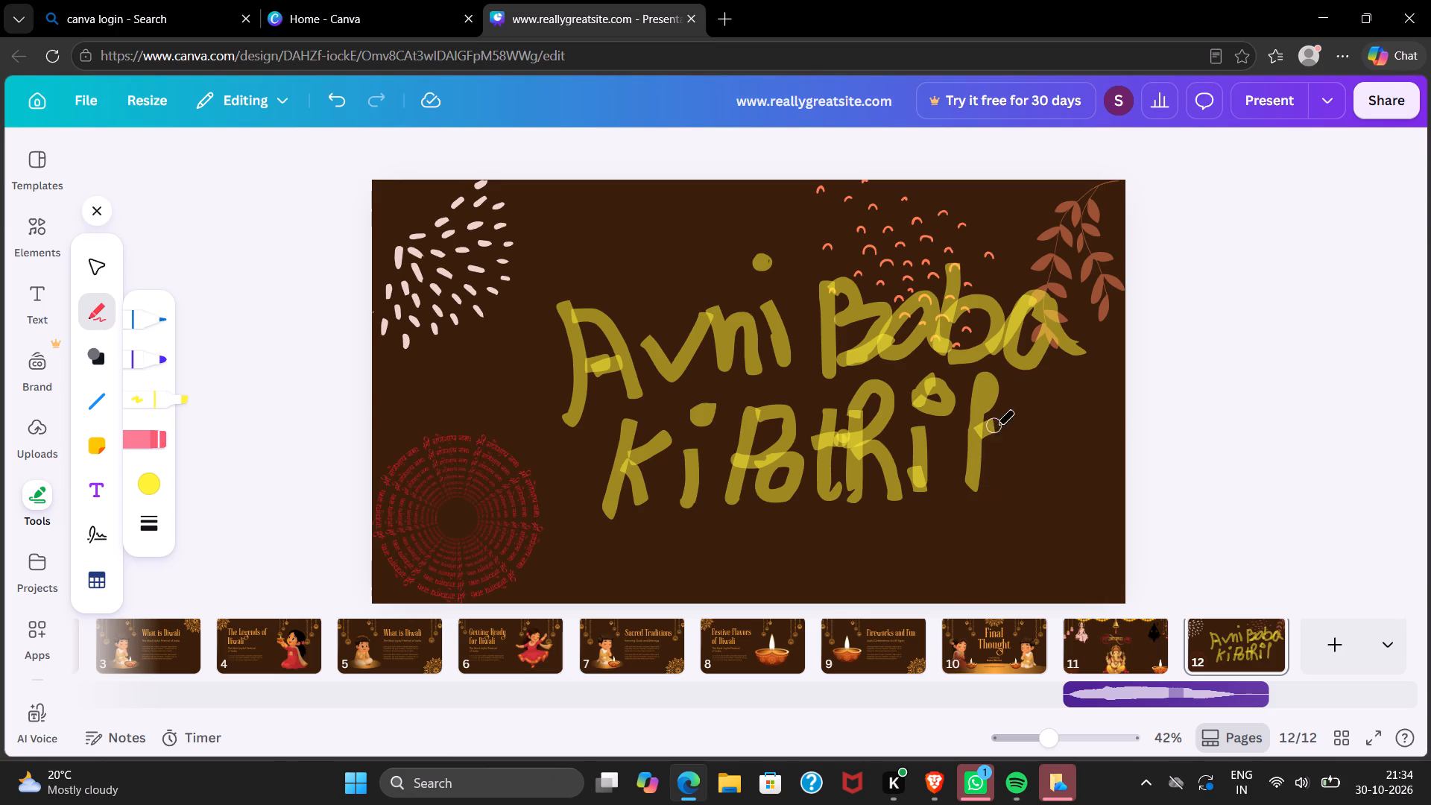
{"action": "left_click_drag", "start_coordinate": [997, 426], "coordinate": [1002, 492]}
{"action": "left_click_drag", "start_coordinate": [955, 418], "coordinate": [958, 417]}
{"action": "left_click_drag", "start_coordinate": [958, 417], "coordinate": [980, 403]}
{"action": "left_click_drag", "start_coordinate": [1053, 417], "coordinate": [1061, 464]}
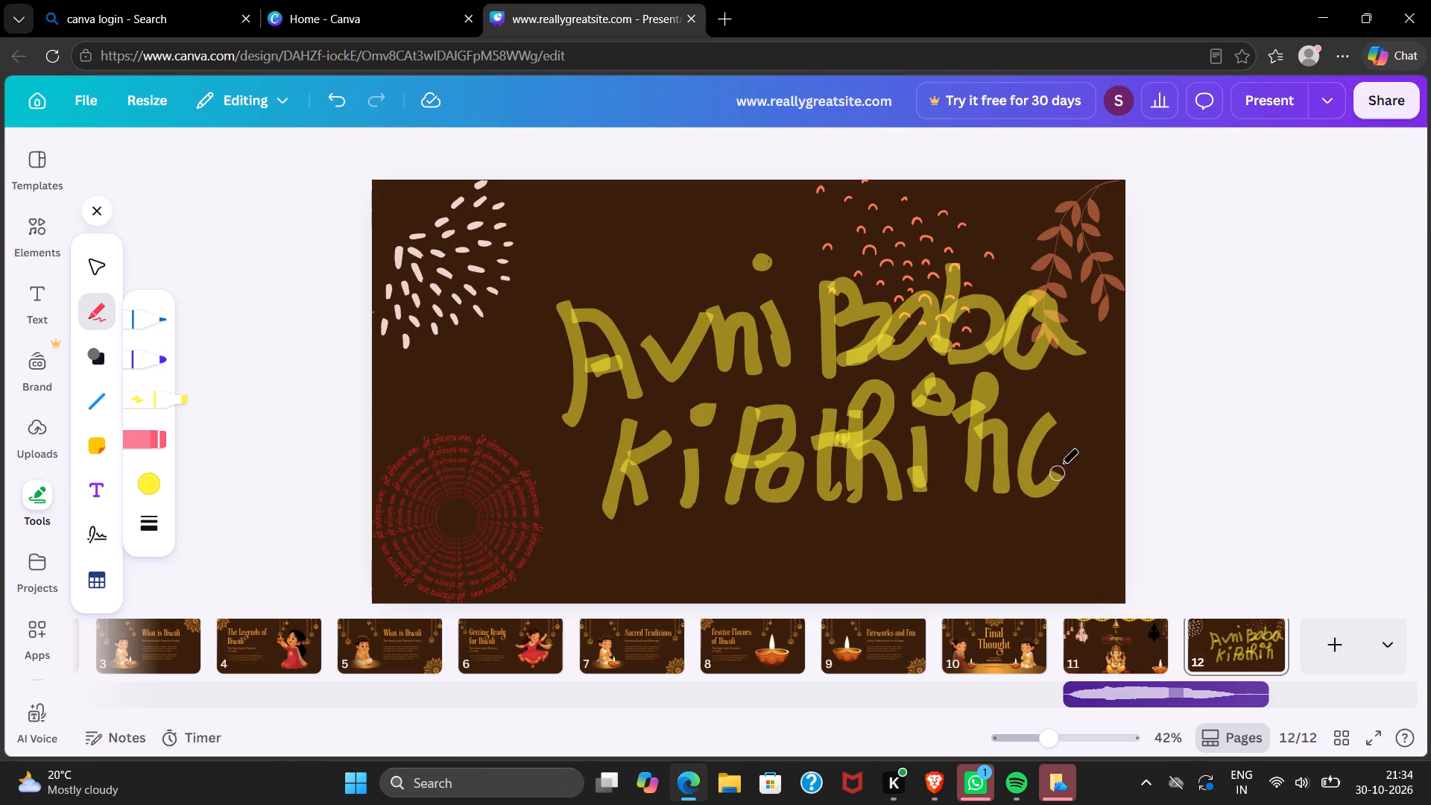
Finish the letter "a" at the end of the second line in yellow highlighter, adding its tail and top stroke.
{"action": "left_click_drag", "start_coordinate": [1061, 464], "coordinate": [1069, 459]}
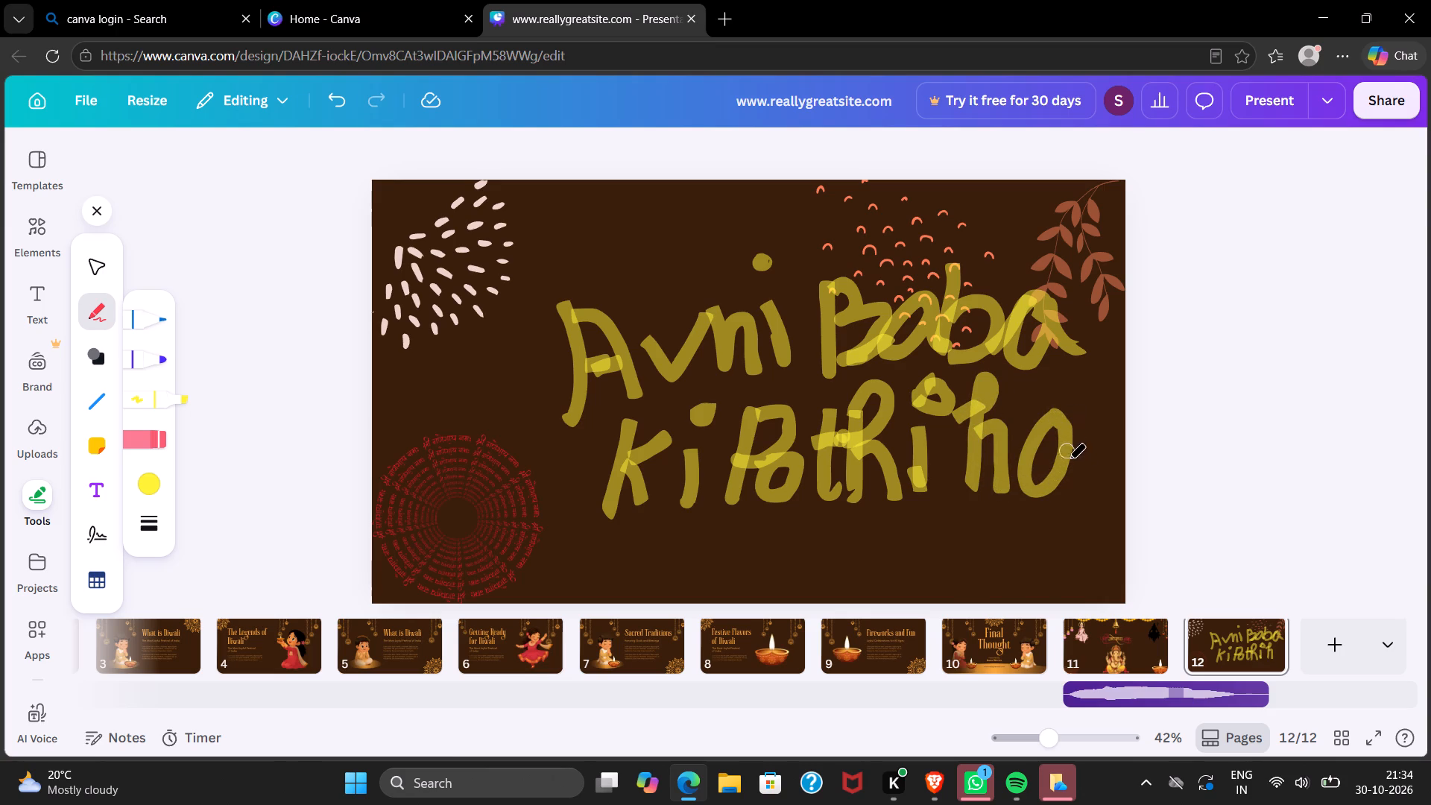
{"action": "left_click_drag", "start_coordinate": [1069, 459], "coordinate": [1101, 486]}
{"action": "left_click_drag", "start_coordinate": [1056, 407], "coordinate": [1045, 415]}
Draw a downward-pointing arrow in yellow highlighter between "Ki" and "Pothi" on the second line.
{"action": "left_click_drag", "start_coordinate": [723, 438], "coordinate": [708, 480]}
{"action": "left_click_drag", "start_coordinate": [711, 466], "coordinate": [715, 492]}
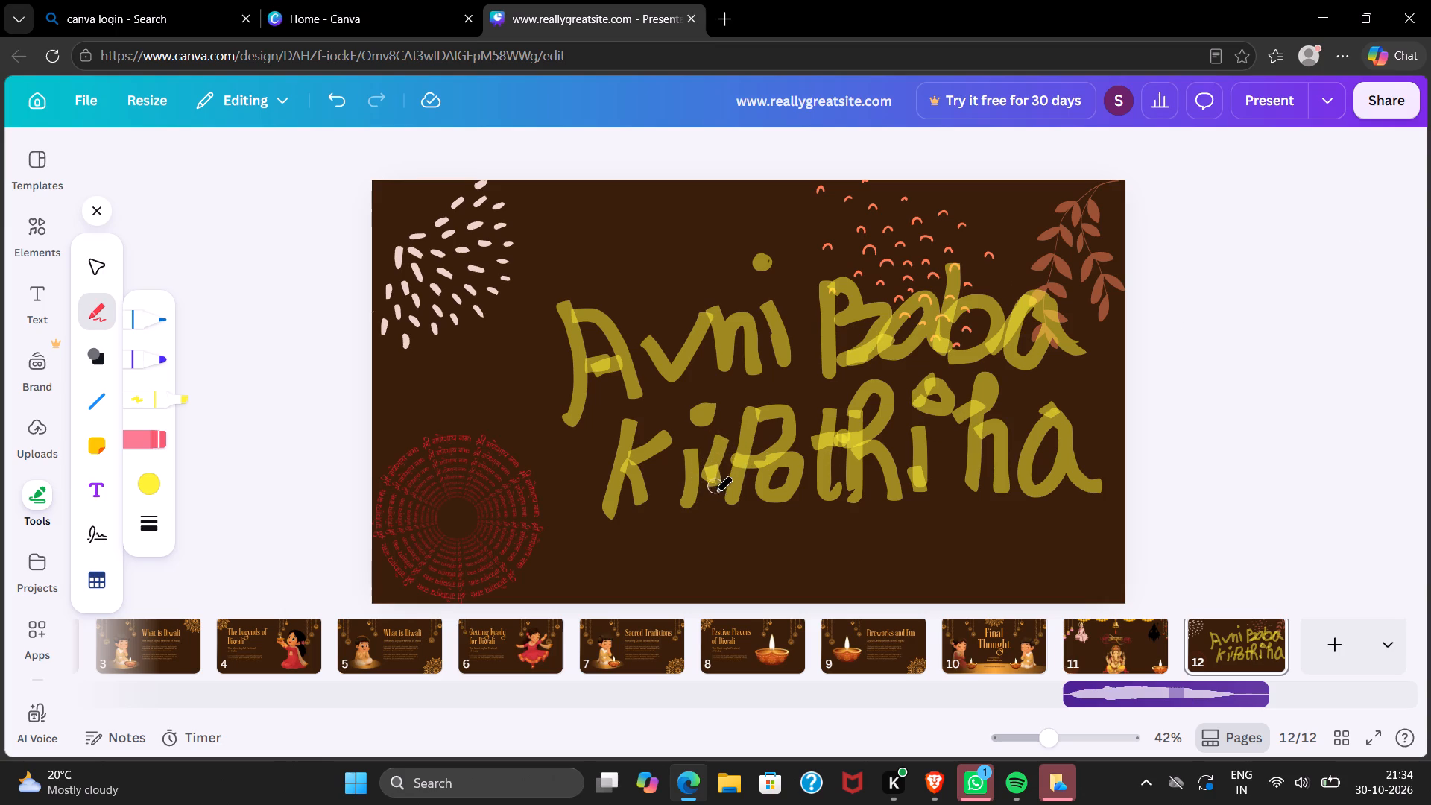
{"action": "left_click_drag", "start_coordinate": [715, 492], "coordinate": [716, 517]}
{"action": "left_click_drag", "start_coordinate": [697, 502], "coordinate": [751, 495]}
Start handwriting below "Ki" with a short downward stroke in yellow highlighter.
{"action": "left_click_drag", "start_coordinate": [663, 536], "coordinate": [671, 575]}
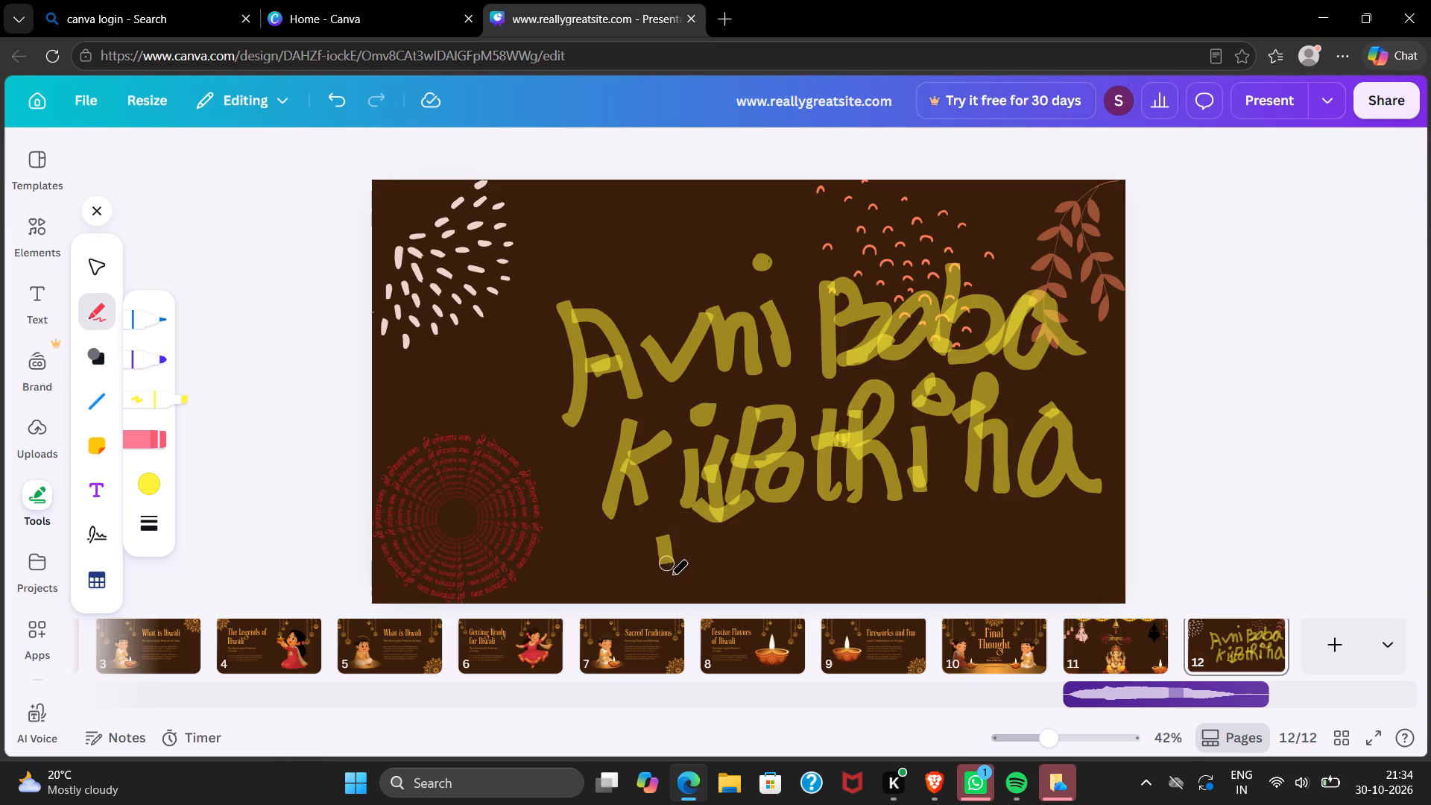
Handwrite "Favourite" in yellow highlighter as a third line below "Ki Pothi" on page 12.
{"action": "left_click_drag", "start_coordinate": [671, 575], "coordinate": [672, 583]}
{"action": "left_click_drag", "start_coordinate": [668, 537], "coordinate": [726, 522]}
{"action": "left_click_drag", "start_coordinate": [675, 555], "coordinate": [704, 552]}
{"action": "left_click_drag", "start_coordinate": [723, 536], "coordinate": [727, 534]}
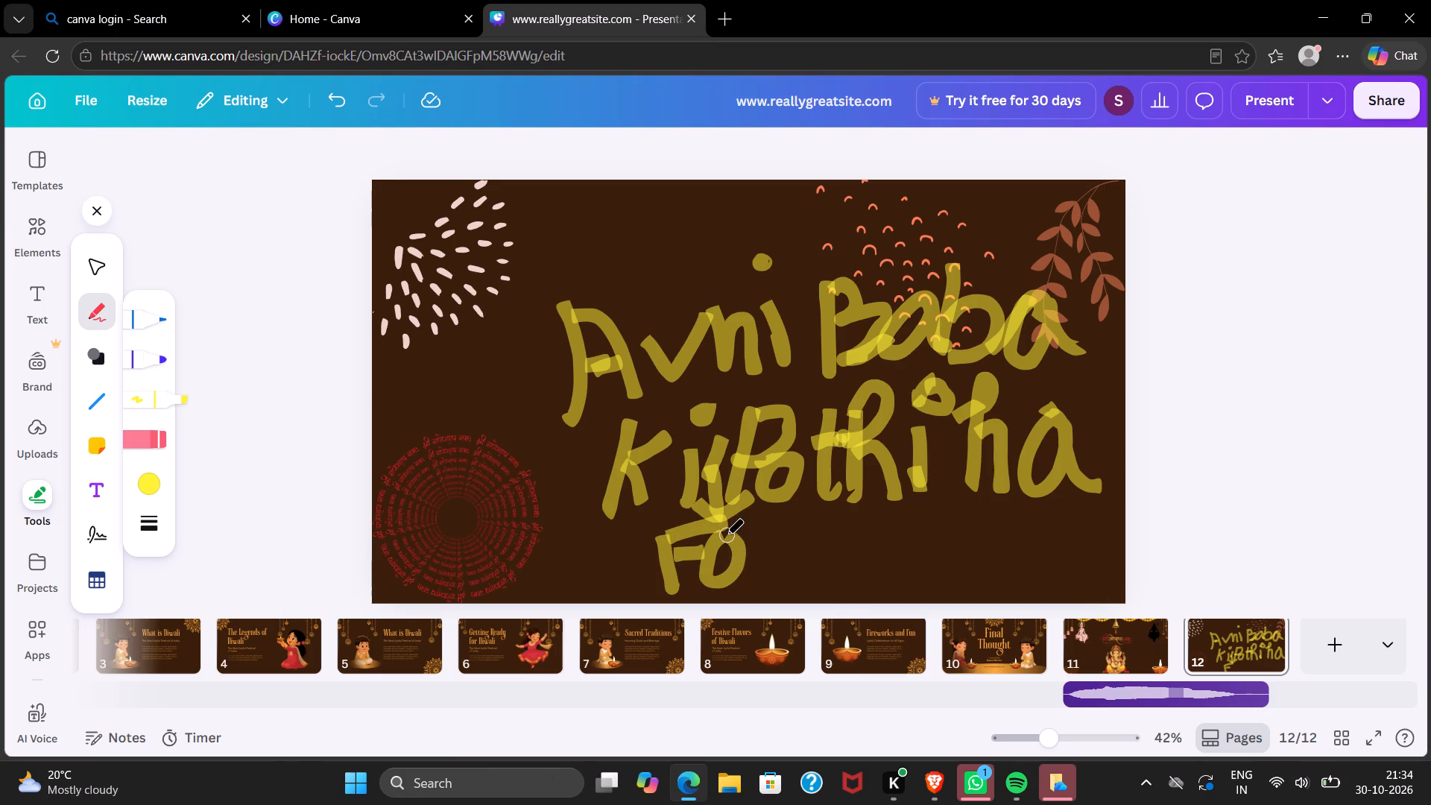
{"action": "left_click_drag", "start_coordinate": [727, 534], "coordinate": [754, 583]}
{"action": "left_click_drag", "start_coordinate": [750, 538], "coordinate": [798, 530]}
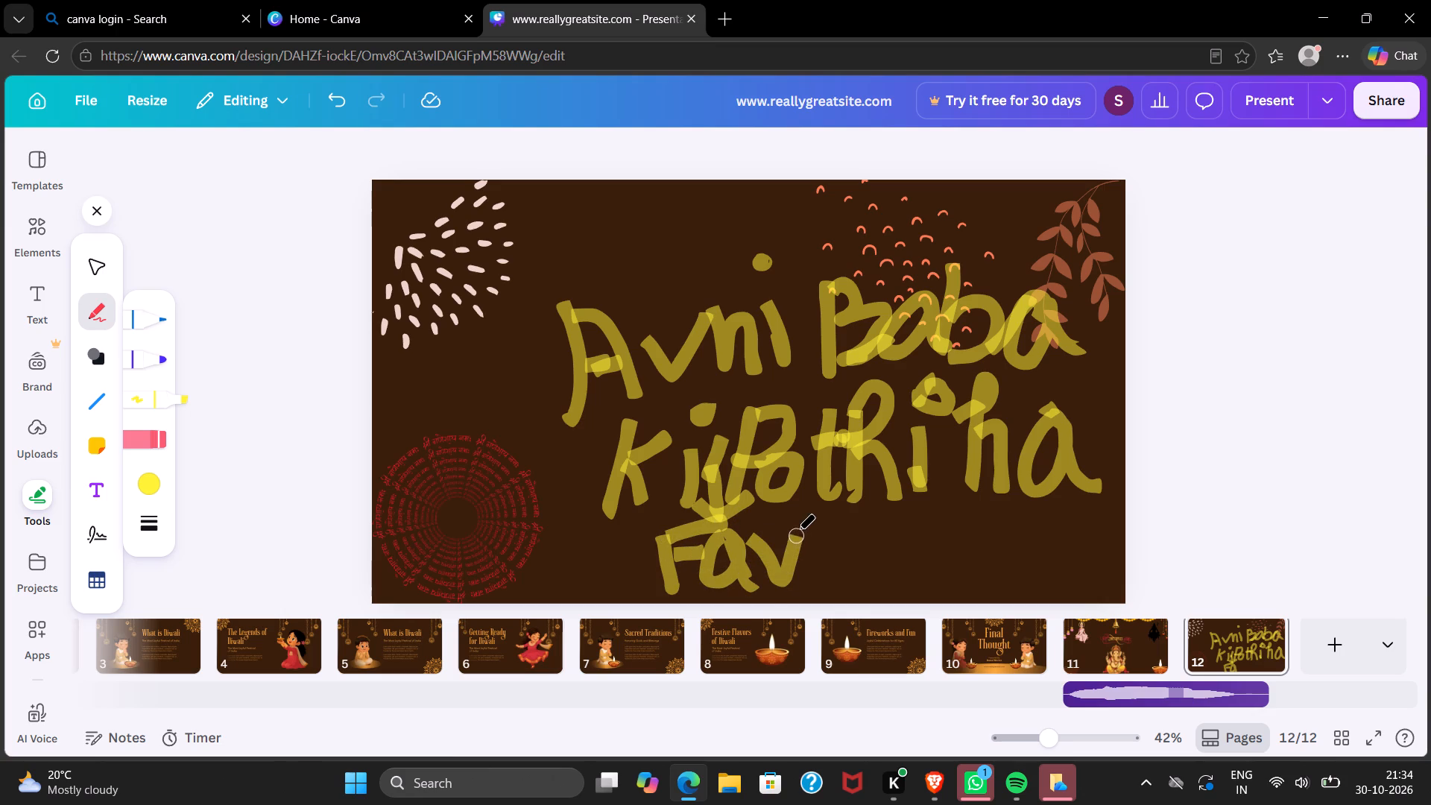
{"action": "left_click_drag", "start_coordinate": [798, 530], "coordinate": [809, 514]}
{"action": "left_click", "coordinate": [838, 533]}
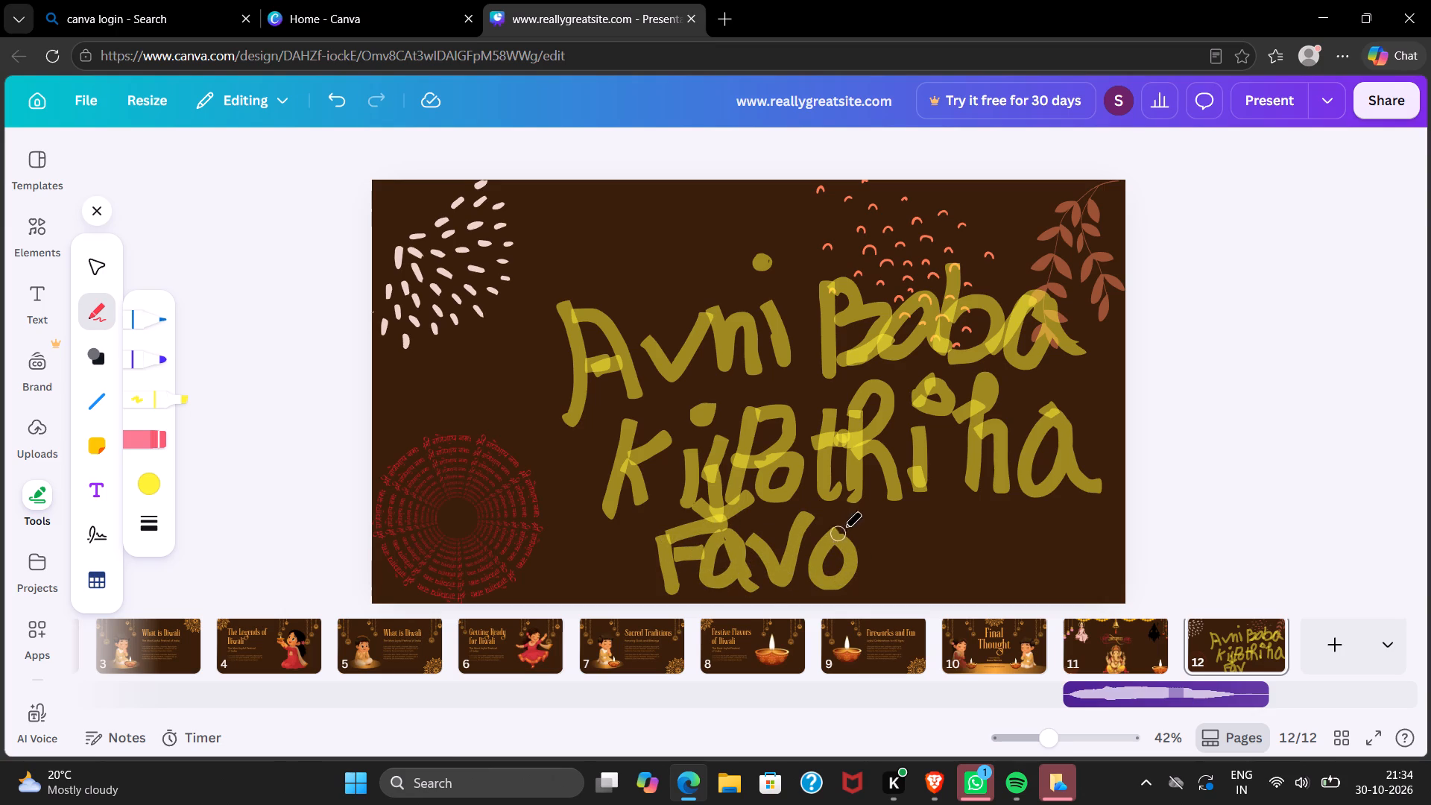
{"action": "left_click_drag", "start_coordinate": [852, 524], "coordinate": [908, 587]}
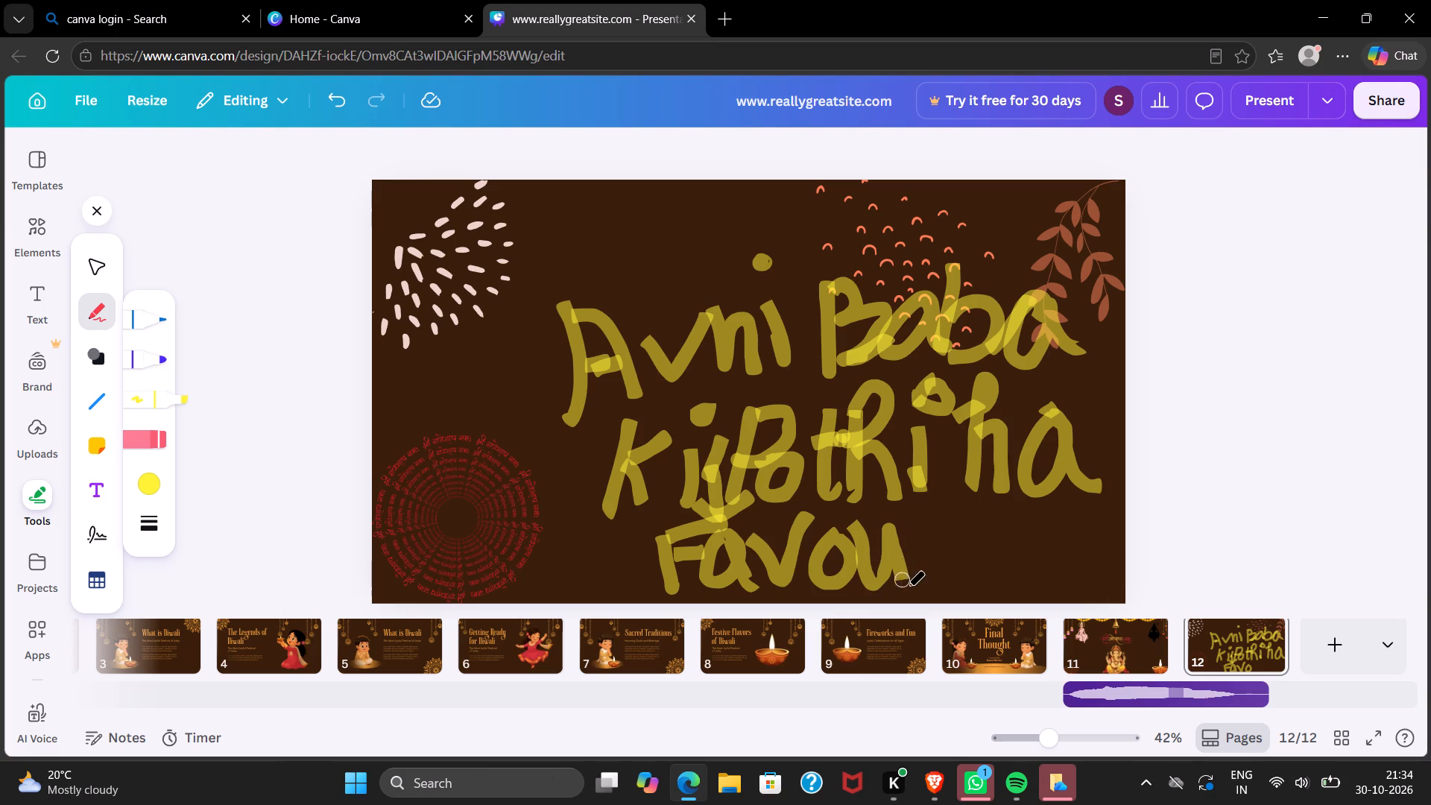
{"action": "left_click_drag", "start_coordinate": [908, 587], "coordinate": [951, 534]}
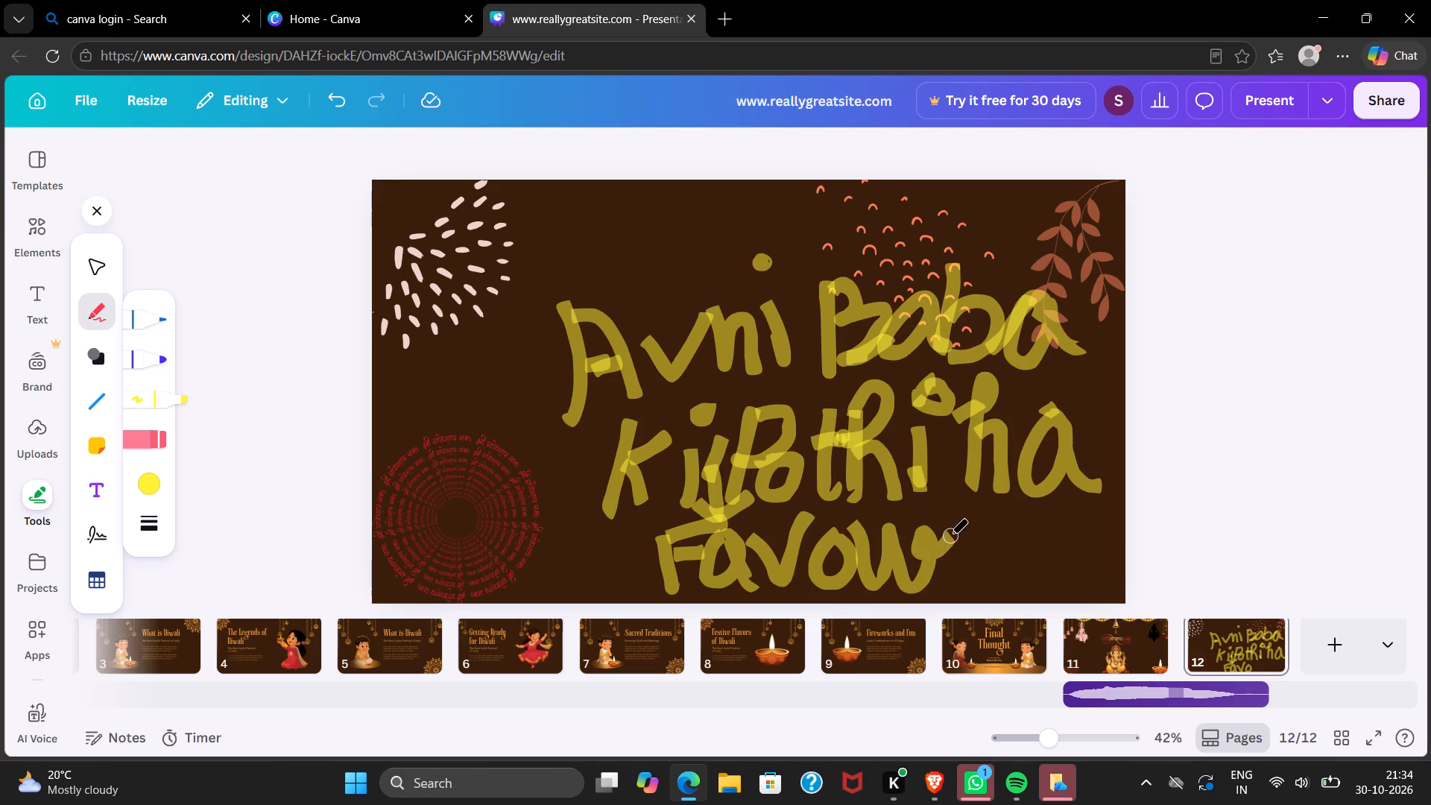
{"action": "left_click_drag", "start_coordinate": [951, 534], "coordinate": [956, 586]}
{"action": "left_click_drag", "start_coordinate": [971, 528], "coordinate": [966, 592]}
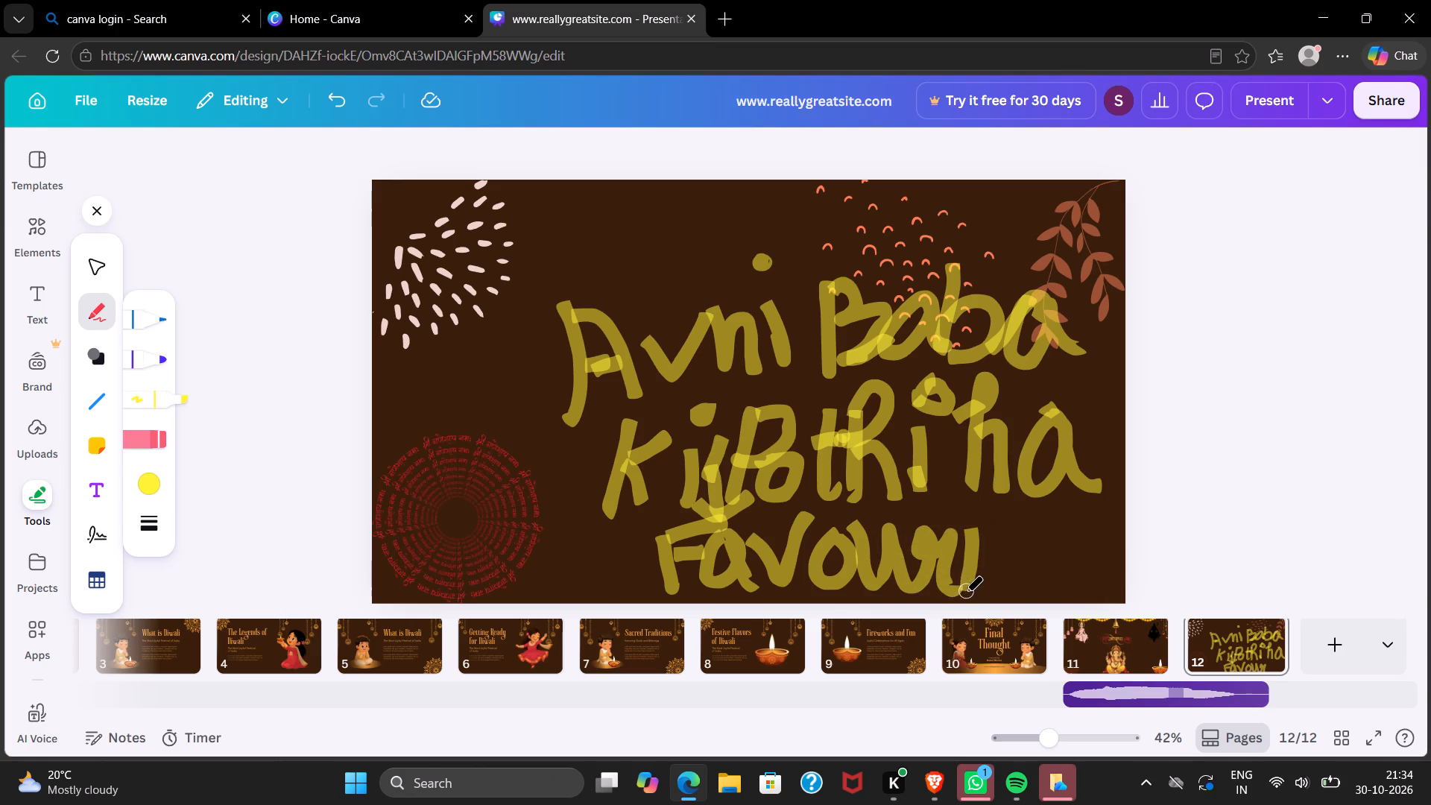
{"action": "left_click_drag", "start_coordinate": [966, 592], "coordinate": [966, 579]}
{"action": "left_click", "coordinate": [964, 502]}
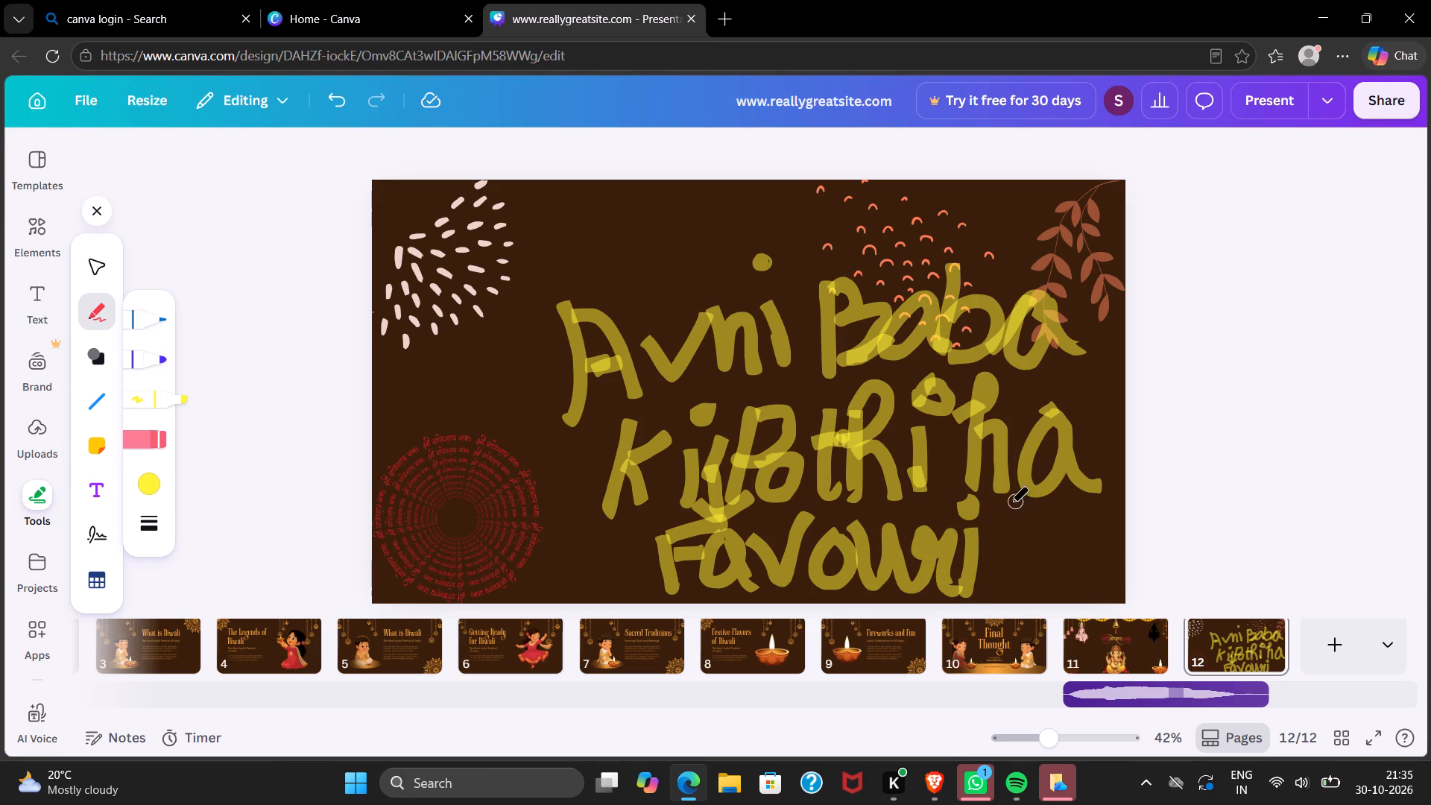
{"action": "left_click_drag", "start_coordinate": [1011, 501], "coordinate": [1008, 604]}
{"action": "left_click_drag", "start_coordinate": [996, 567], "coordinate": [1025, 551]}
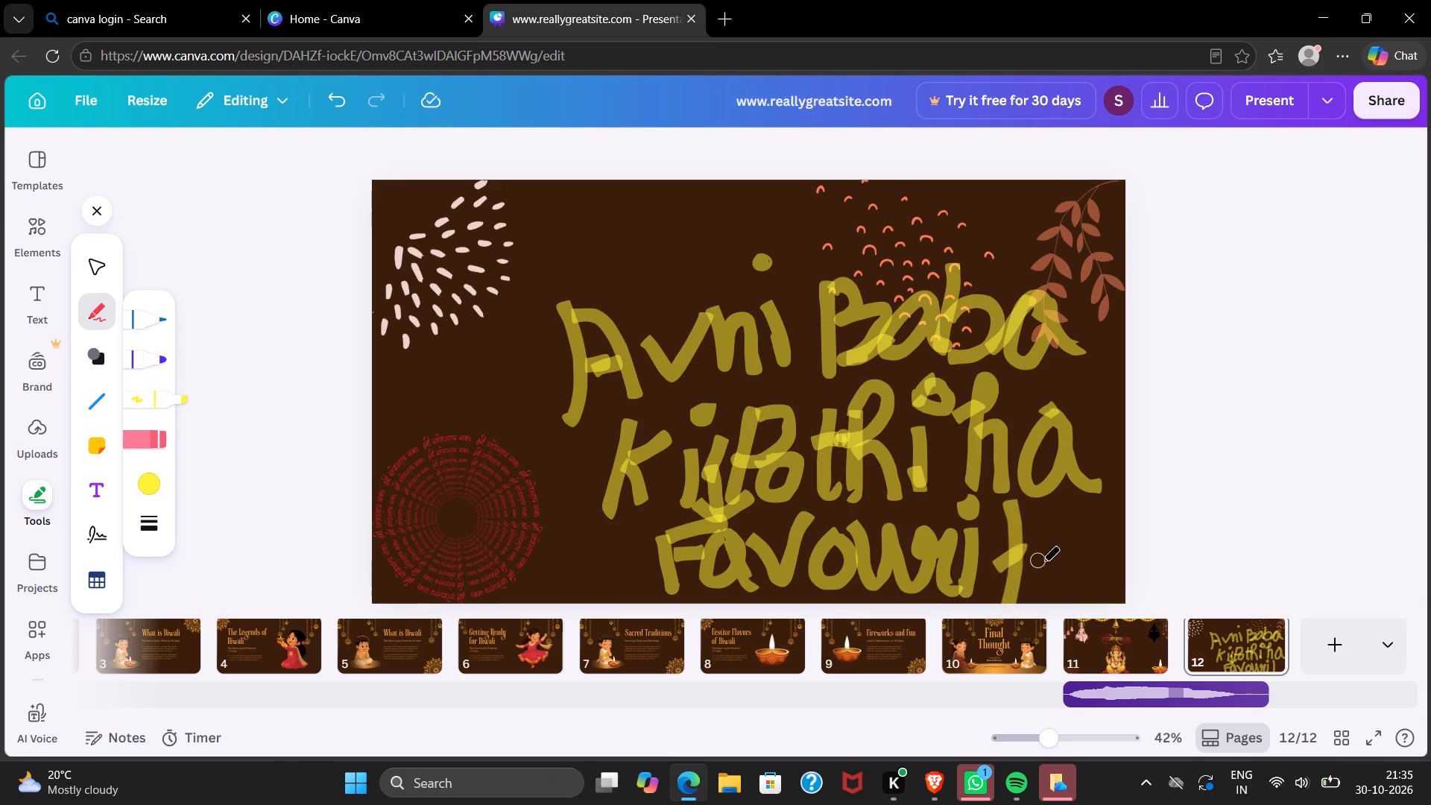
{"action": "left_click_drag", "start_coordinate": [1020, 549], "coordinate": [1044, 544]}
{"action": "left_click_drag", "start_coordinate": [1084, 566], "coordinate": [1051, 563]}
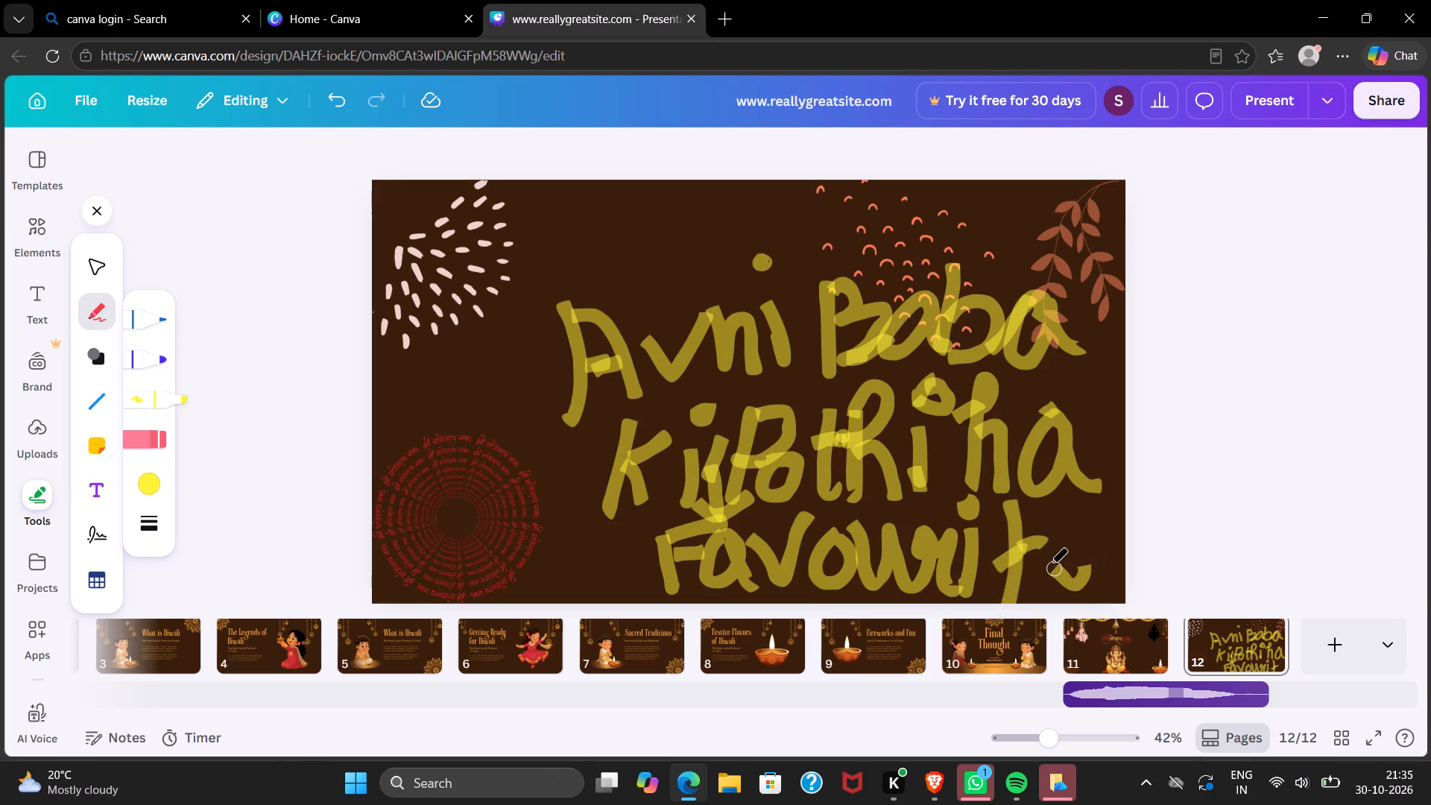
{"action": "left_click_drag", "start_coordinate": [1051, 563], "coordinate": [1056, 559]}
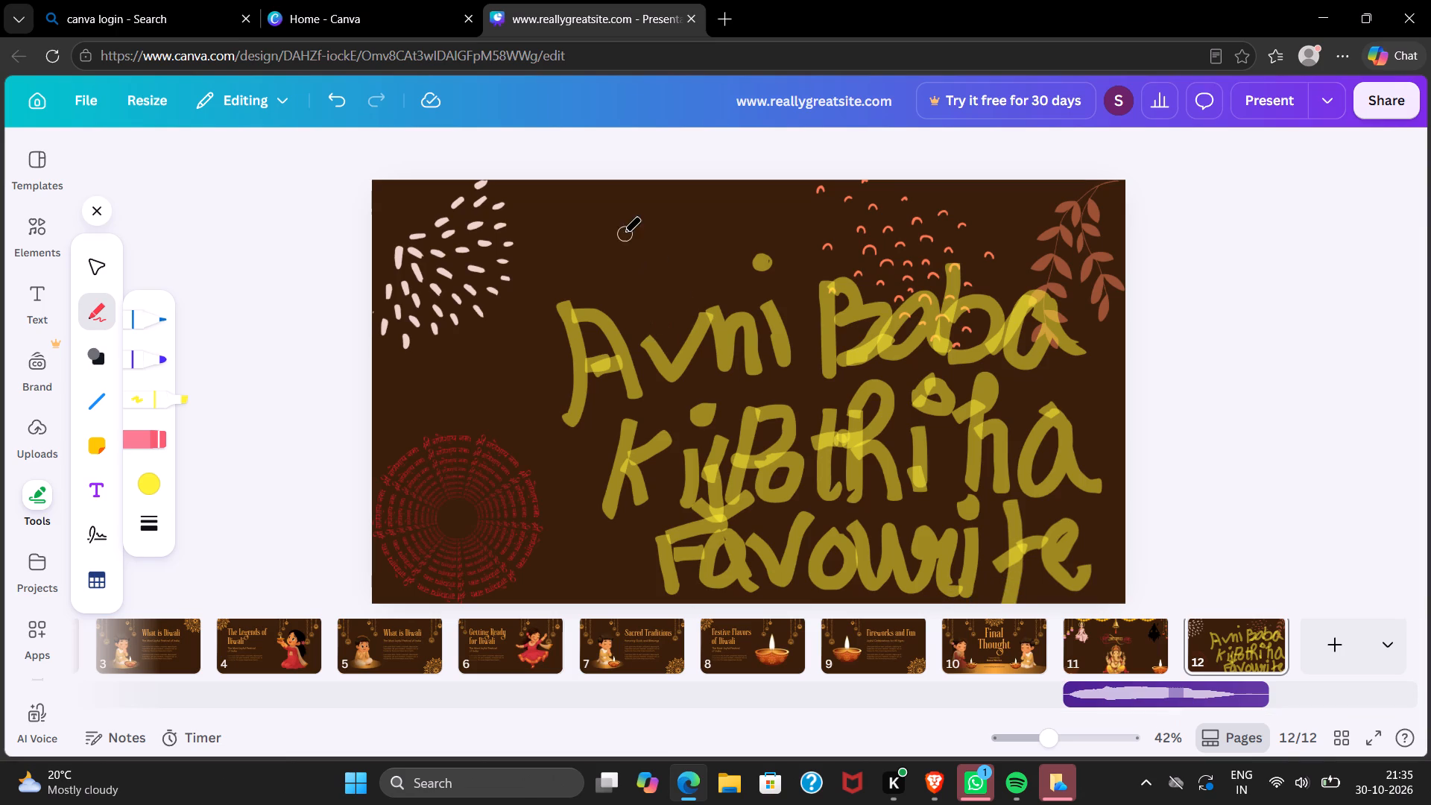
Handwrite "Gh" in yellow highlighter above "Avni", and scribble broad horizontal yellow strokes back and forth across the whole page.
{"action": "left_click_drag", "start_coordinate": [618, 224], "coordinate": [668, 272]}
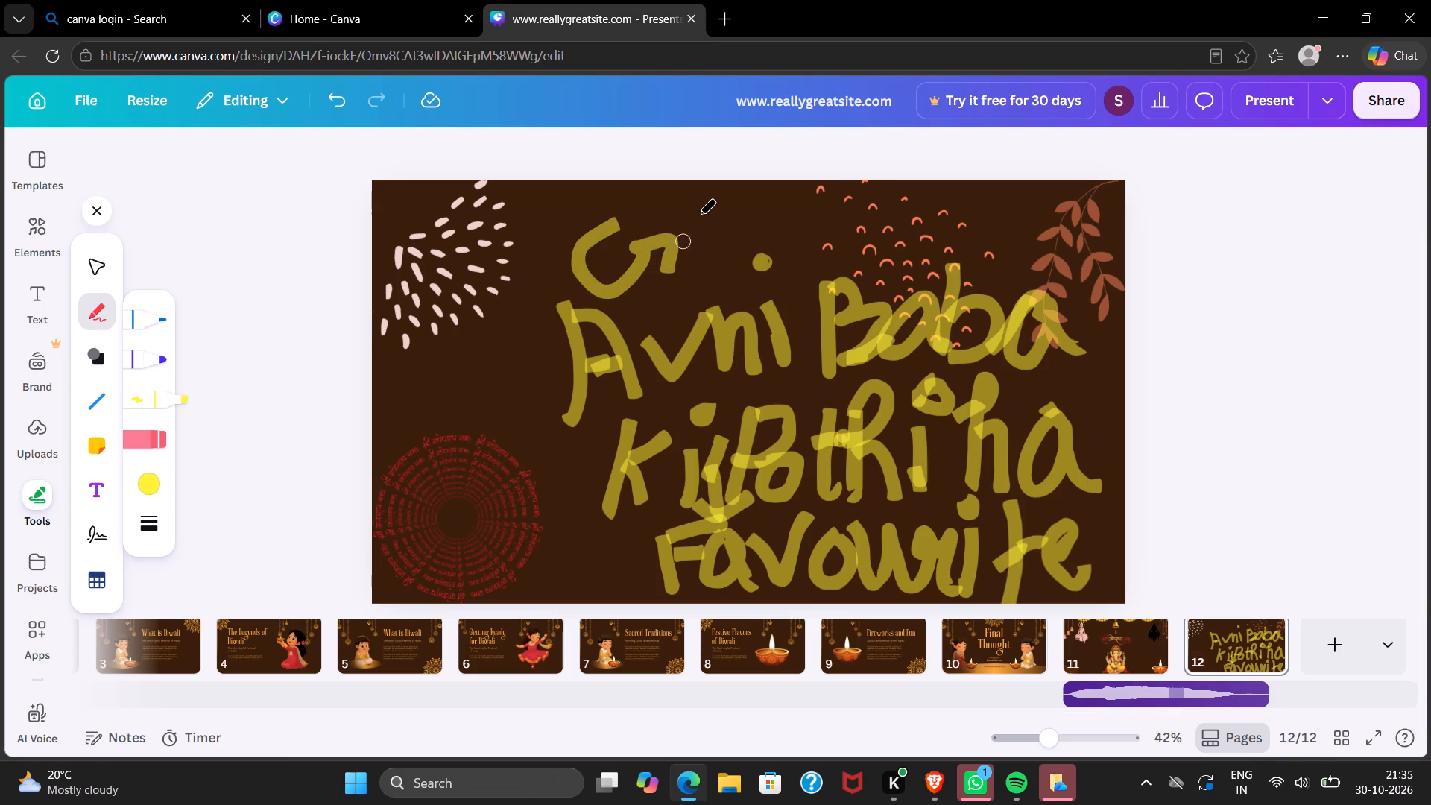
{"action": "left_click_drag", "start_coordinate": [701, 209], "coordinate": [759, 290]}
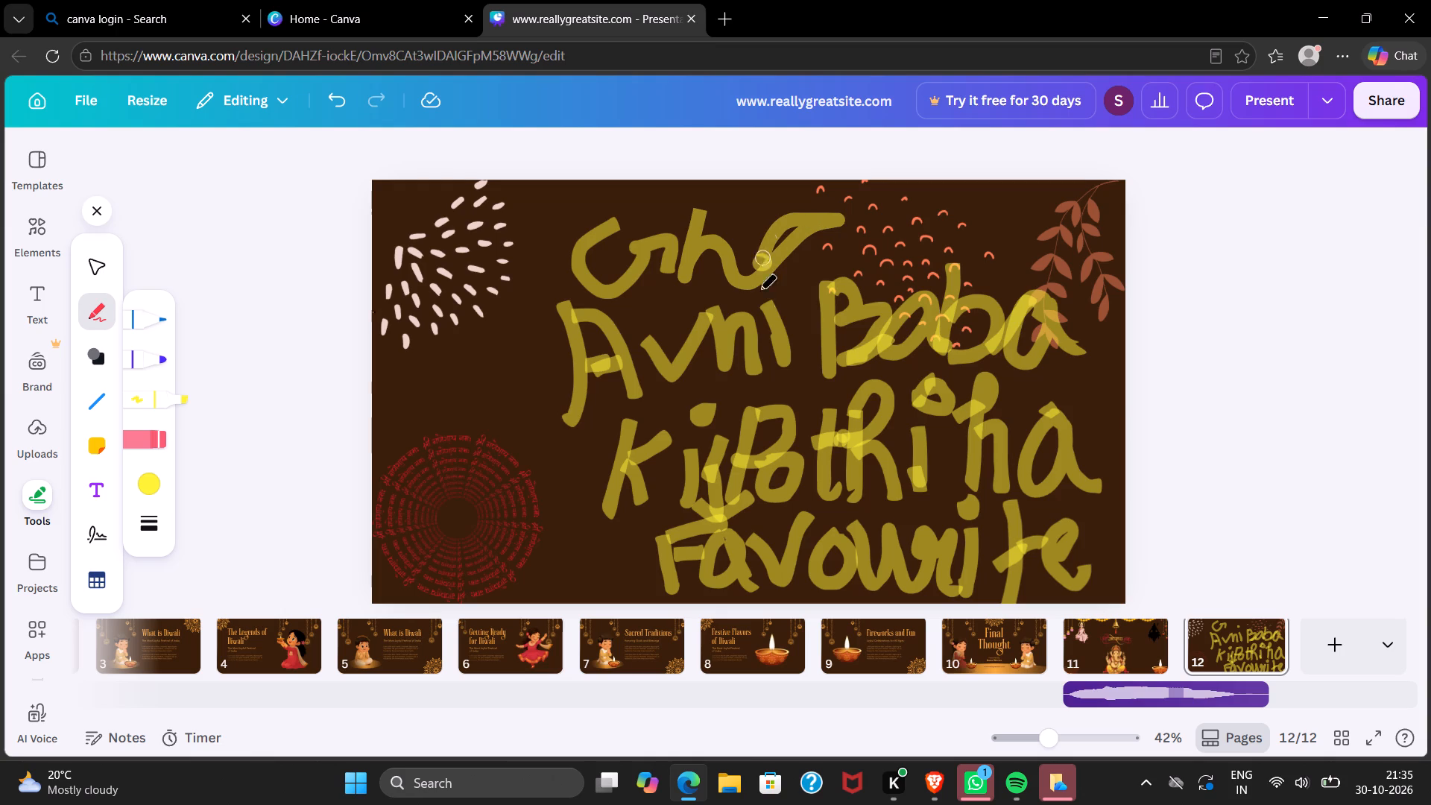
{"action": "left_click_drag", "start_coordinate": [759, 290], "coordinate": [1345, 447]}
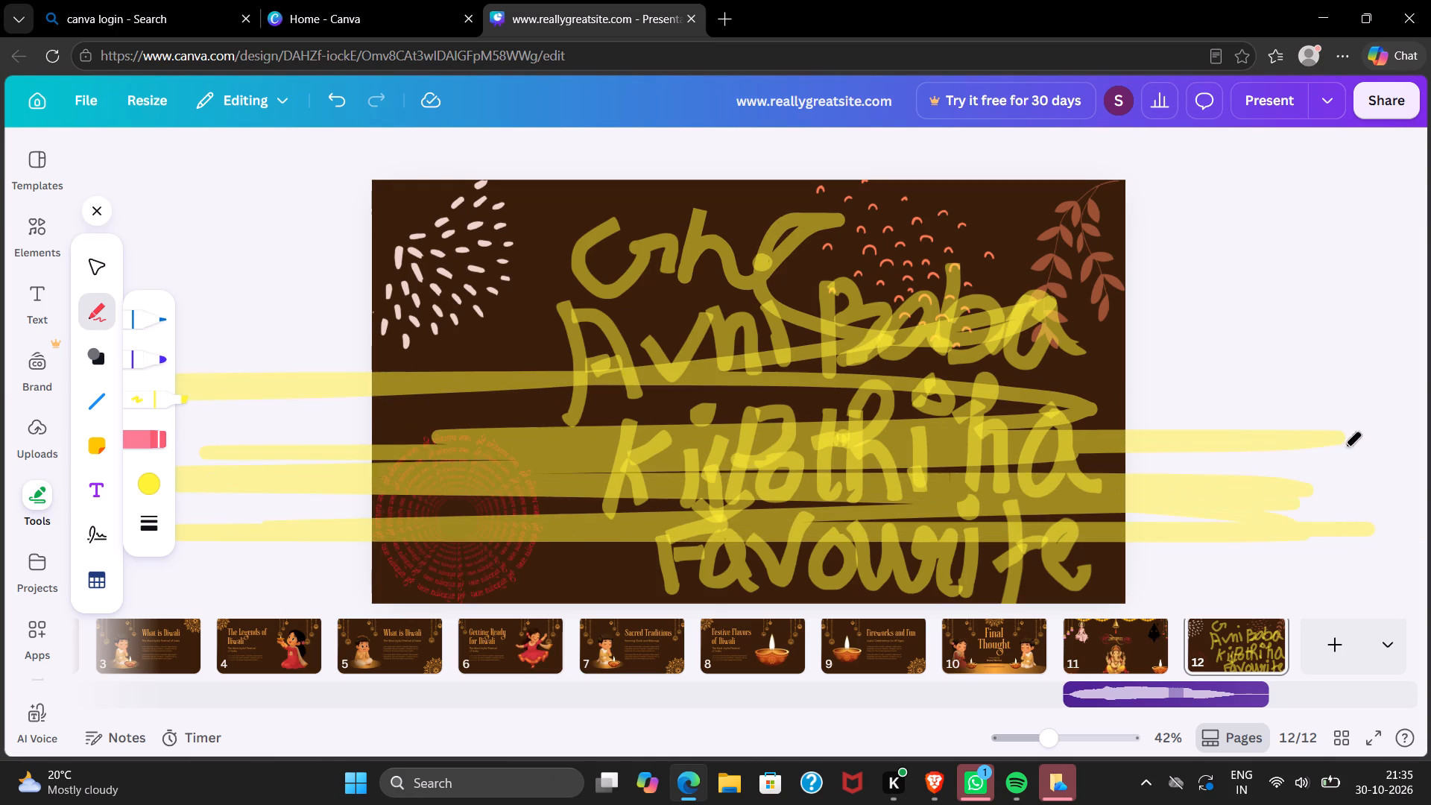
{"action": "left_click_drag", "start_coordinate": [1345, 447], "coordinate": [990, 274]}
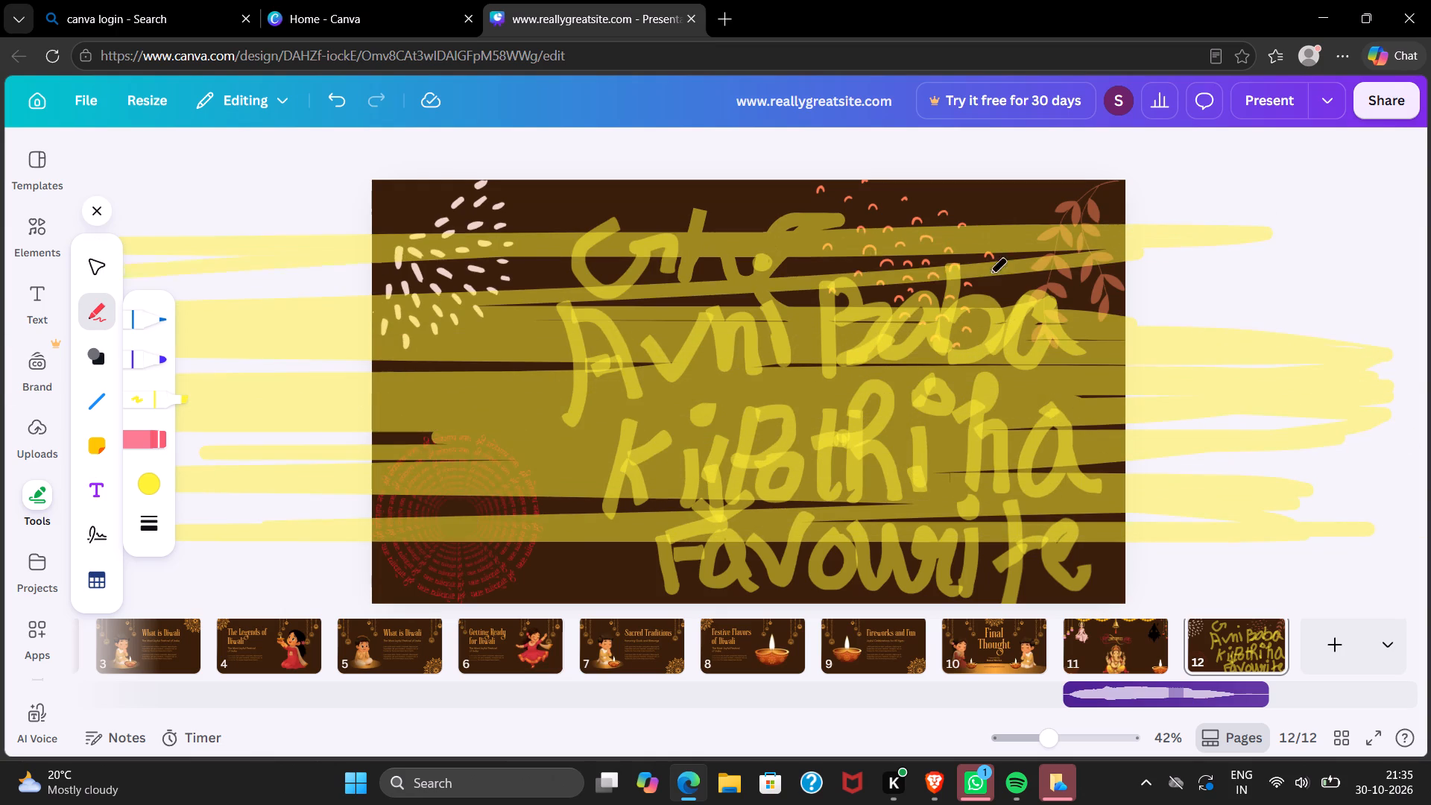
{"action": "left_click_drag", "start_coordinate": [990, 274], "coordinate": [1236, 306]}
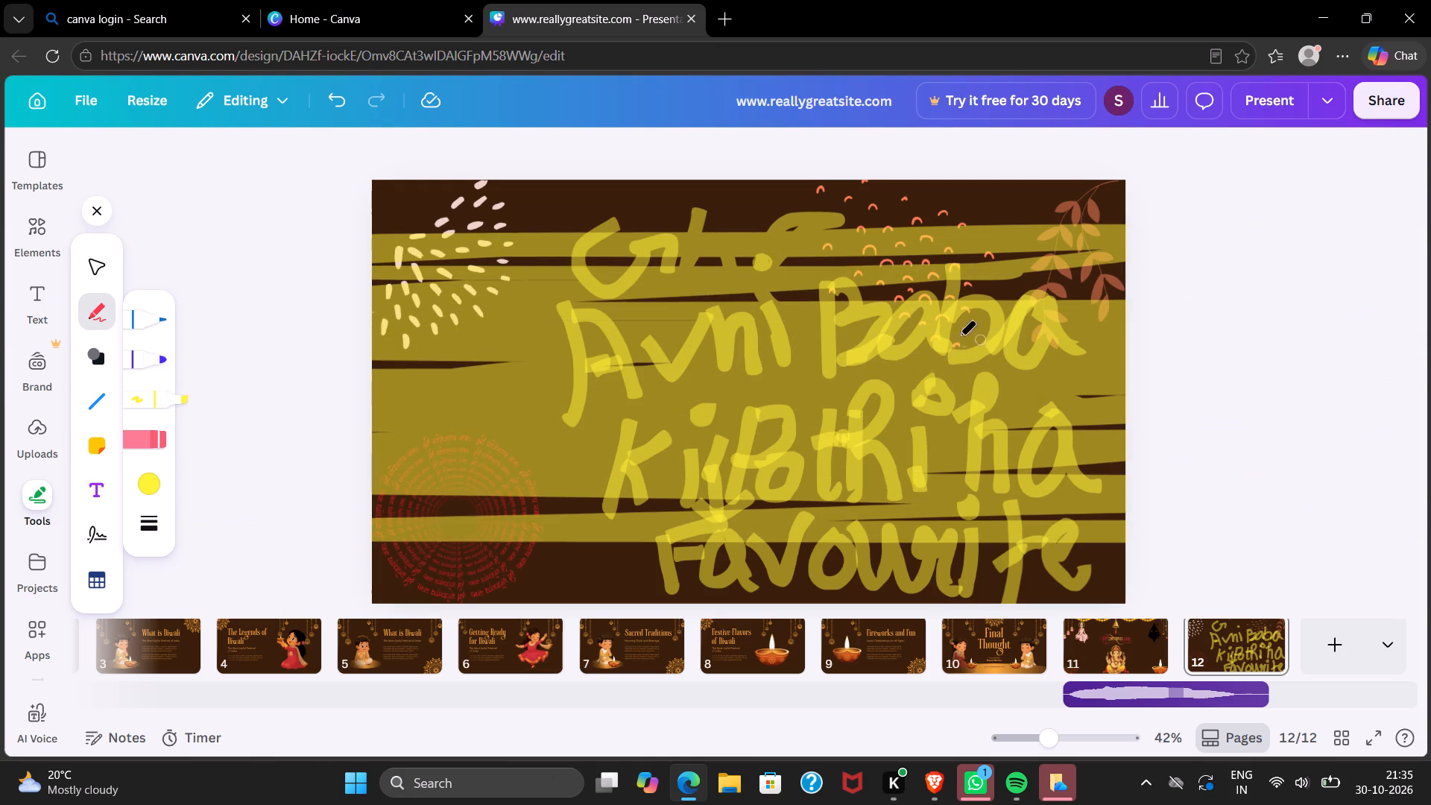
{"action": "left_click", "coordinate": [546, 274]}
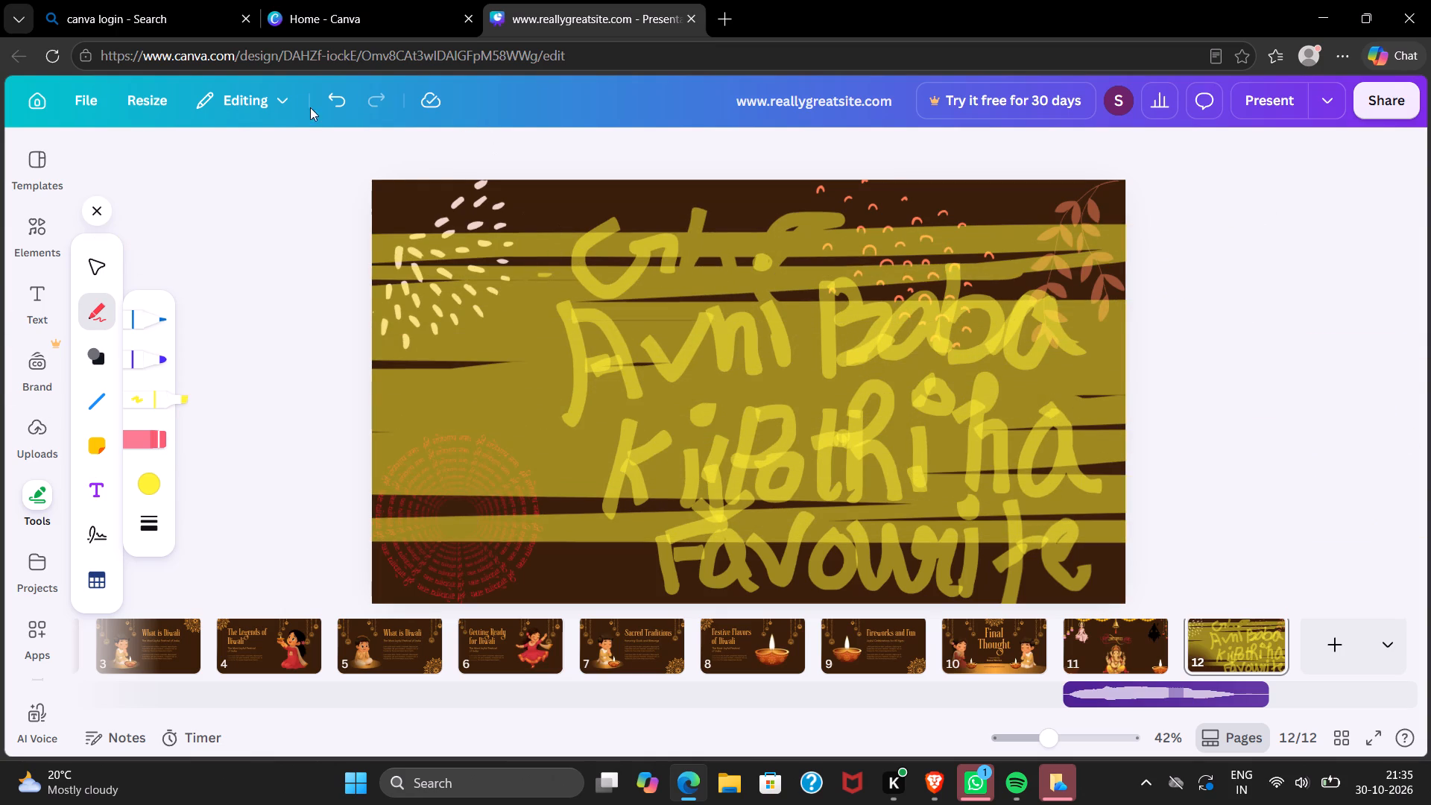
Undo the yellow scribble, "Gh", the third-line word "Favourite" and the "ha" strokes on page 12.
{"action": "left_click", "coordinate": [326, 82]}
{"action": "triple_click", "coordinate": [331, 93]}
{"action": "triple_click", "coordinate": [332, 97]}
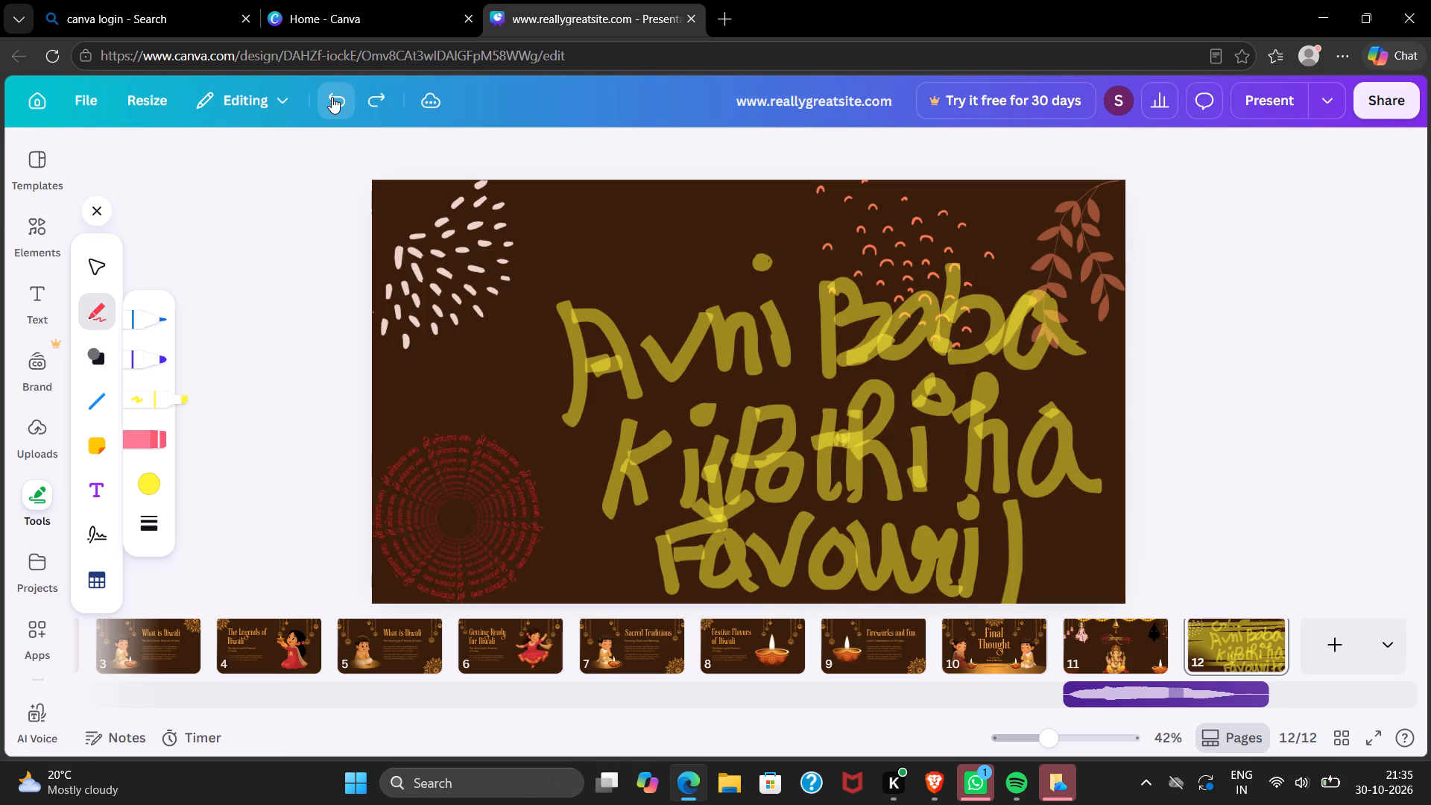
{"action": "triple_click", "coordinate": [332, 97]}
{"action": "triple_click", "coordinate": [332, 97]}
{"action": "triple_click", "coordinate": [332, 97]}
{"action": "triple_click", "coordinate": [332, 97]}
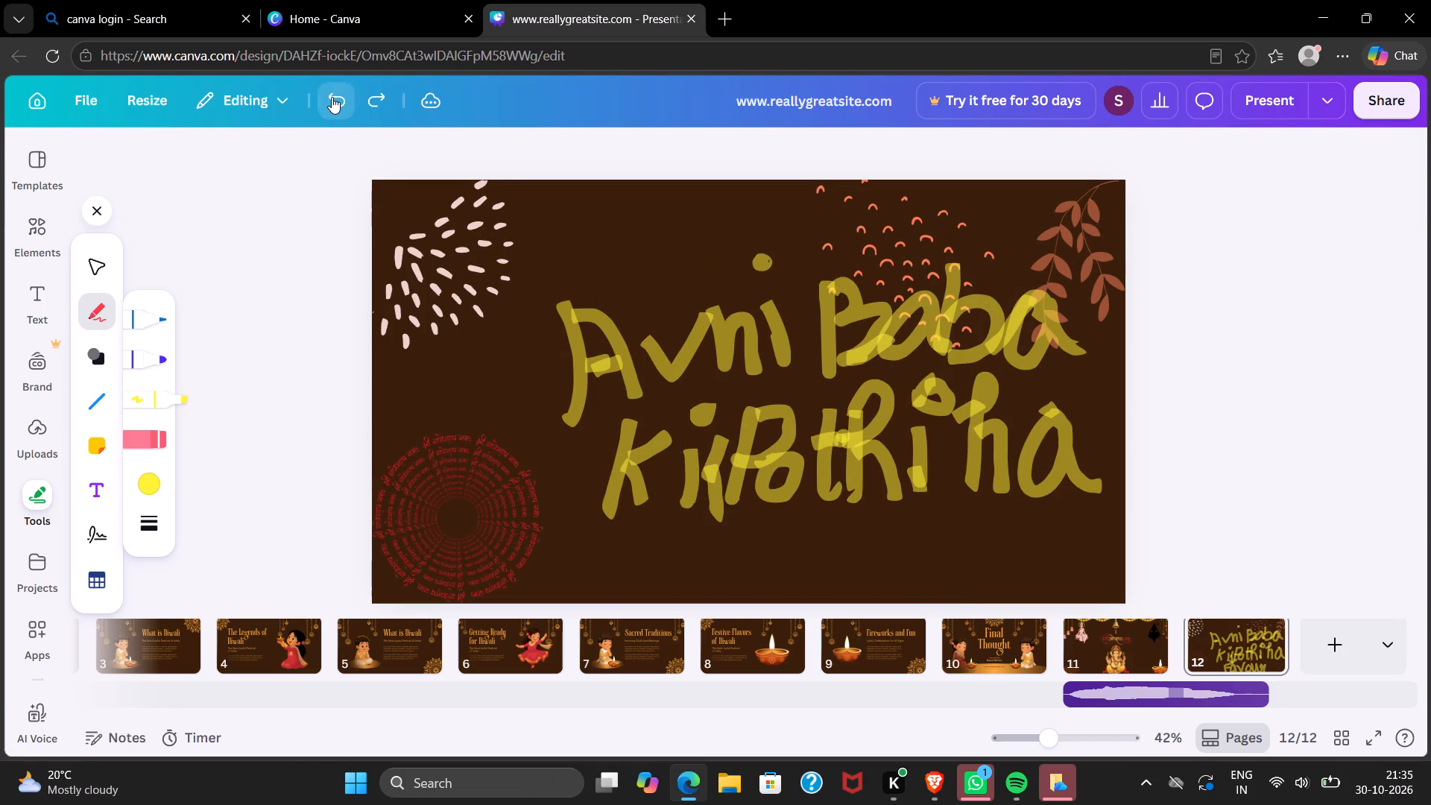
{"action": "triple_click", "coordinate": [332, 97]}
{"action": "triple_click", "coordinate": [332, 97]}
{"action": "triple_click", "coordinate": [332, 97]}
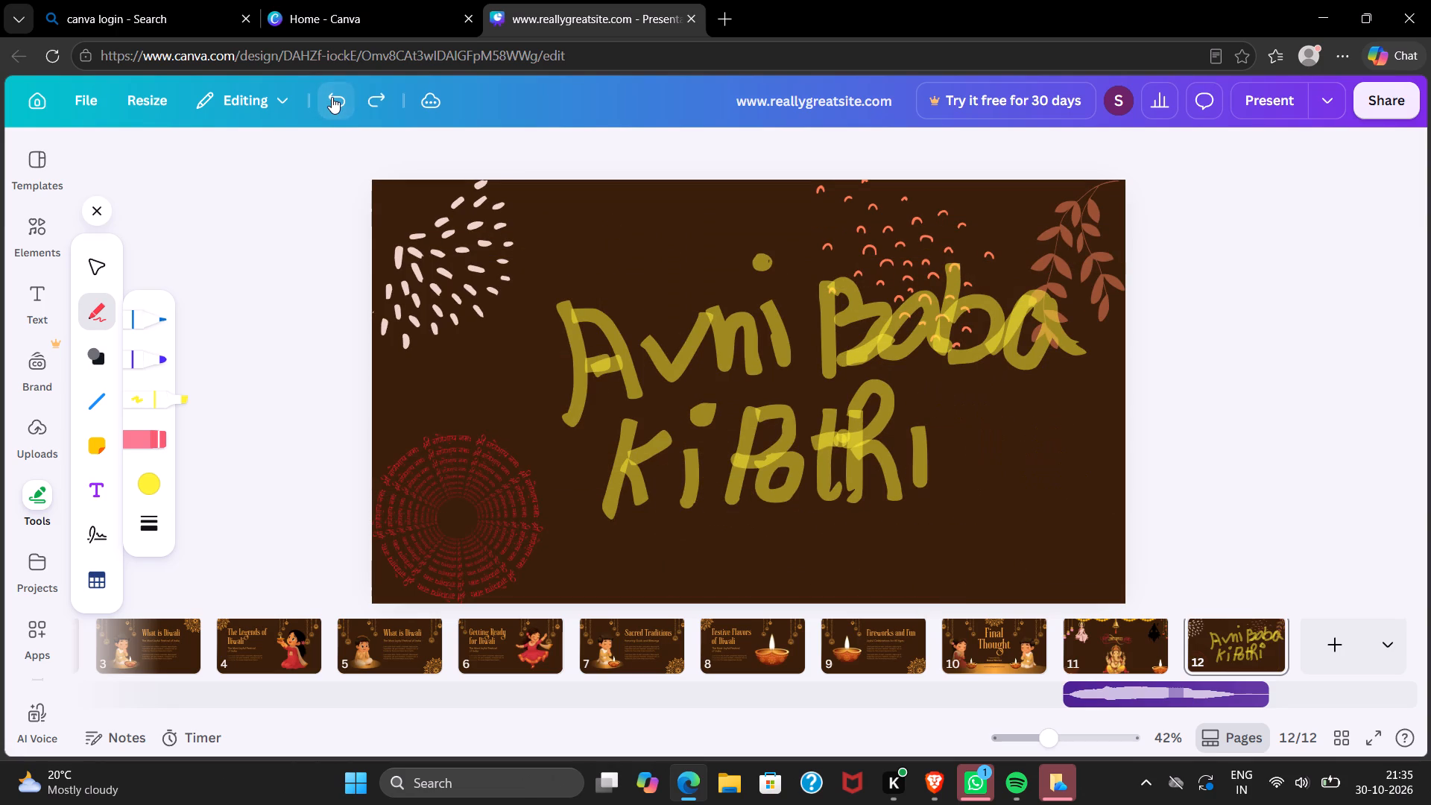
Undo the remaining yellow handwriting "Avni Baba Ki Pothi" on page 12.
{"action": "triple_click", "coordinate": [332, 97]}
{"action": "triple_click", "coordinate": [332, 97]}
{"action": "triple_click", "coordinate": [332, 97]}
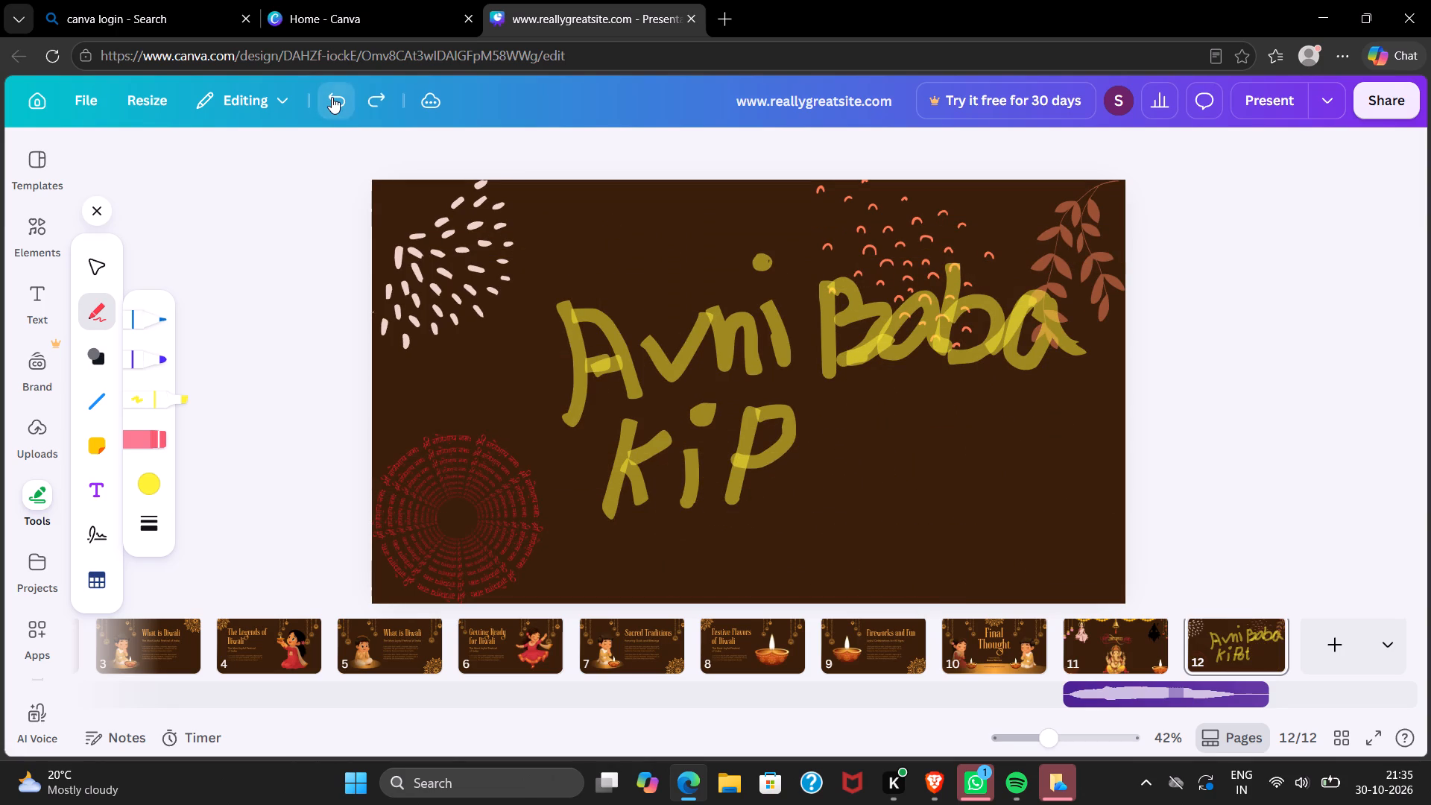
{"action": "triple_click", "coordinate": [332, 97]}
{"action": "triple_click", "coordinate": [332, 97]}
{"action": "triple_click", "coordinate": [332, 97]}
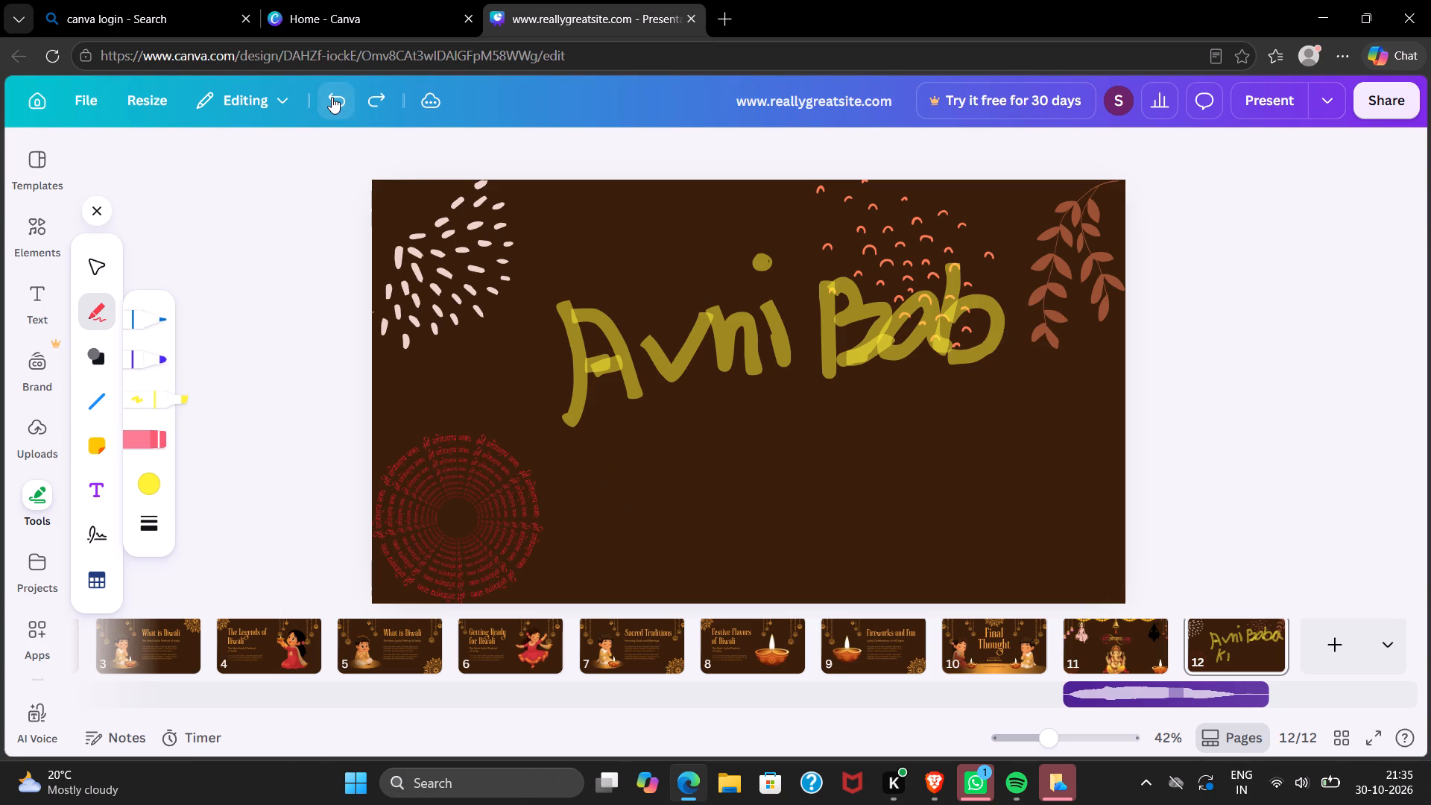
{"action": "triple_click", "coordinate": [332, 97]}
{"action": "triple_click", "coordinate": [332, 97]}
{"action": "triple_click", "coordinate": [332, 97]}
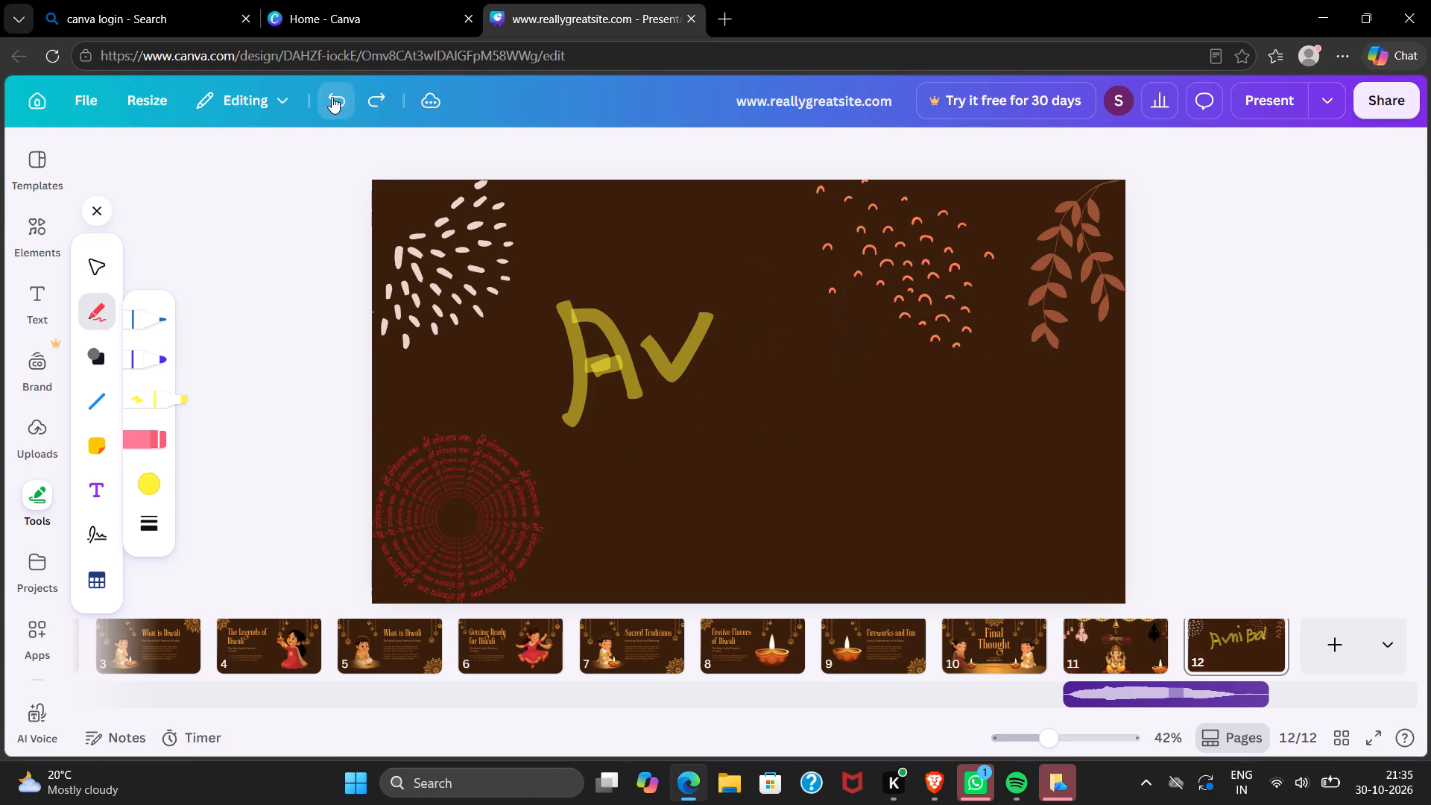
{"action": "triple_click", "coordinate": [332, 97]}
Undo the corner graphics and the addition of page 12, going back to page 11 as the last page.
{"action": "triple_click", "coordinate": [332, 98]}
{"action": "triple_click", "coordinate": [332, 98]}
{"action": "triple_click", "coordinate": [332, 98]}
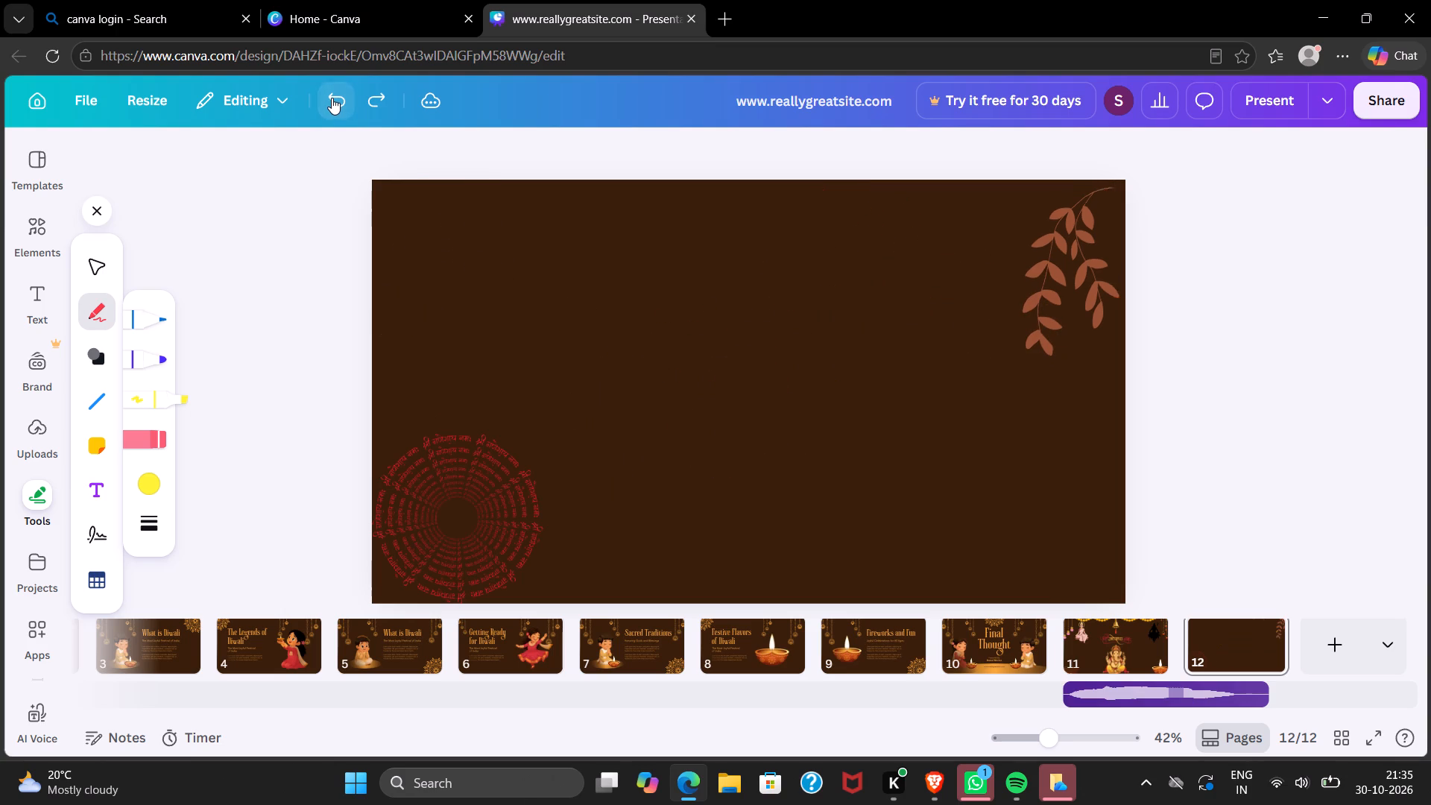
{"action": "triple_click", "coordinate": [332, 98]}
{"action": "double_click", "coordinate": [332, 99]}
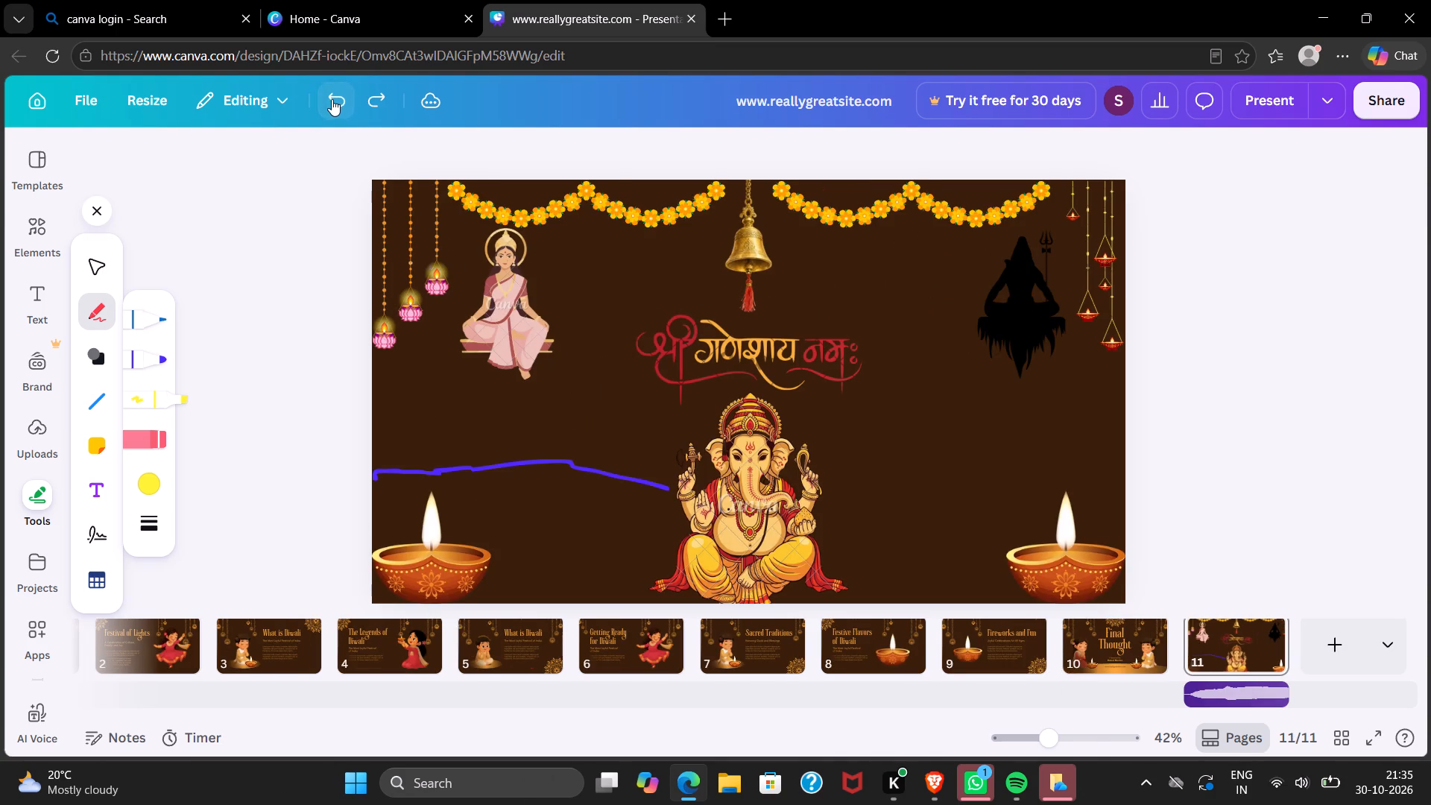
Step back past the deletion of page 11's red Sanskrit verse, and redo the removal of the verse and its blue underline.
{"action": "left_click", "coordinate": [332, 99]}
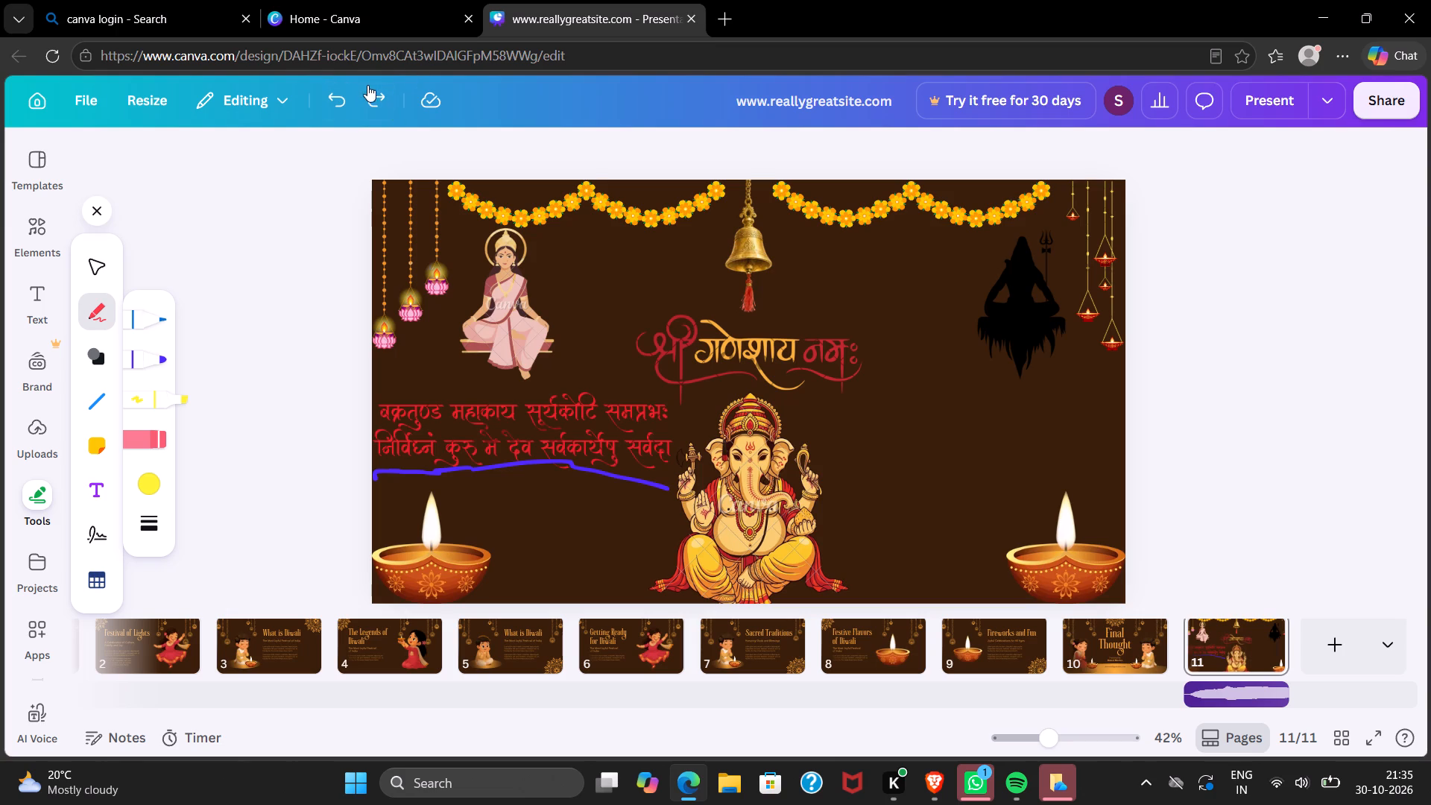
{"action": "left_click", "coordinate": [370, 92]}
{"action": "left_click", "coordinate": [370, 94]}
{"action": "left_click", "coordinate": [370, 94]}
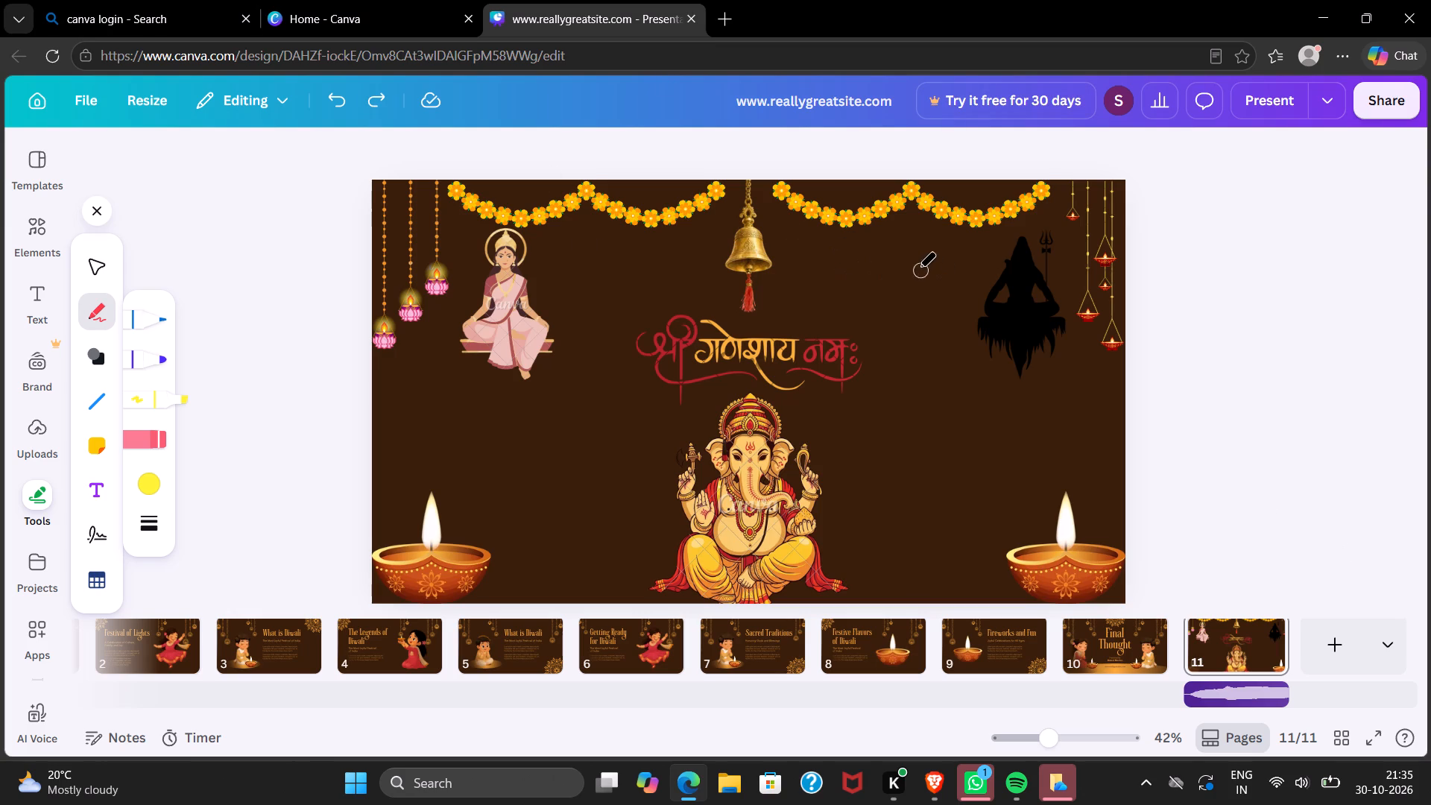
Draw a wavy yellow highlighter line across the full width of page 11, passing above the central red-and-gold Ganesha title.
{"action": "left_click_drag", "start_coordinate": [394, 370], "coordinate": [508, 418]}
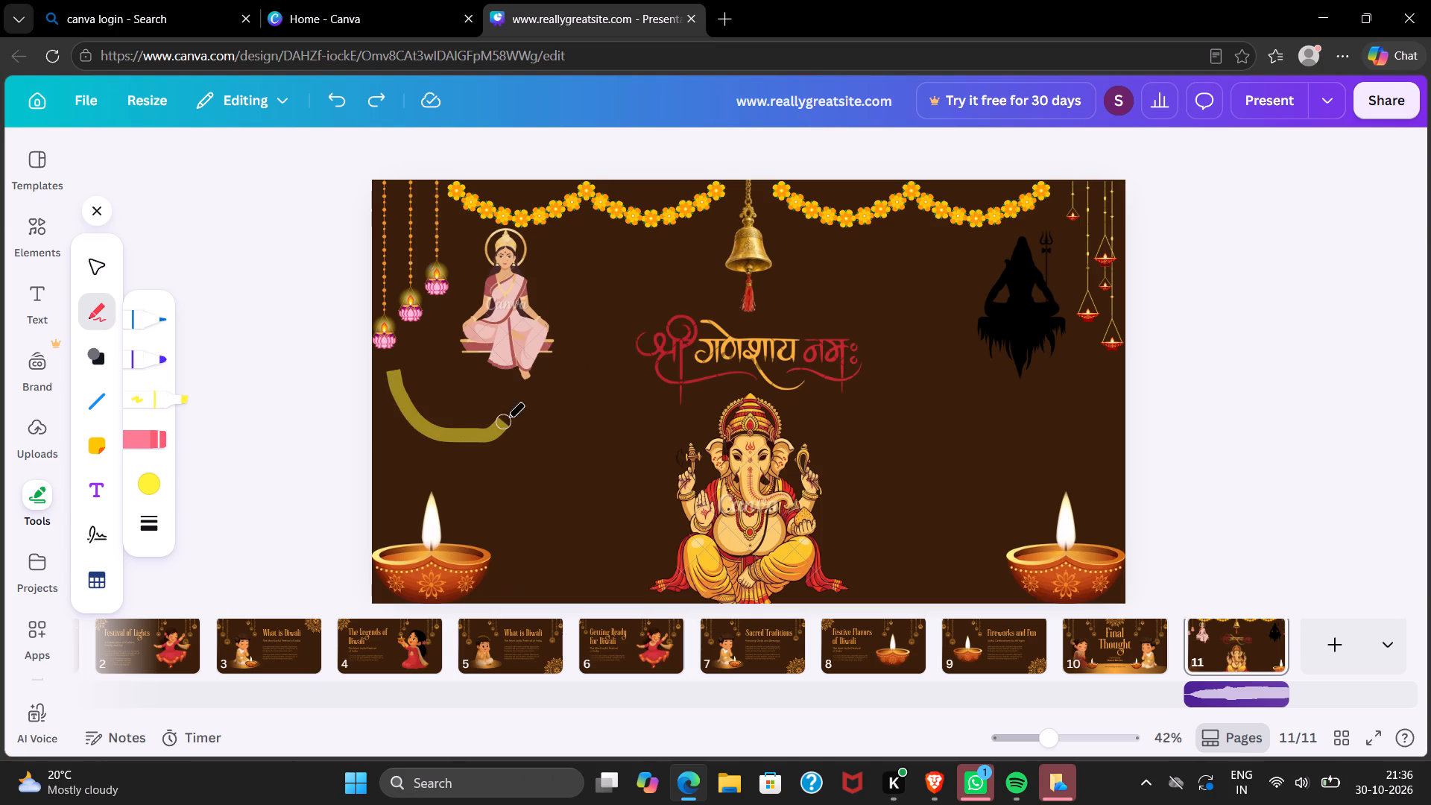
{"action": "left_click_drag", "start_coordinate": [508, 418], "coordinate": [694, 286]}
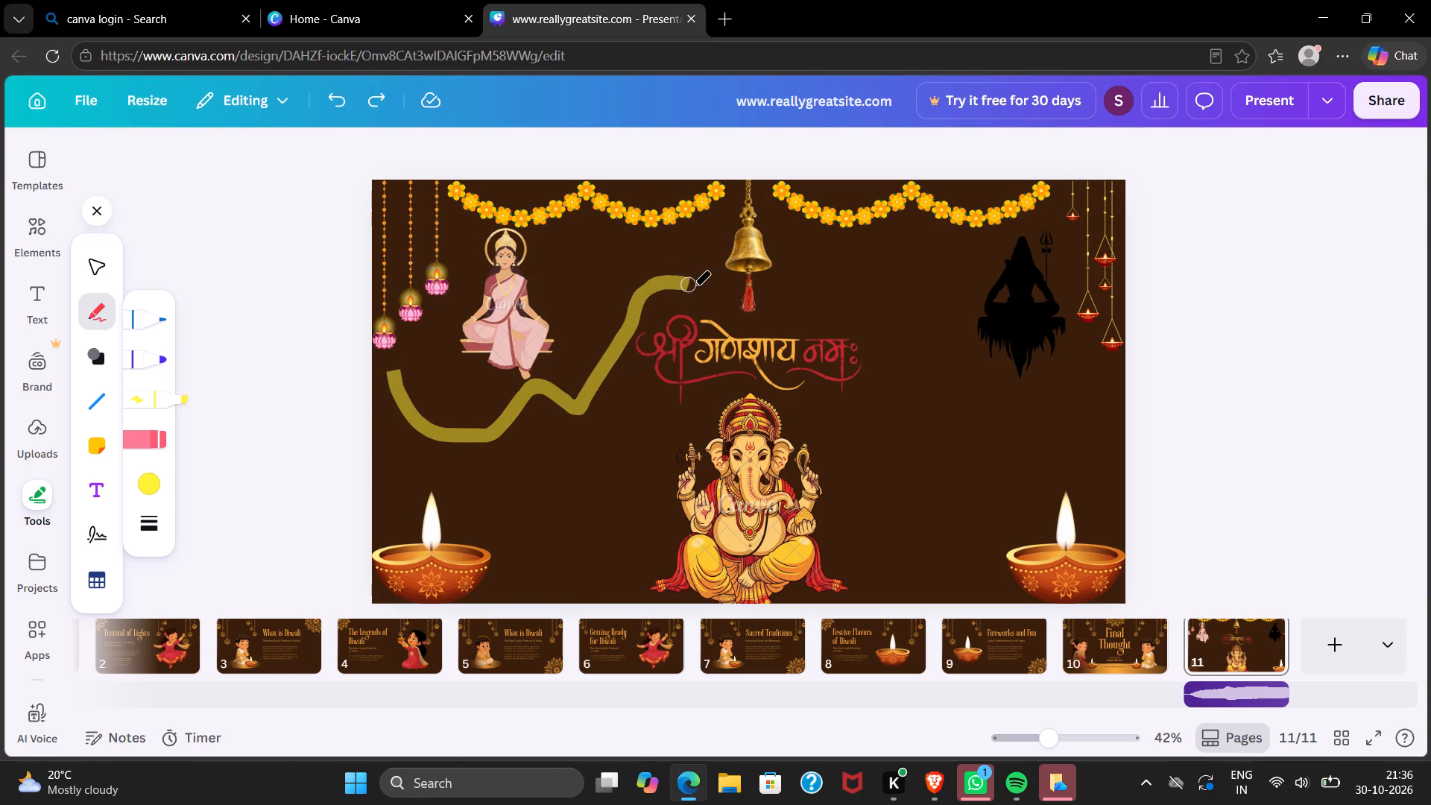
{"action": "left_click_drag", "start_coordinate": [694, 286], "coordinate": [920, 318]}
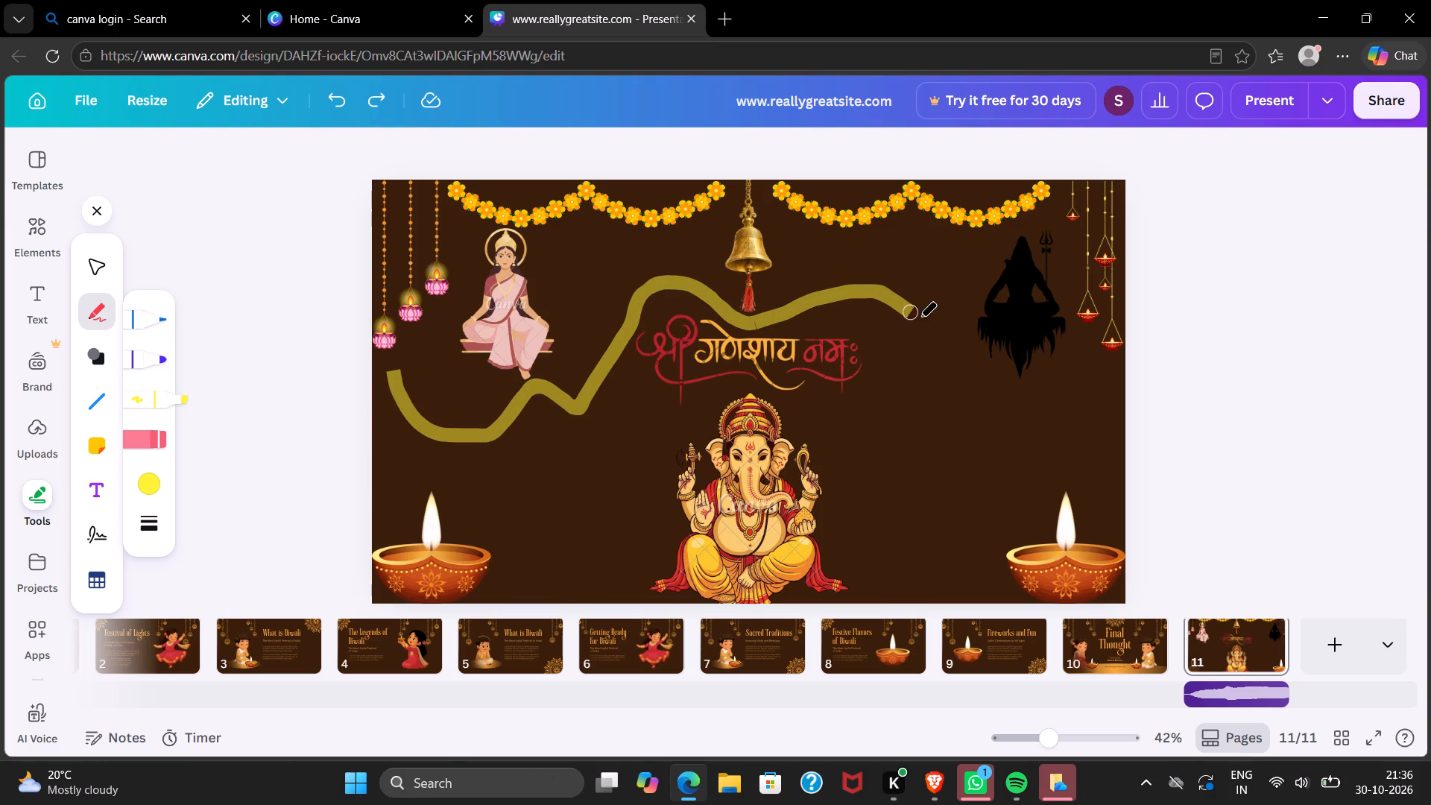
{"action": "left_click_drag", "start_coordinate": [920, 318], "coordinate": [1116, 376]}
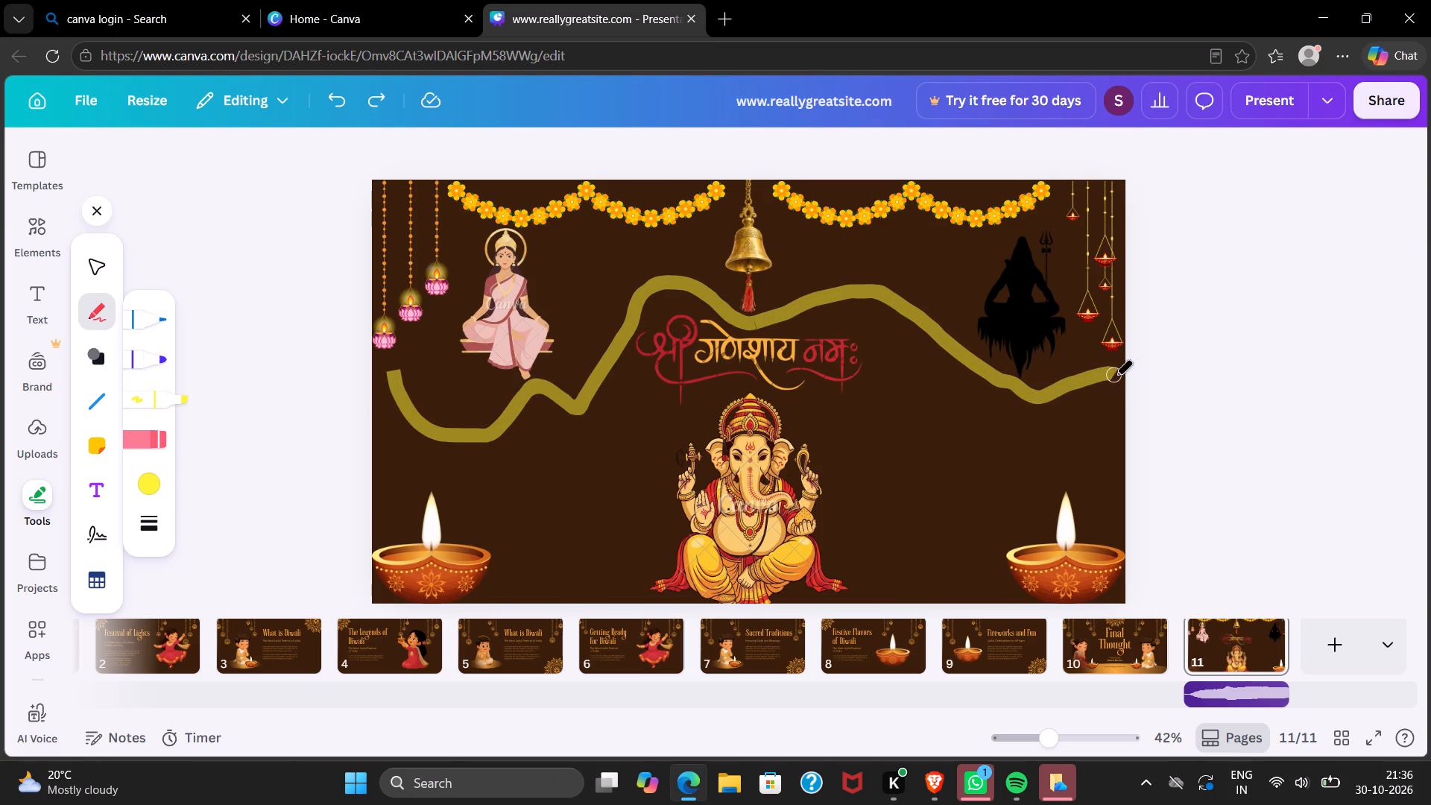
{"action": "left_click_drag", "start_coordinate": [1116, 376], "coordinate": [1113, 380]}
{"action": "left_click_drag", "start_coordinate": [380, 385], "coordinate": [392, 380]}
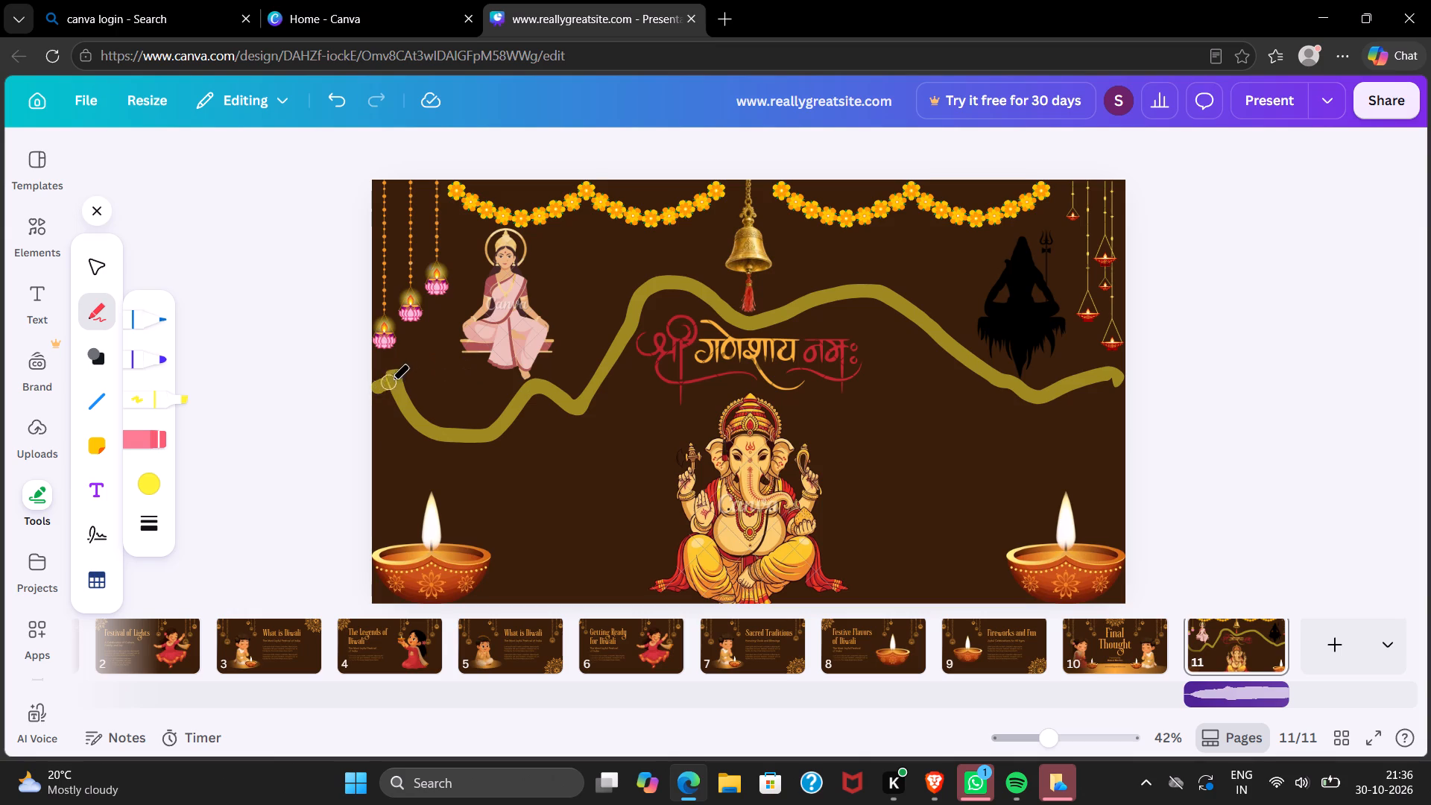
Undo the wavy yellow highlighter line on page 11, including the short extra stroke added at its left end.
{"action": "left_click_drag", "start_coordinate": [392, 380], "coordinate": [397, 375]}
{"action": "left_click", "coordinate": [323, 98]}
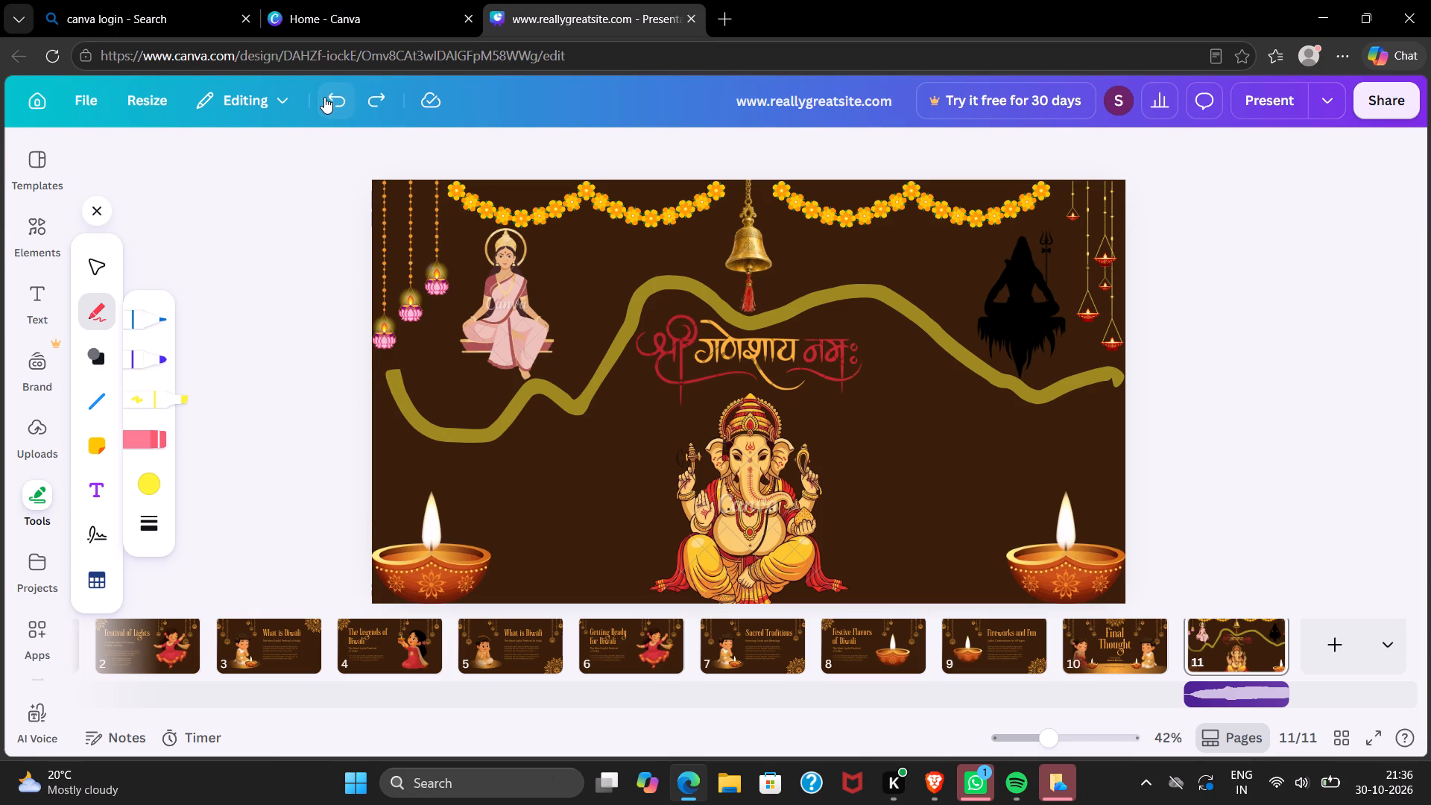
{"action": "left_click", "coordinate": [324, 97]}
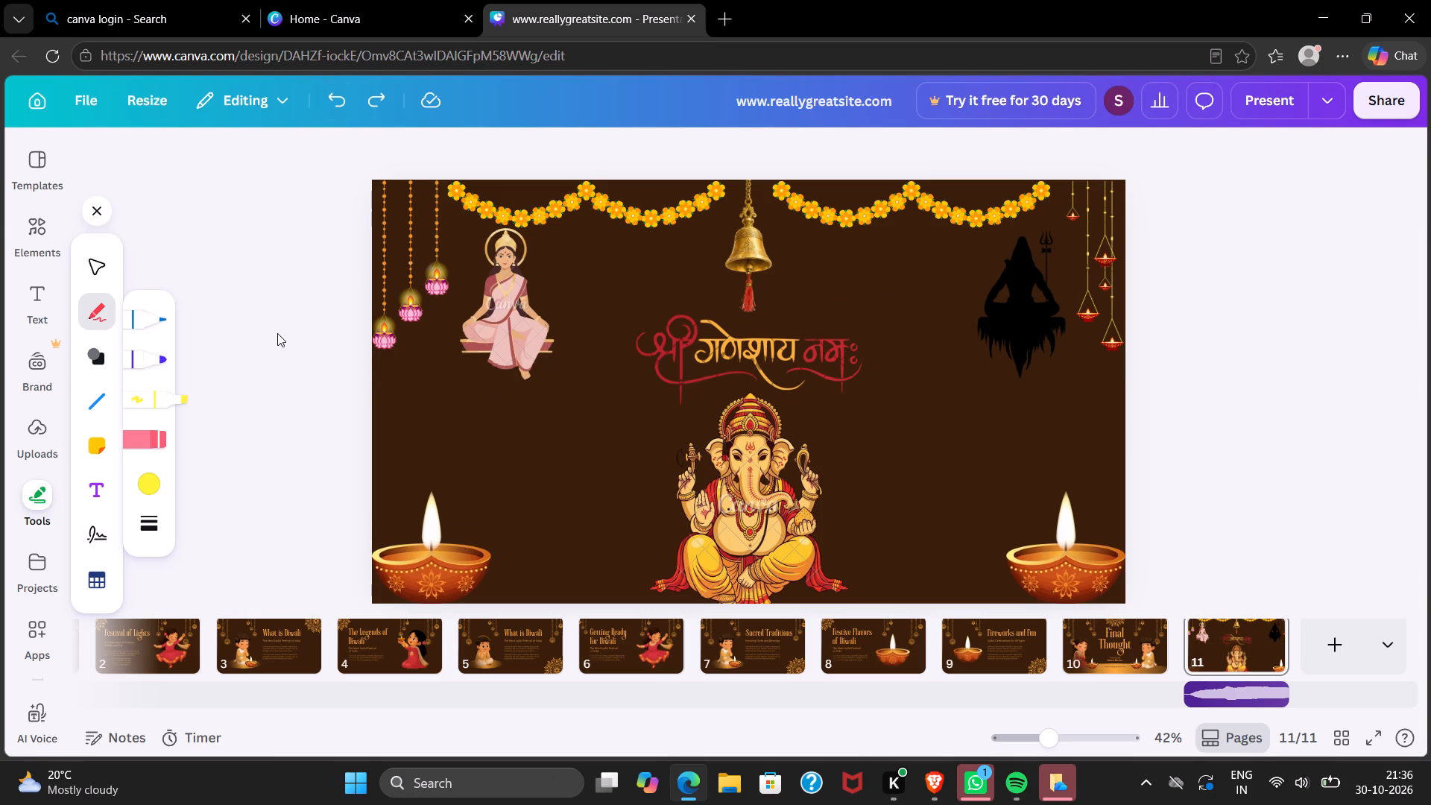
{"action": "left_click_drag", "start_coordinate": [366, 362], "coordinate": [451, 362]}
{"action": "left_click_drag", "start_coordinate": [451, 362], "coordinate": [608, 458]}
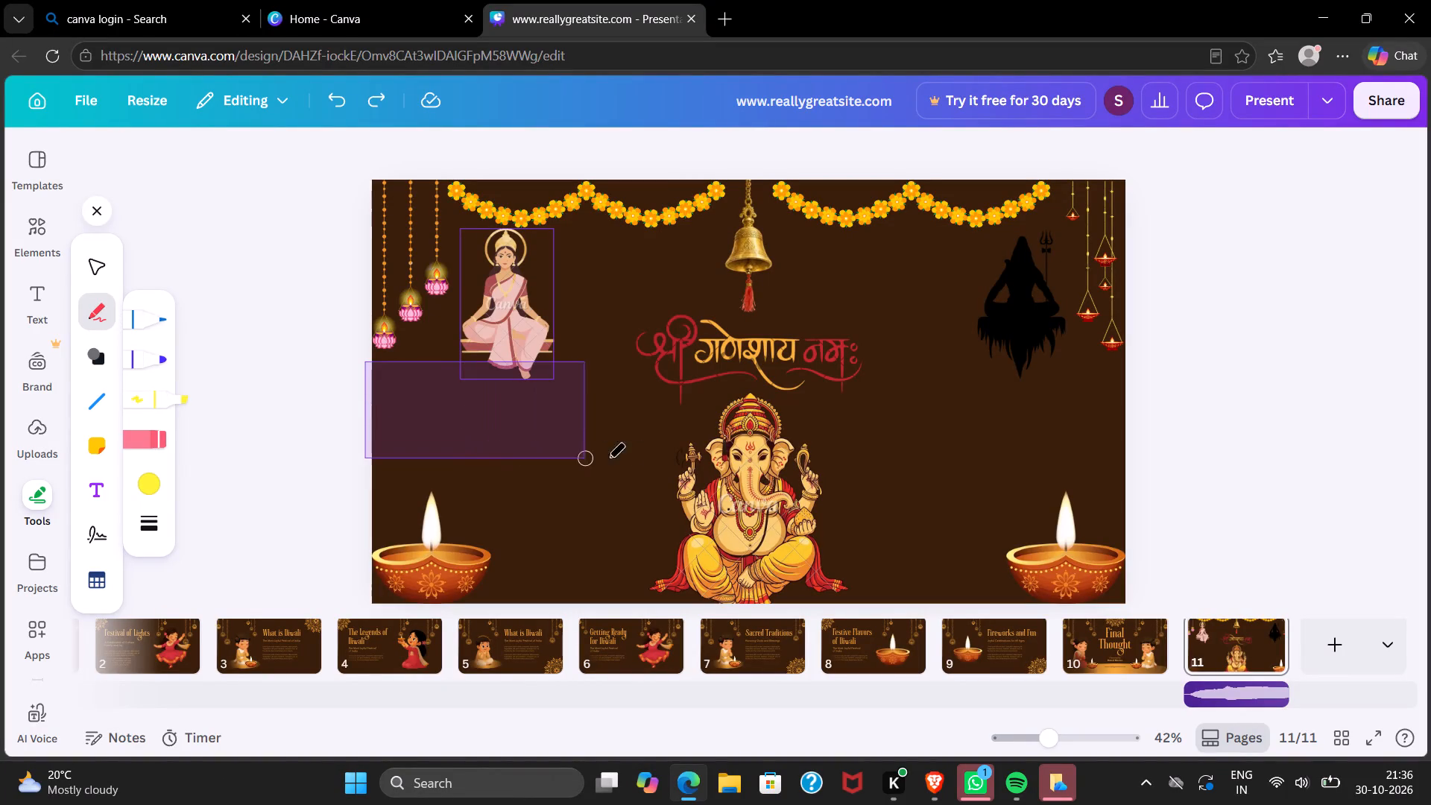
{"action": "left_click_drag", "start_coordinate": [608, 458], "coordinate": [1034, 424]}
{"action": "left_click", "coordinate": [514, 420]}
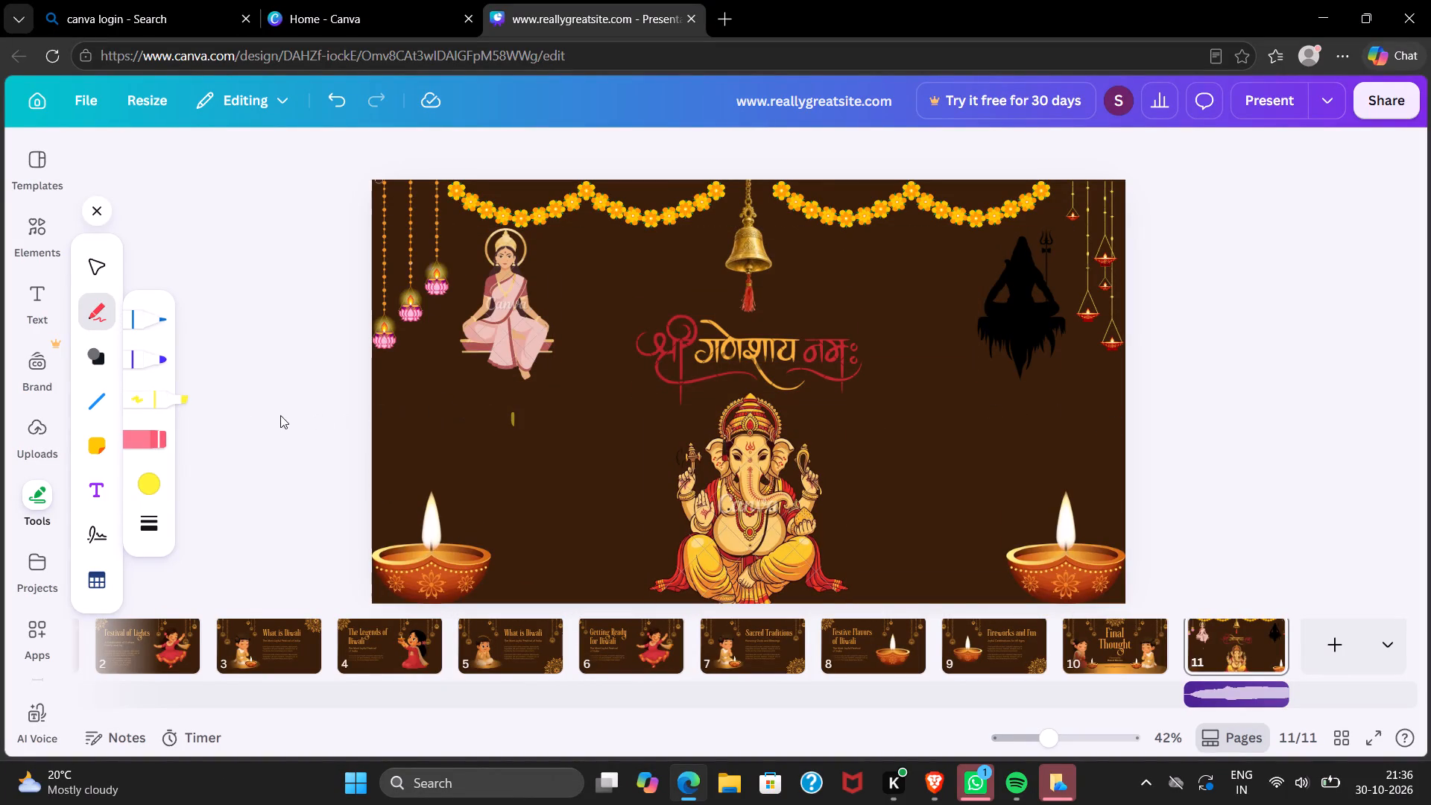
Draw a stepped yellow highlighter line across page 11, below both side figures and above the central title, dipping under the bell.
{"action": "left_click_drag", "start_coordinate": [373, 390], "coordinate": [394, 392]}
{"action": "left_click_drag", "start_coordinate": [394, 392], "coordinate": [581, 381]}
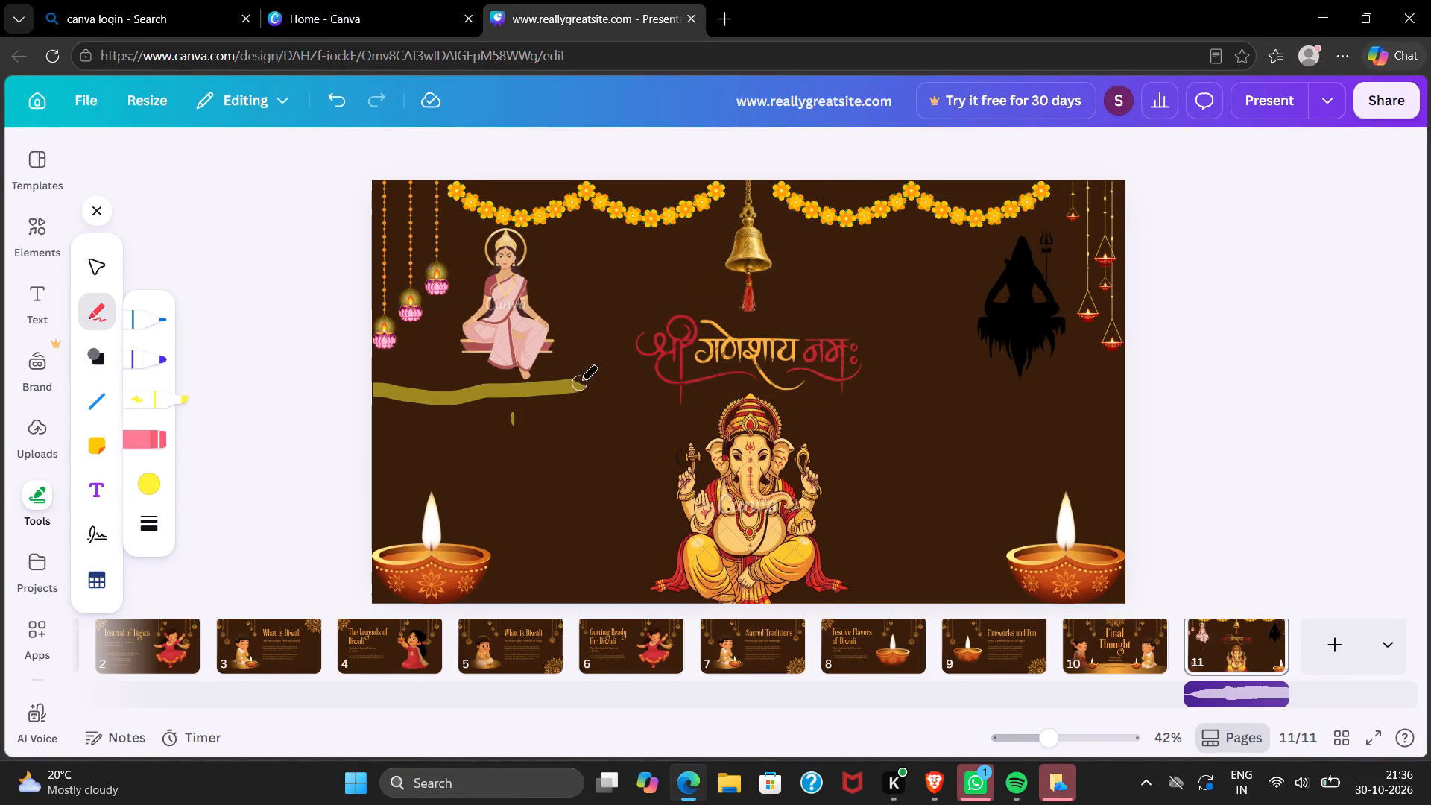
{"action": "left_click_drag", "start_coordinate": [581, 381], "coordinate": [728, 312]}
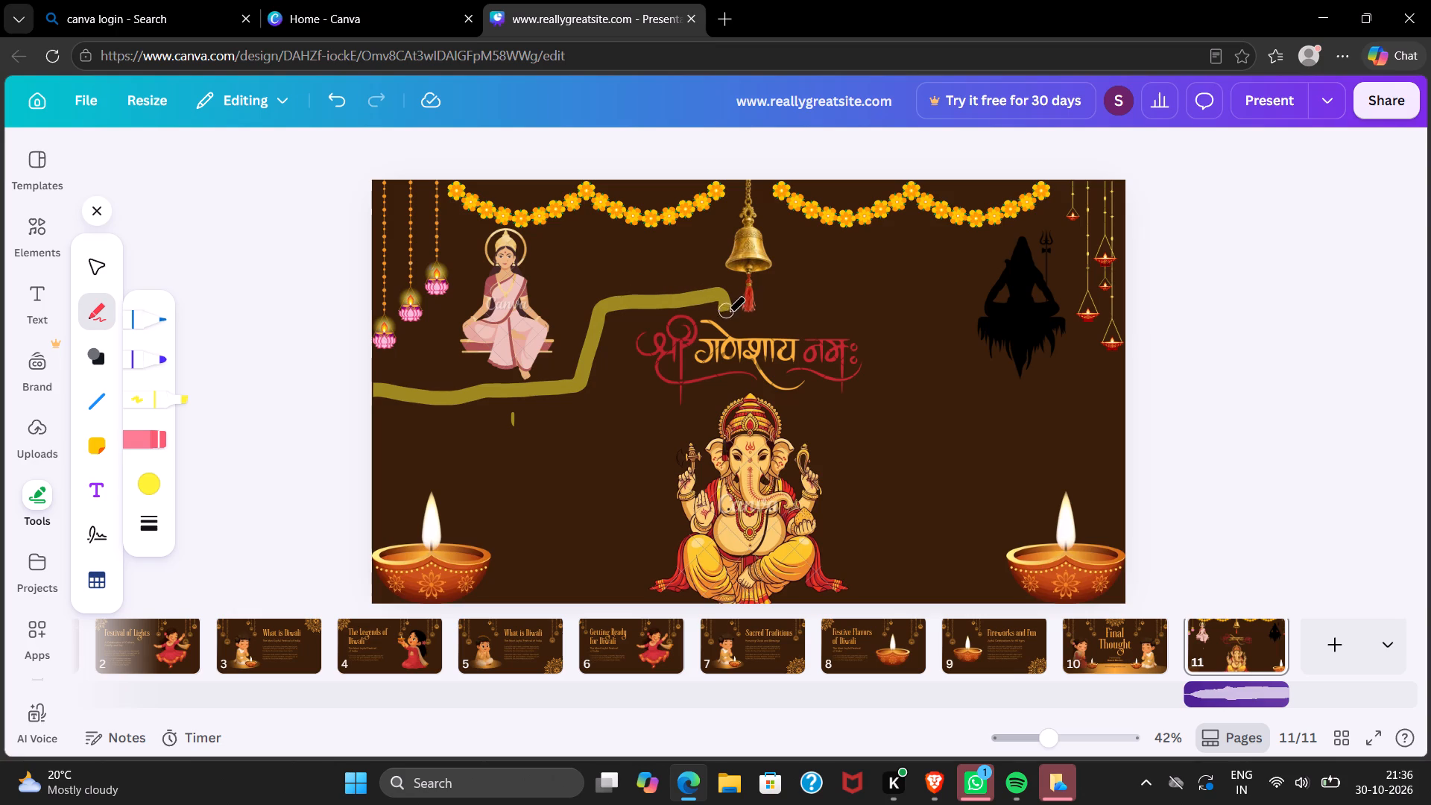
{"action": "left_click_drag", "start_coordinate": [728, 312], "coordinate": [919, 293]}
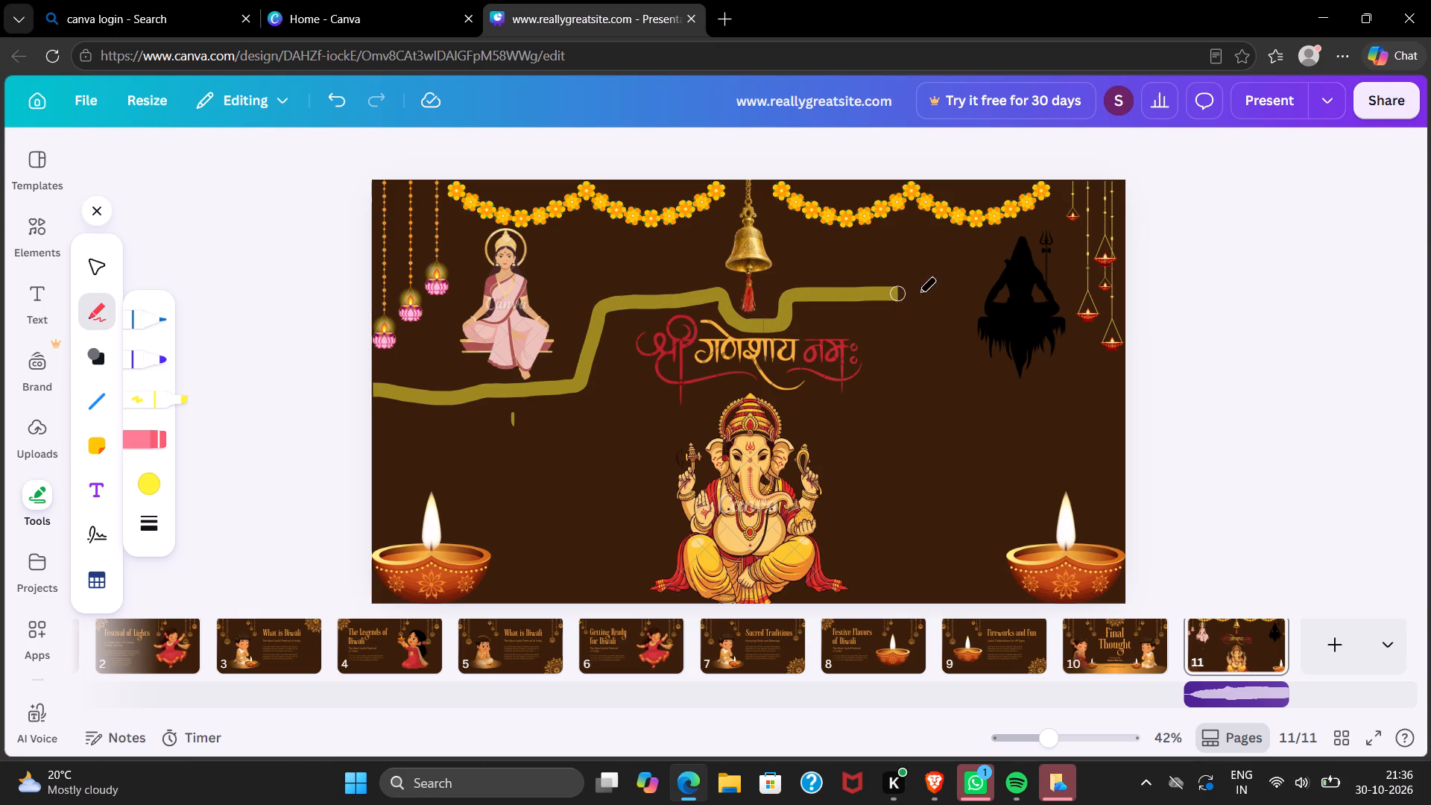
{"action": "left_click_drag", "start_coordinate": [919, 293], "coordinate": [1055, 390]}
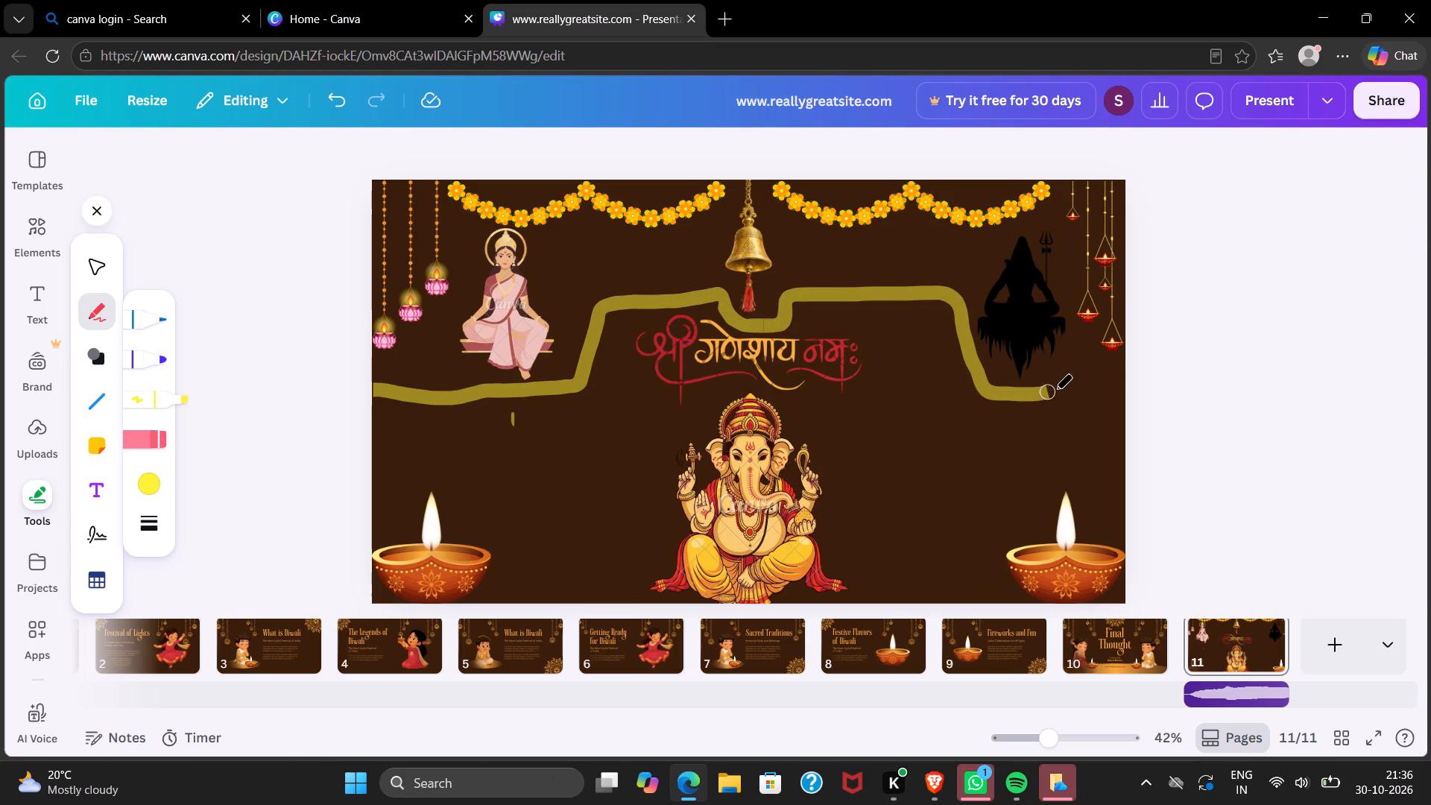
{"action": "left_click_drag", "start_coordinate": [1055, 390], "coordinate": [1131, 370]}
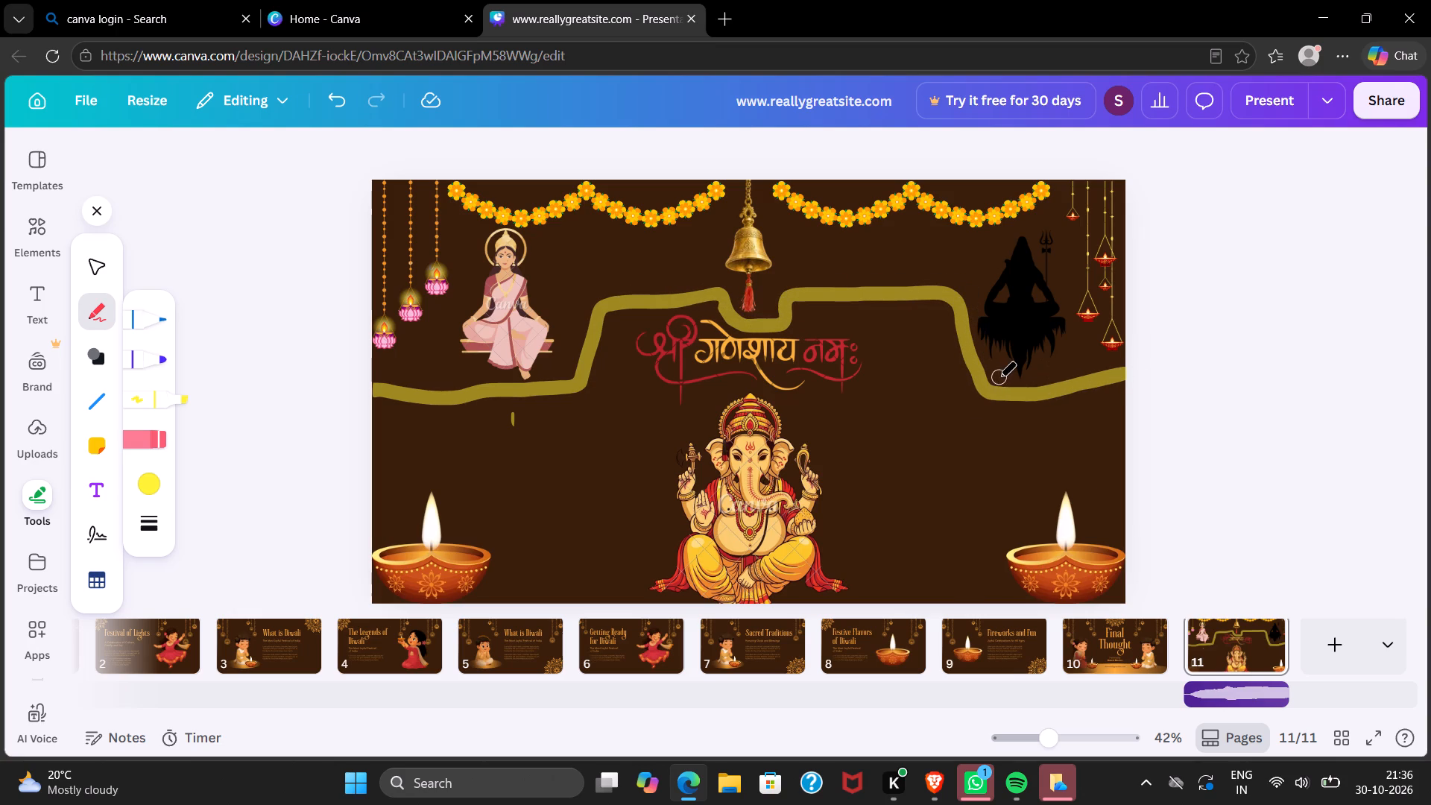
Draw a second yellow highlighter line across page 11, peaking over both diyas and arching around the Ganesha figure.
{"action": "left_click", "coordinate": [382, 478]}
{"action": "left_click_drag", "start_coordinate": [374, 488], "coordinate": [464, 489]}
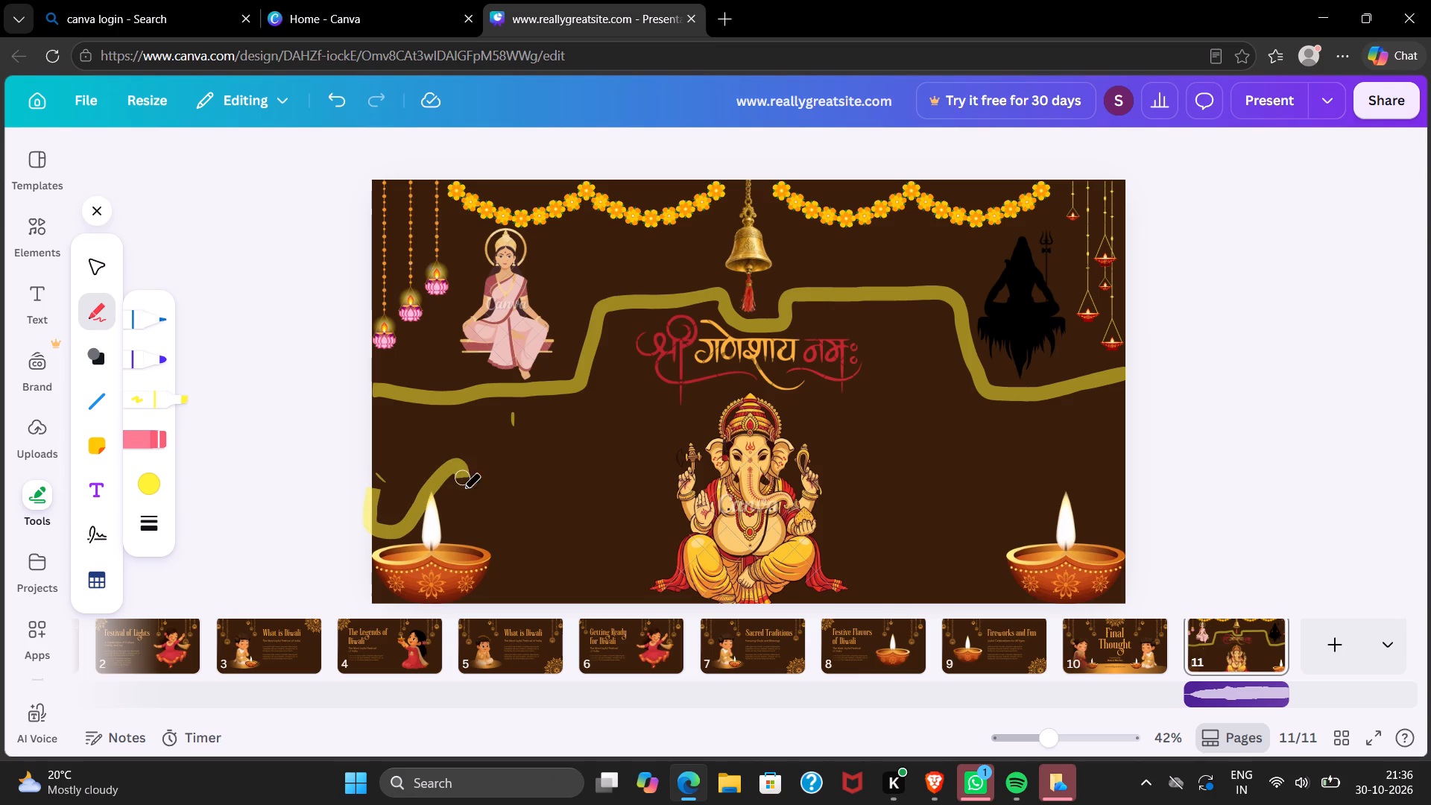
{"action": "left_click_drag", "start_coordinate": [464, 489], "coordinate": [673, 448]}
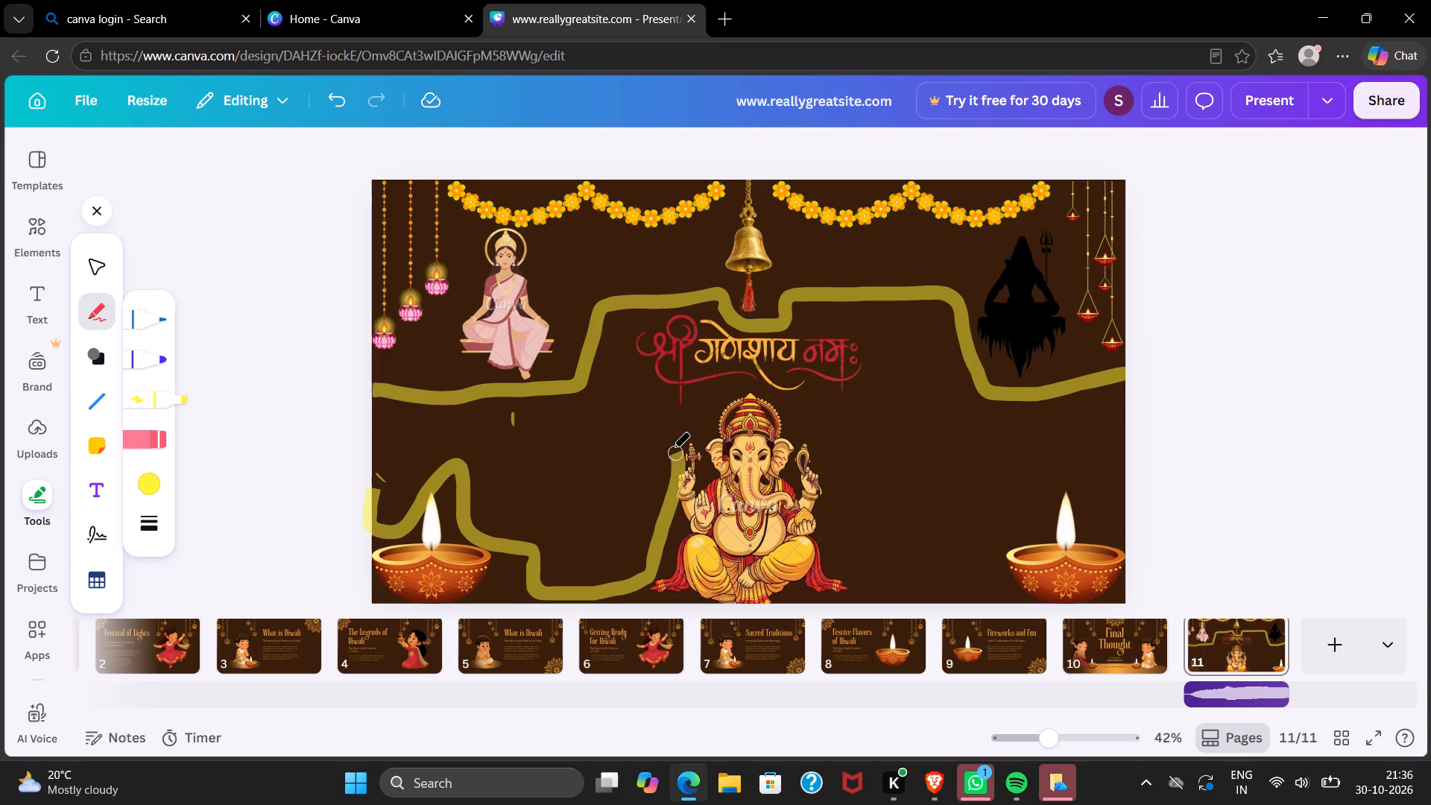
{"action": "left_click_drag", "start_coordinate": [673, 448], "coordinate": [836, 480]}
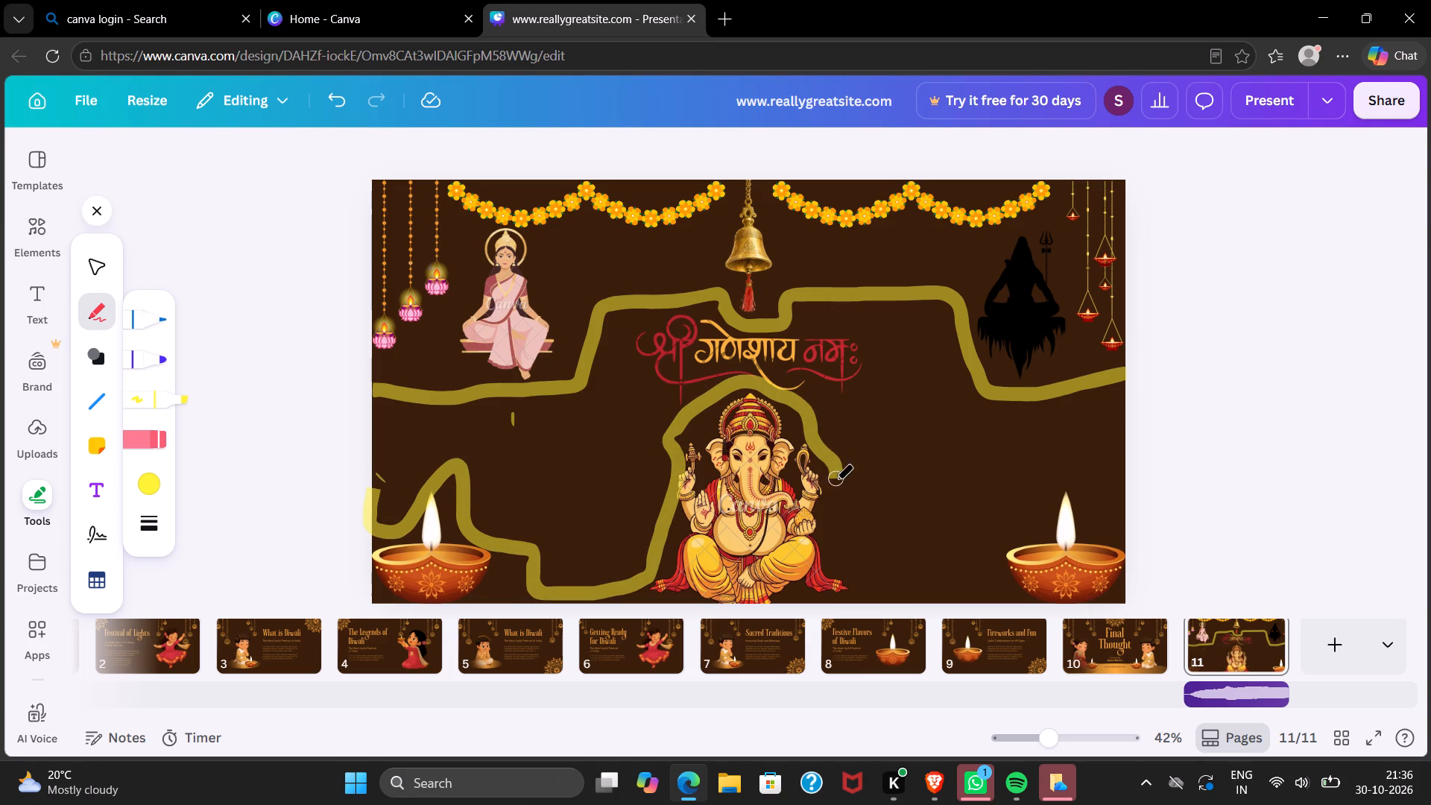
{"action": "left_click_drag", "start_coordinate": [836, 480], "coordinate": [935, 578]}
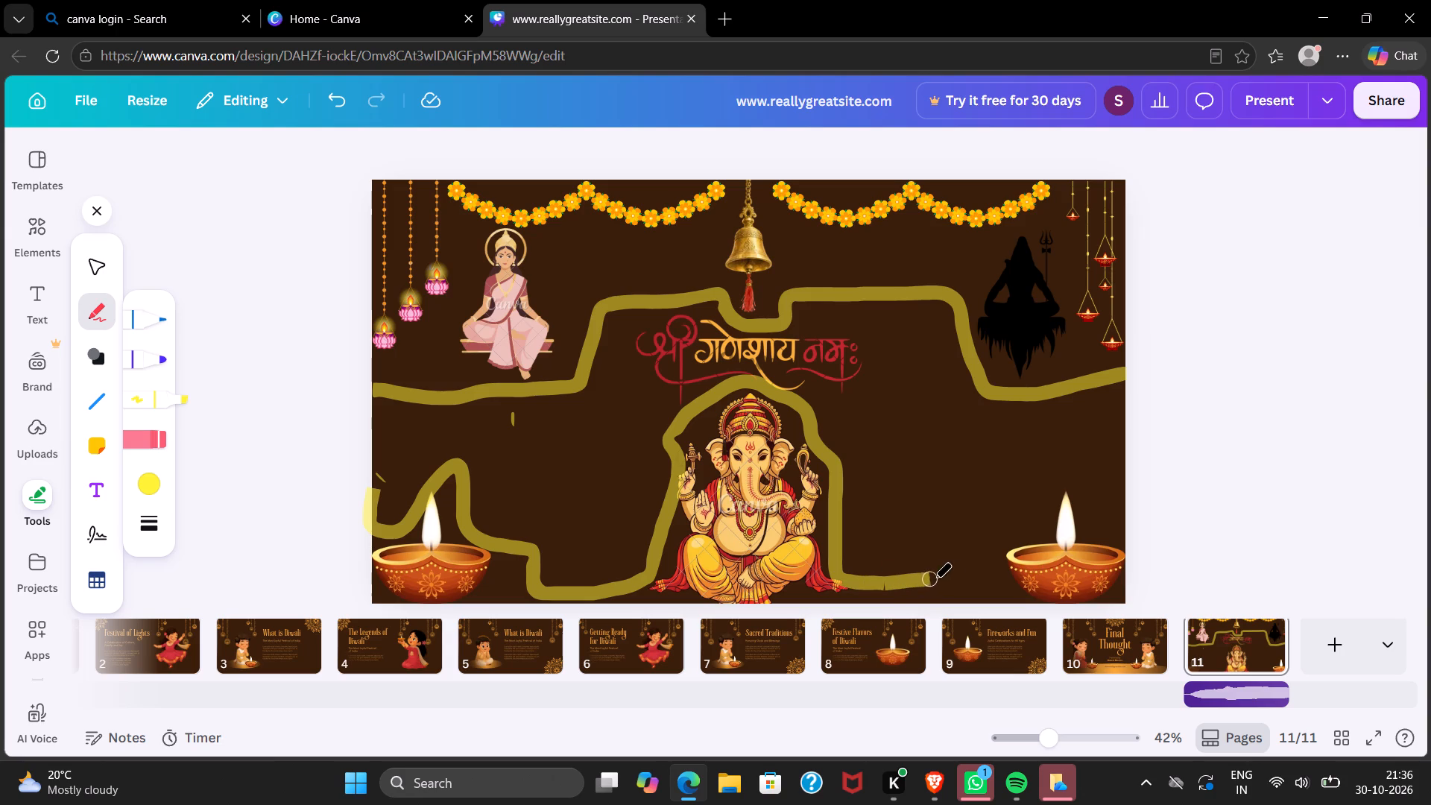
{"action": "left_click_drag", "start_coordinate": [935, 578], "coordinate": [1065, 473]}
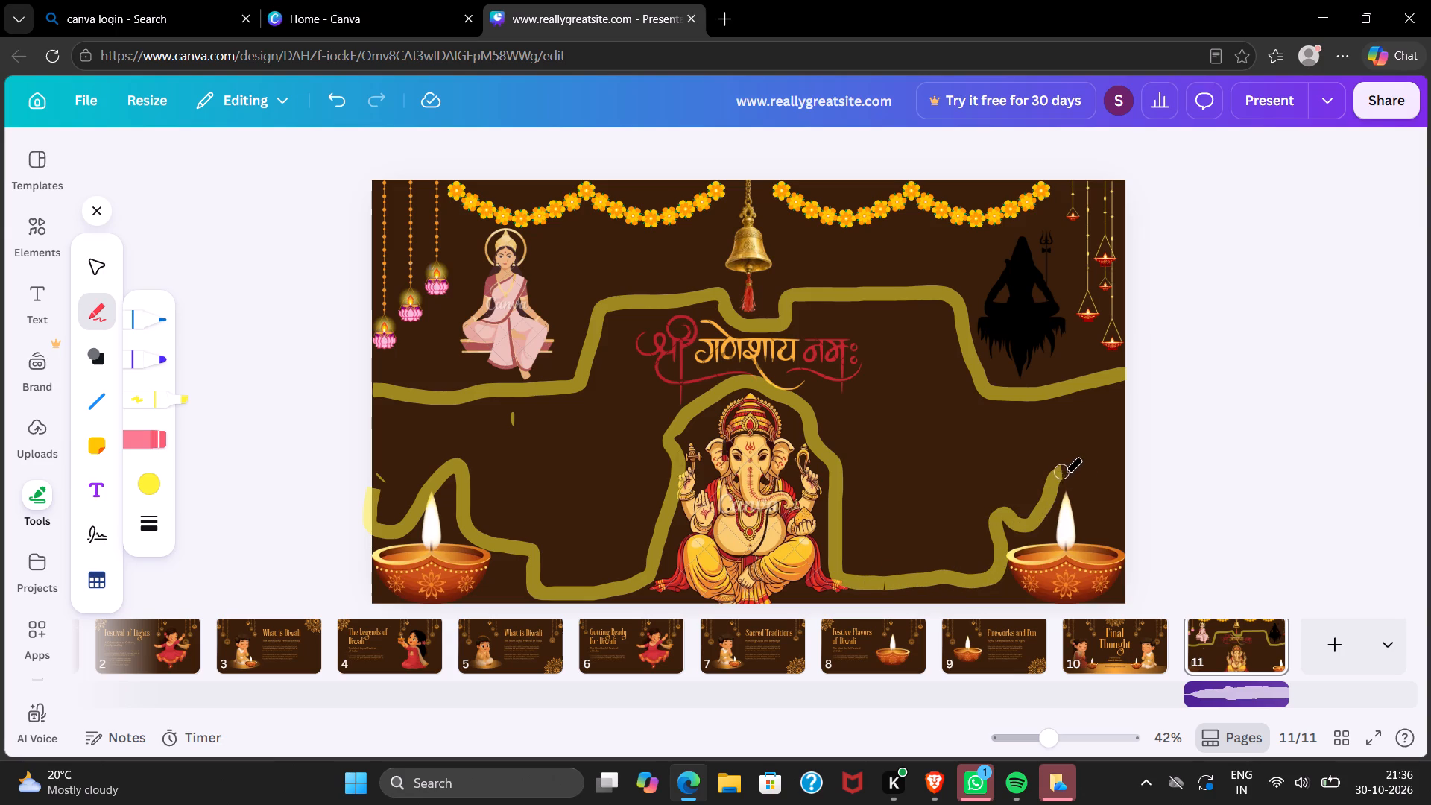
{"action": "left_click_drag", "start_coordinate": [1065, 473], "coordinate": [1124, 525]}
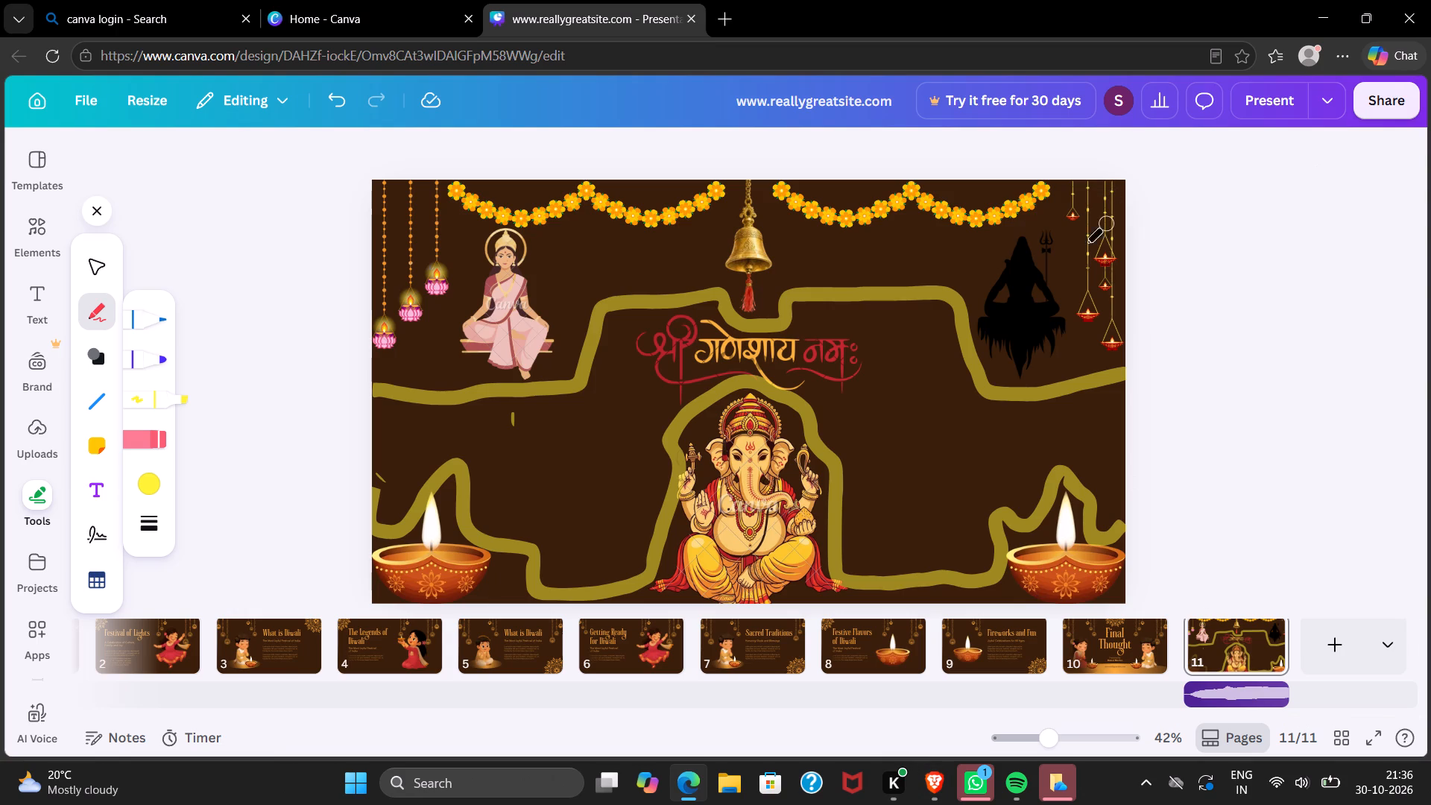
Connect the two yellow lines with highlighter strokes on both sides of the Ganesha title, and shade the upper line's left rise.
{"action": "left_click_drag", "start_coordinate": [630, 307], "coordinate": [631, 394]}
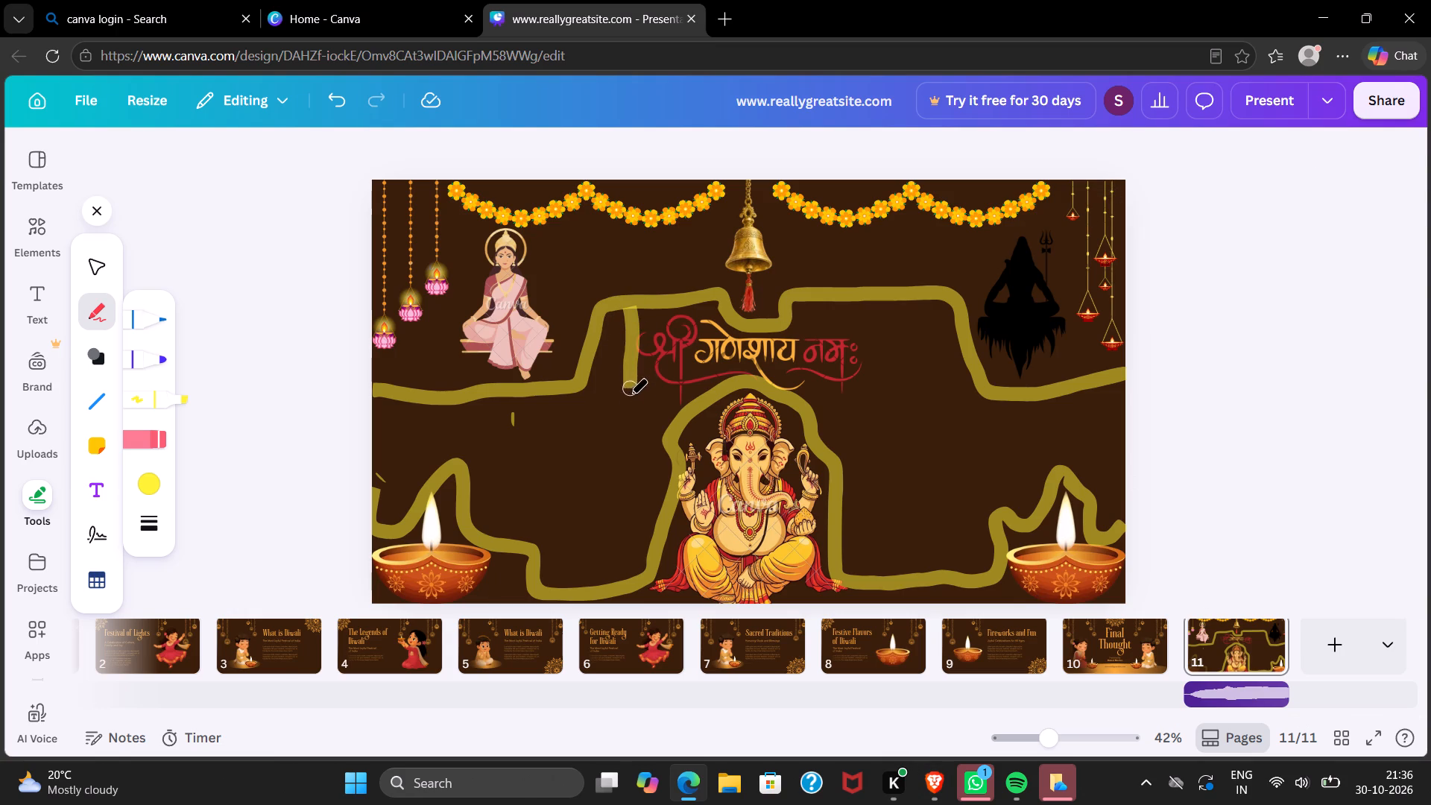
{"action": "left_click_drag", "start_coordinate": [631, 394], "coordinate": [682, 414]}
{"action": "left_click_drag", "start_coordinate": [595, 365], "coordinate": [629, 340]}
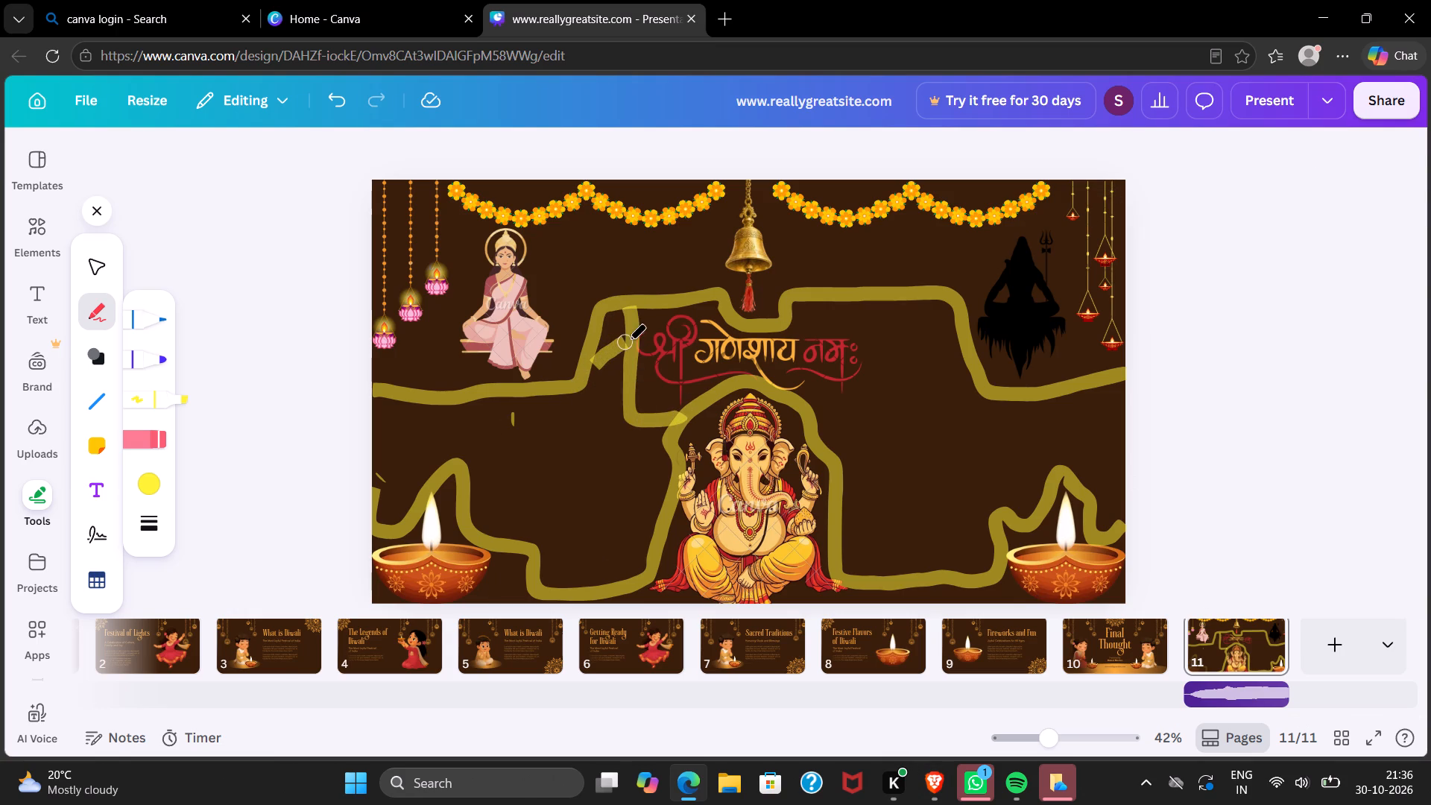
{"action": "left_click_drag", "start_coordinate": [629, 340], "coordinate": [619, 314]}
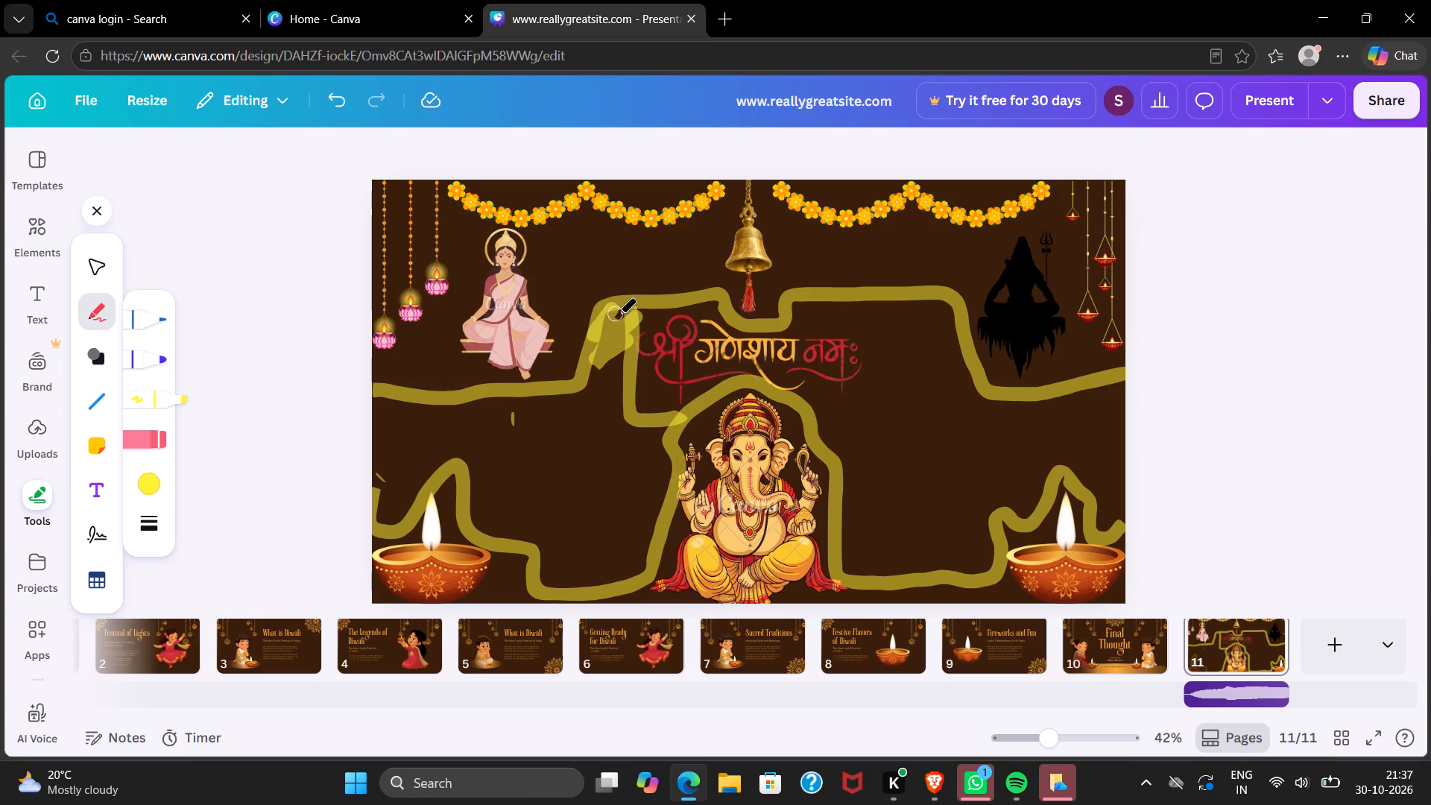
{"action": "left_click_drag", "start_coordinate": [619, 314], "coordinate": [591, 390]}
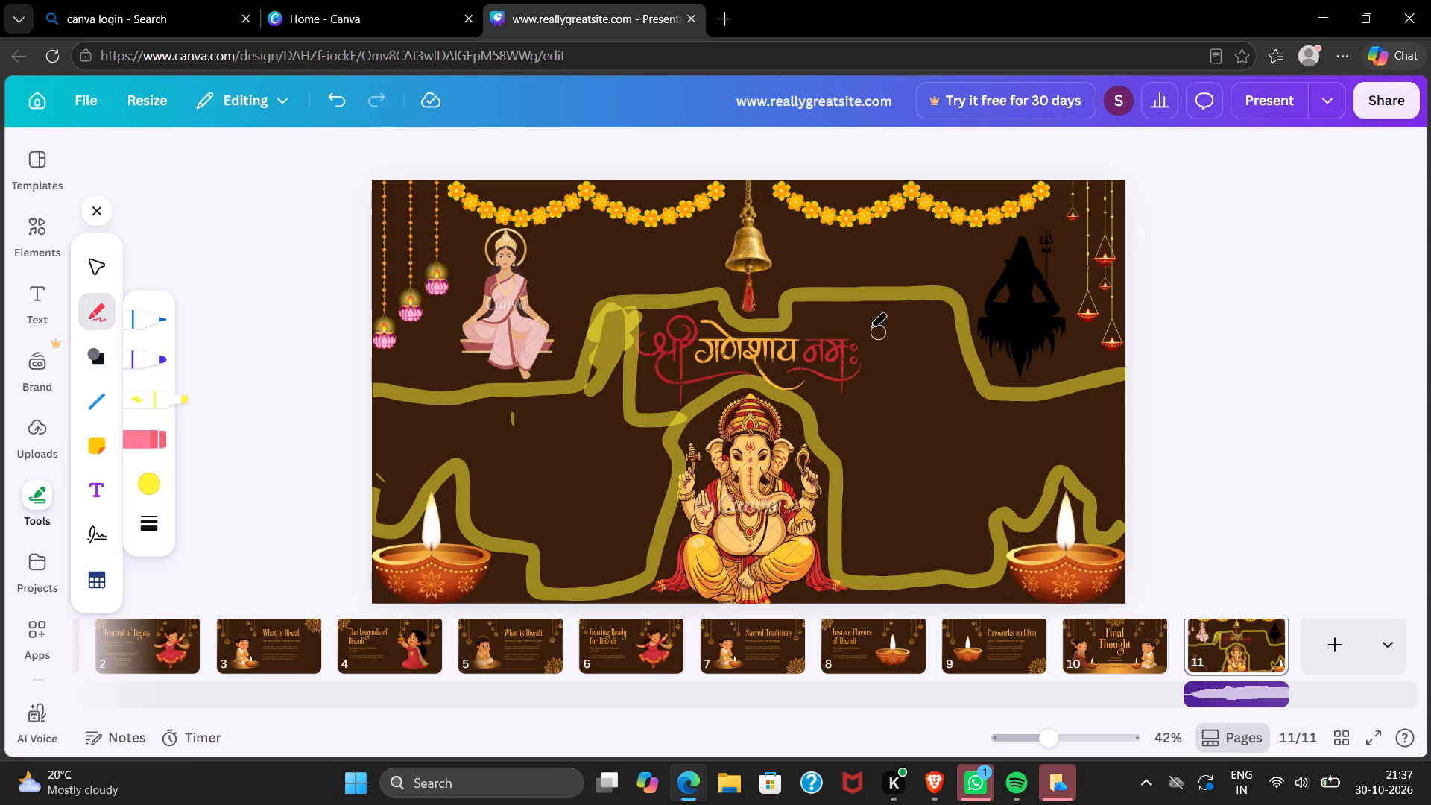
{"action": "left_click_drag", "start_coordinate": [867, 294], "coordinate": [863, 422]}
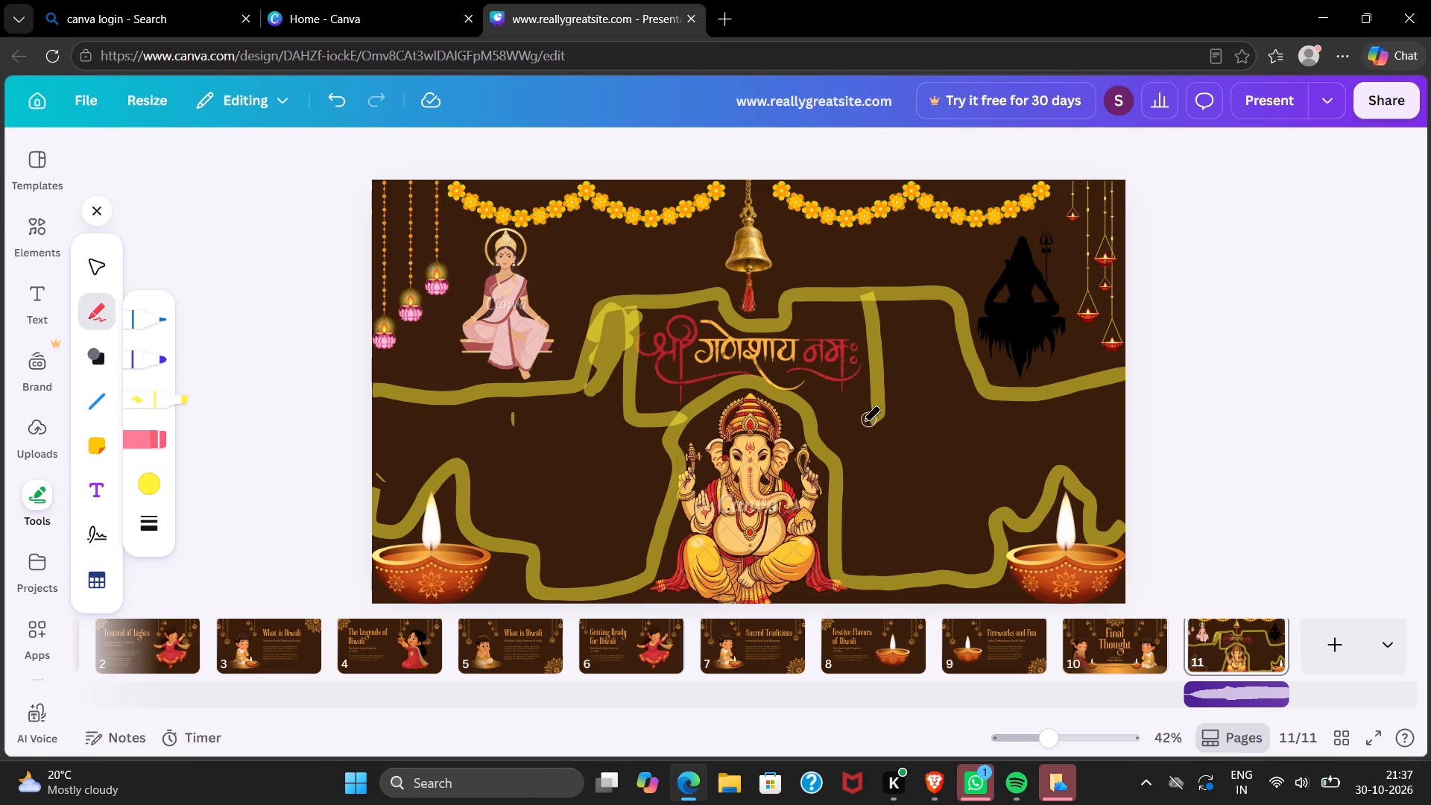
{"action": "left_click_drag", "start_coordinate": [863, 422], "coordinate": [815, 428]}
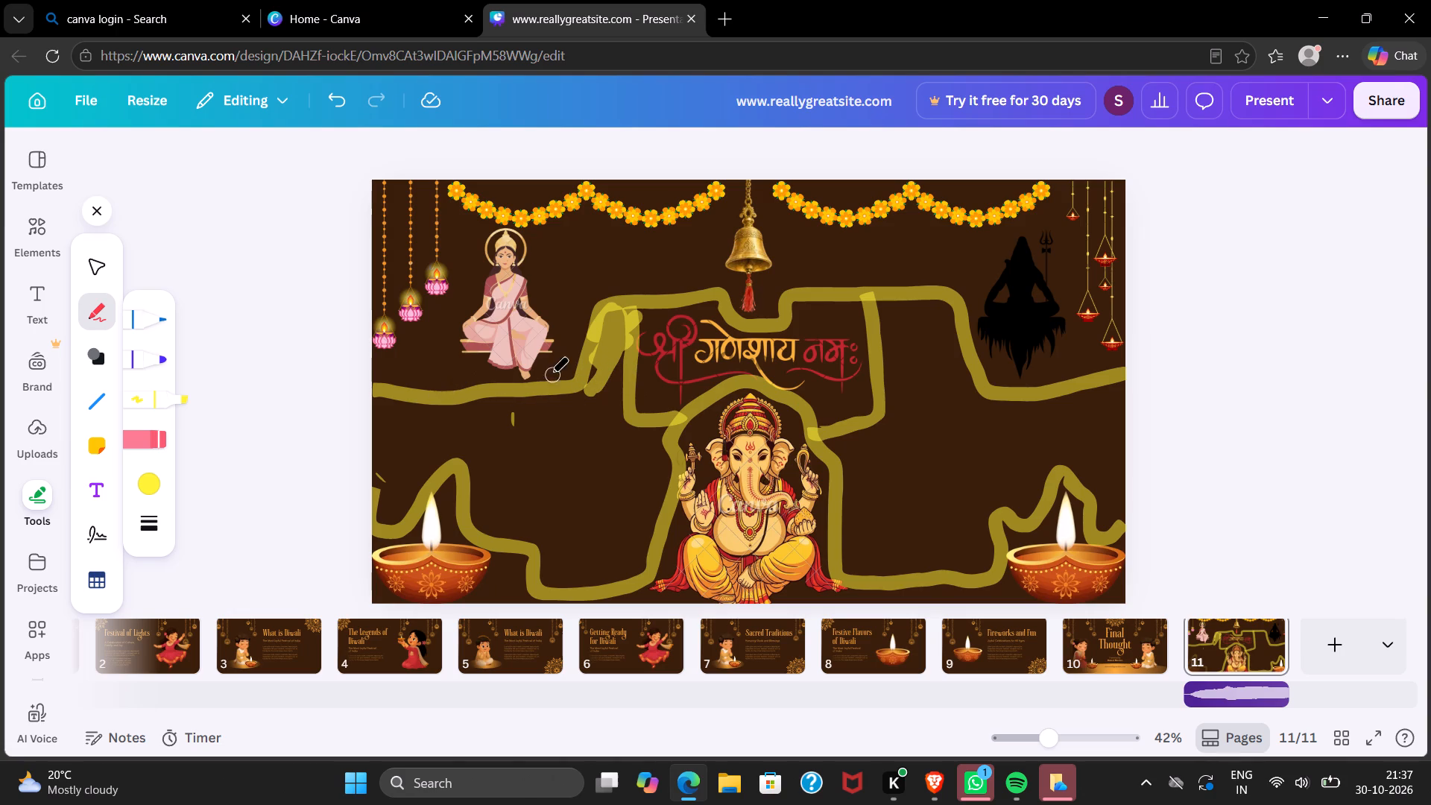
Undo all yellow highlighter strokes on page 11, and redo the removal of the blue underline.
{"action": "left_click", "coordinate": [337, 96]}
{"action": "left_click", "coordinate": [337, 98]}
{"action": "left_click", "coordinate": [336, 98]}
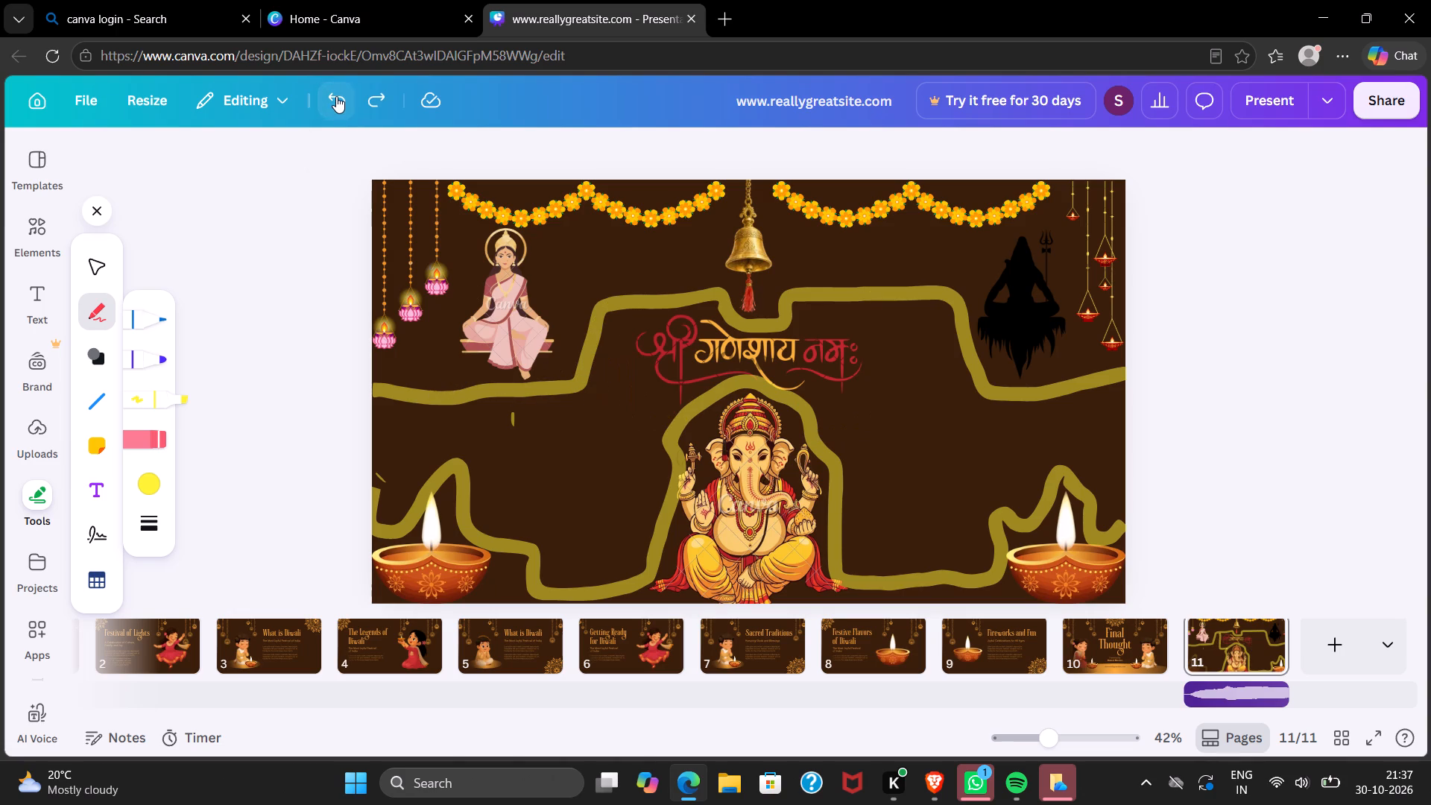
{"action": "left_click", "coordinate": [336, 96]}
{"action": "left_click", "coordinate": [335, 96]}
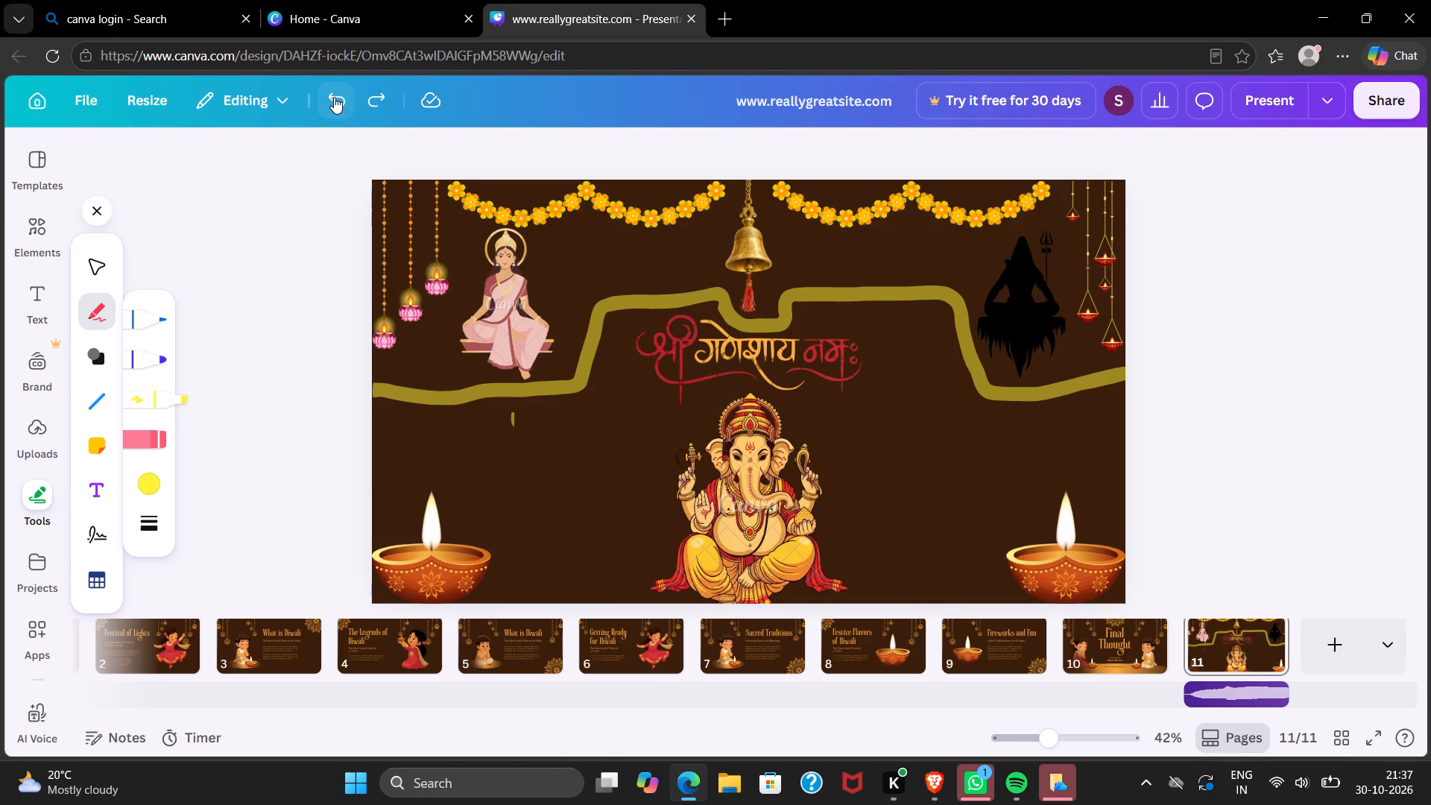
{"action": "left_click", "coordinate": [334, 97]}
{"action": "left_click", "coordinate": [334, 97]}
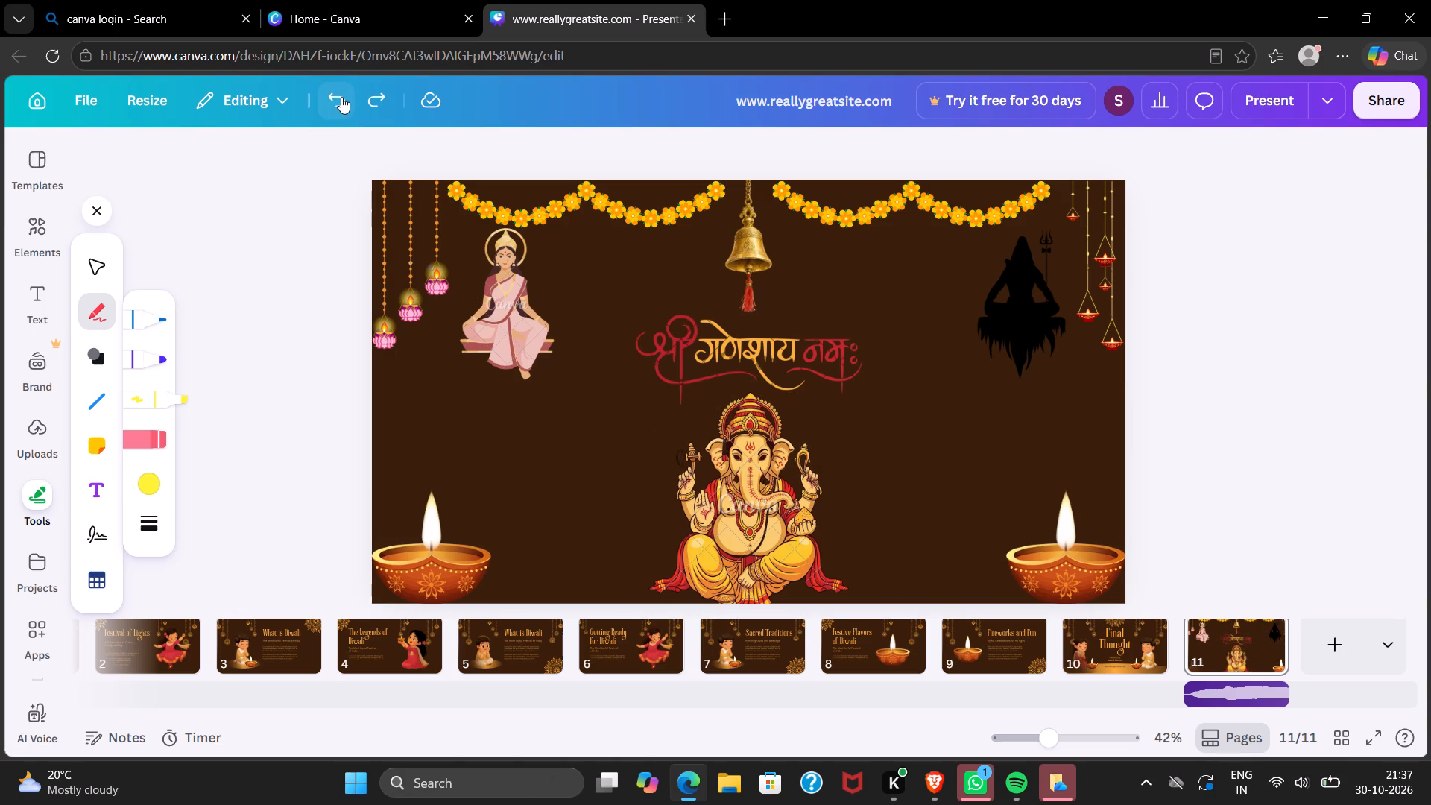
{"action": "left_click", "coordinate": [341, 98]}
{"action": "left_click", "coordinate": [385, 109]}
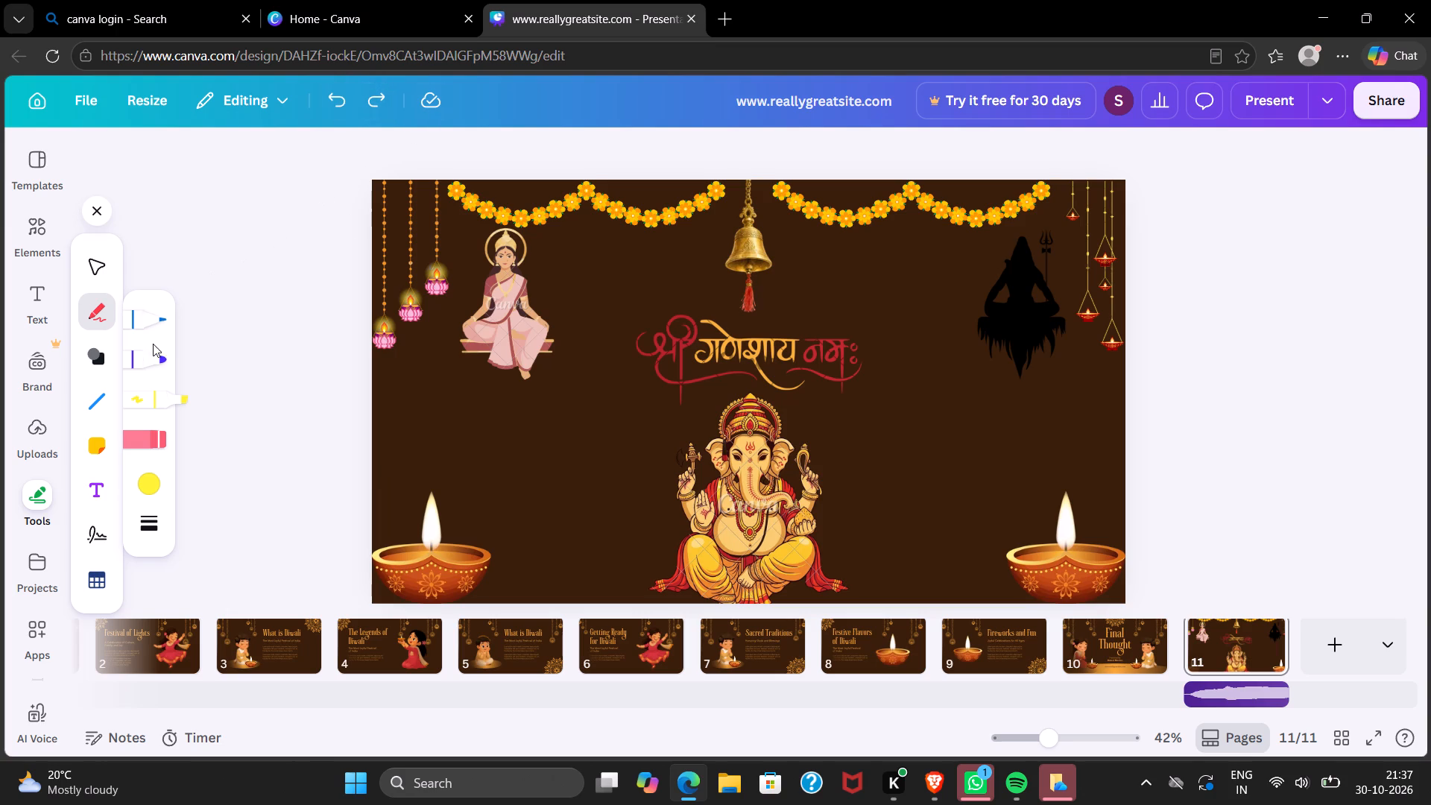
Switch from the highlighter to the marker and set its colour to light blue.
{"action": "left_click", "coordinate": [150, 368]}
{"action": "left_click", "coordinate": [138, 478]}
{"action": "left_click", "coordinate": [398, 486]}
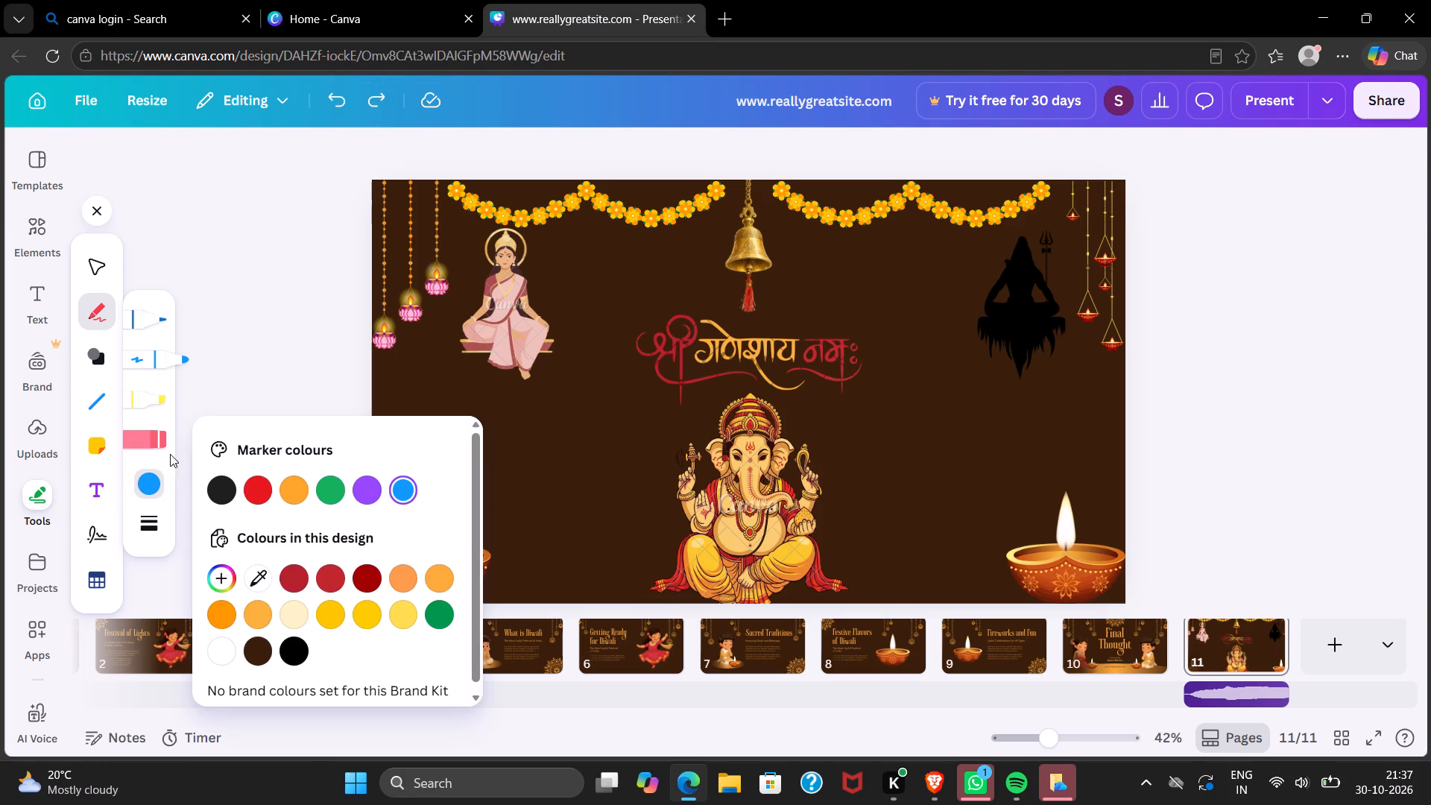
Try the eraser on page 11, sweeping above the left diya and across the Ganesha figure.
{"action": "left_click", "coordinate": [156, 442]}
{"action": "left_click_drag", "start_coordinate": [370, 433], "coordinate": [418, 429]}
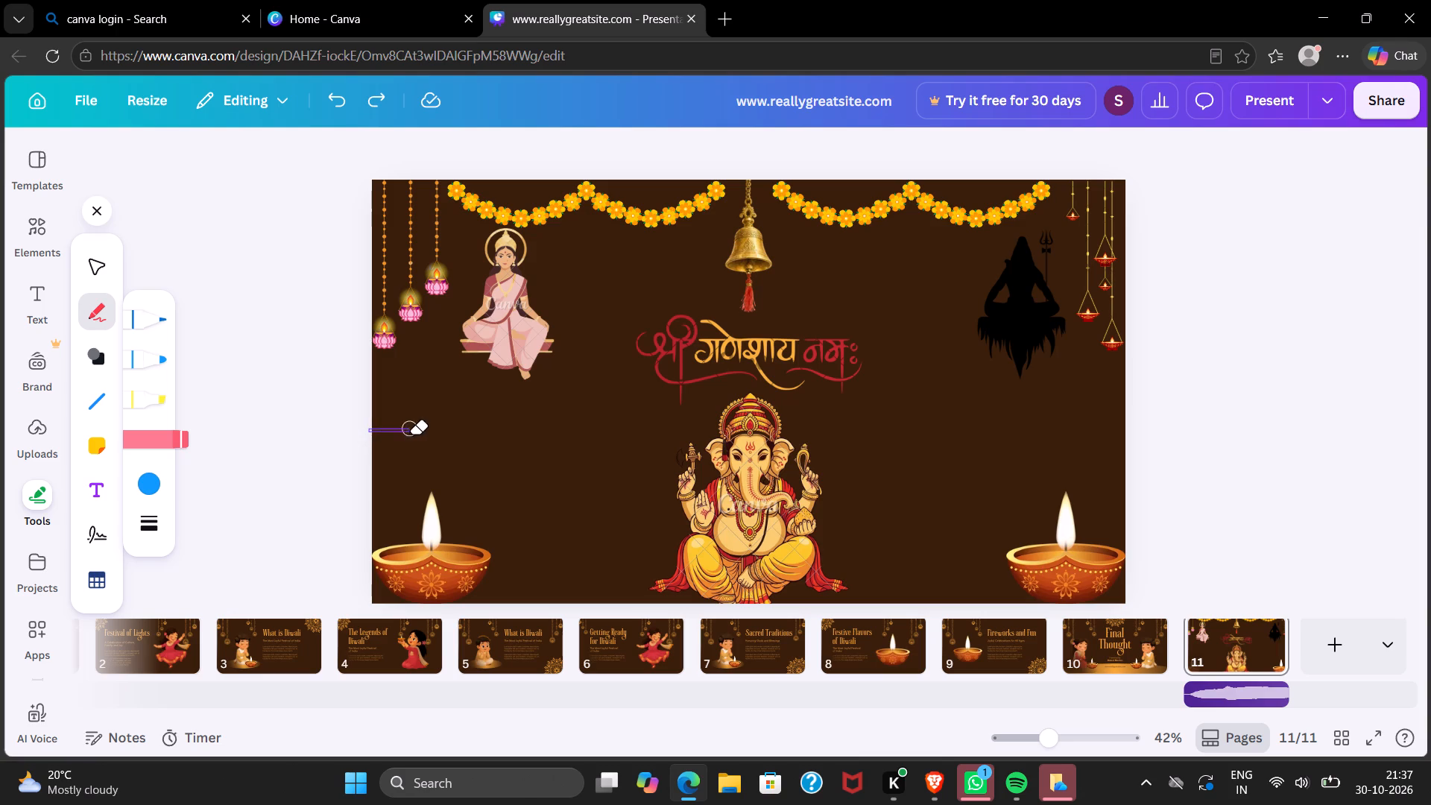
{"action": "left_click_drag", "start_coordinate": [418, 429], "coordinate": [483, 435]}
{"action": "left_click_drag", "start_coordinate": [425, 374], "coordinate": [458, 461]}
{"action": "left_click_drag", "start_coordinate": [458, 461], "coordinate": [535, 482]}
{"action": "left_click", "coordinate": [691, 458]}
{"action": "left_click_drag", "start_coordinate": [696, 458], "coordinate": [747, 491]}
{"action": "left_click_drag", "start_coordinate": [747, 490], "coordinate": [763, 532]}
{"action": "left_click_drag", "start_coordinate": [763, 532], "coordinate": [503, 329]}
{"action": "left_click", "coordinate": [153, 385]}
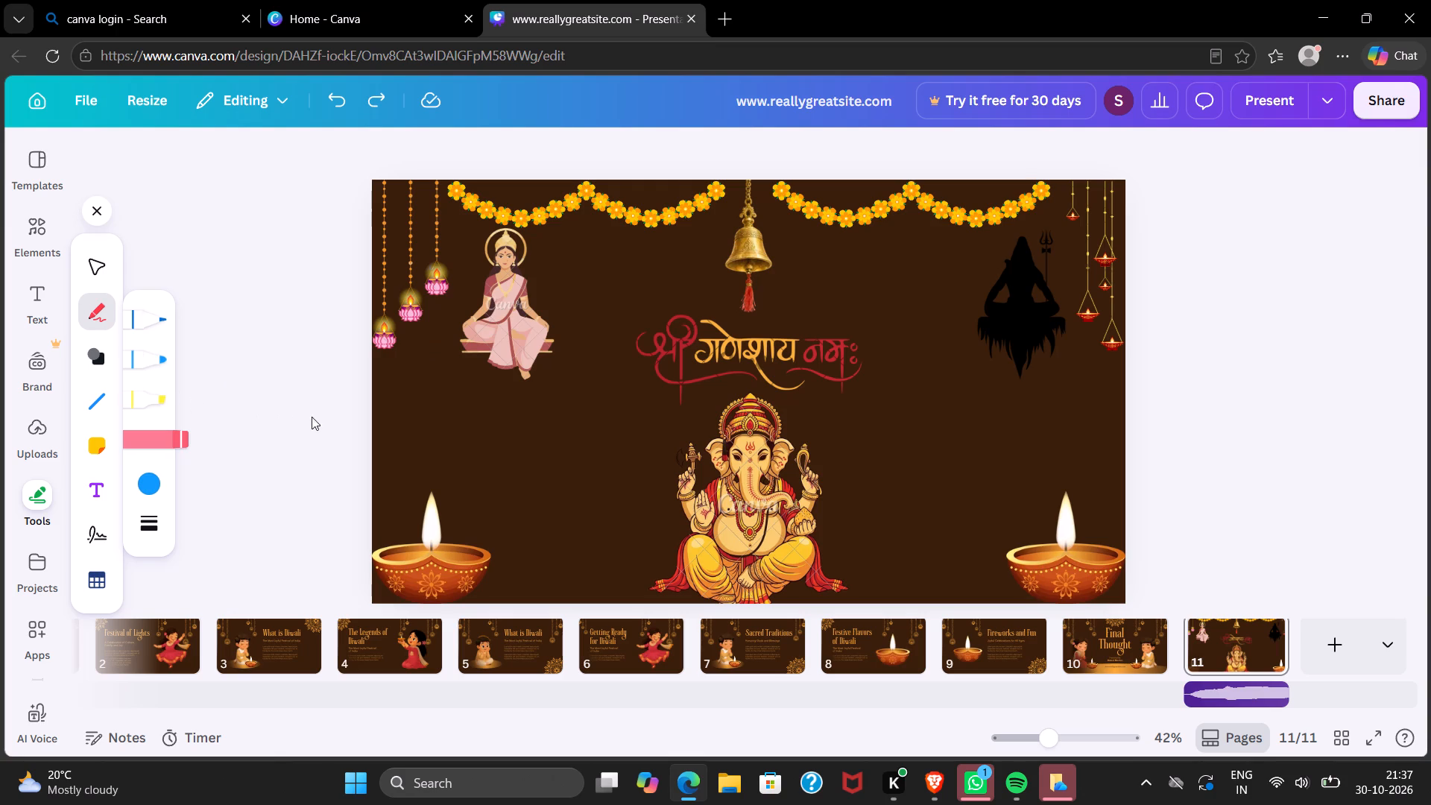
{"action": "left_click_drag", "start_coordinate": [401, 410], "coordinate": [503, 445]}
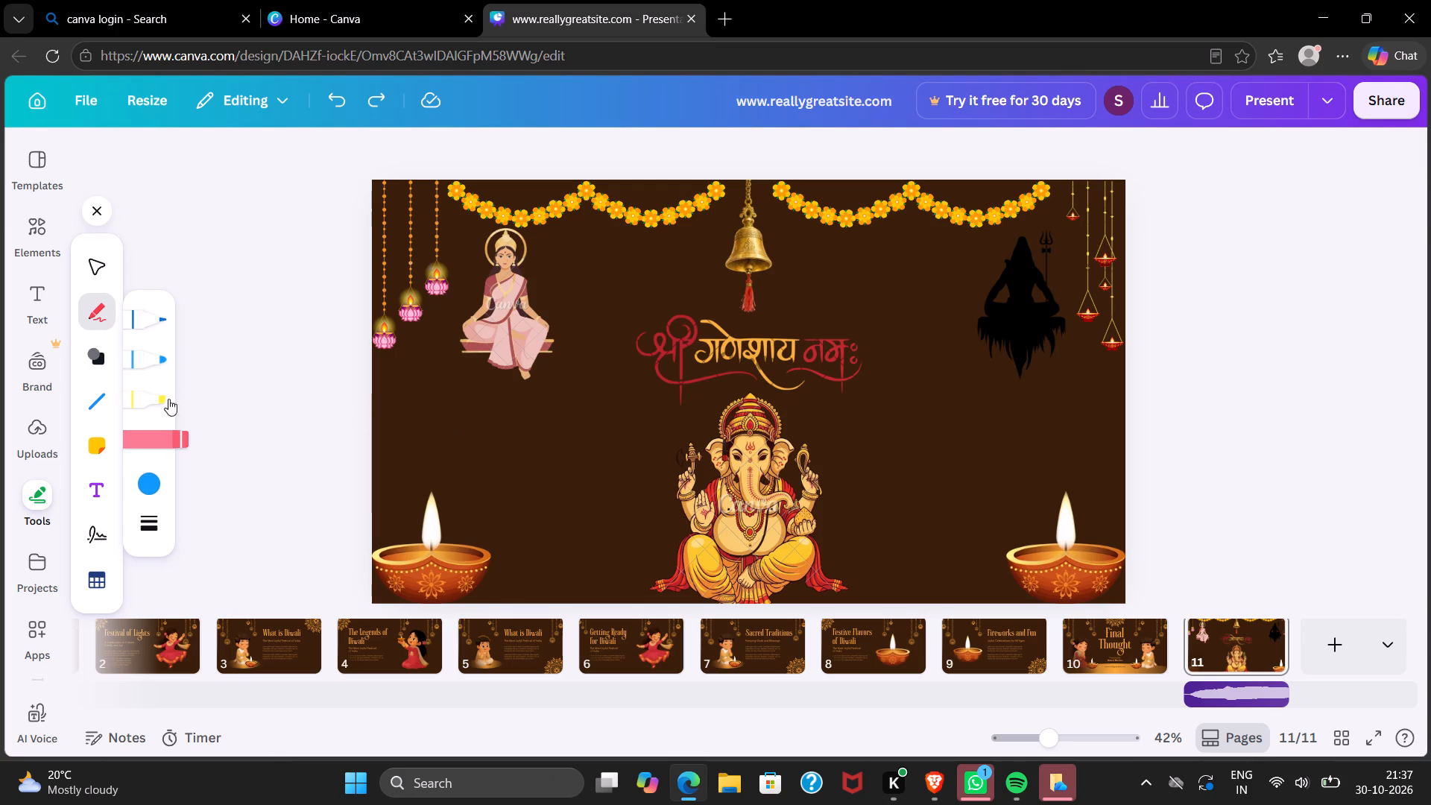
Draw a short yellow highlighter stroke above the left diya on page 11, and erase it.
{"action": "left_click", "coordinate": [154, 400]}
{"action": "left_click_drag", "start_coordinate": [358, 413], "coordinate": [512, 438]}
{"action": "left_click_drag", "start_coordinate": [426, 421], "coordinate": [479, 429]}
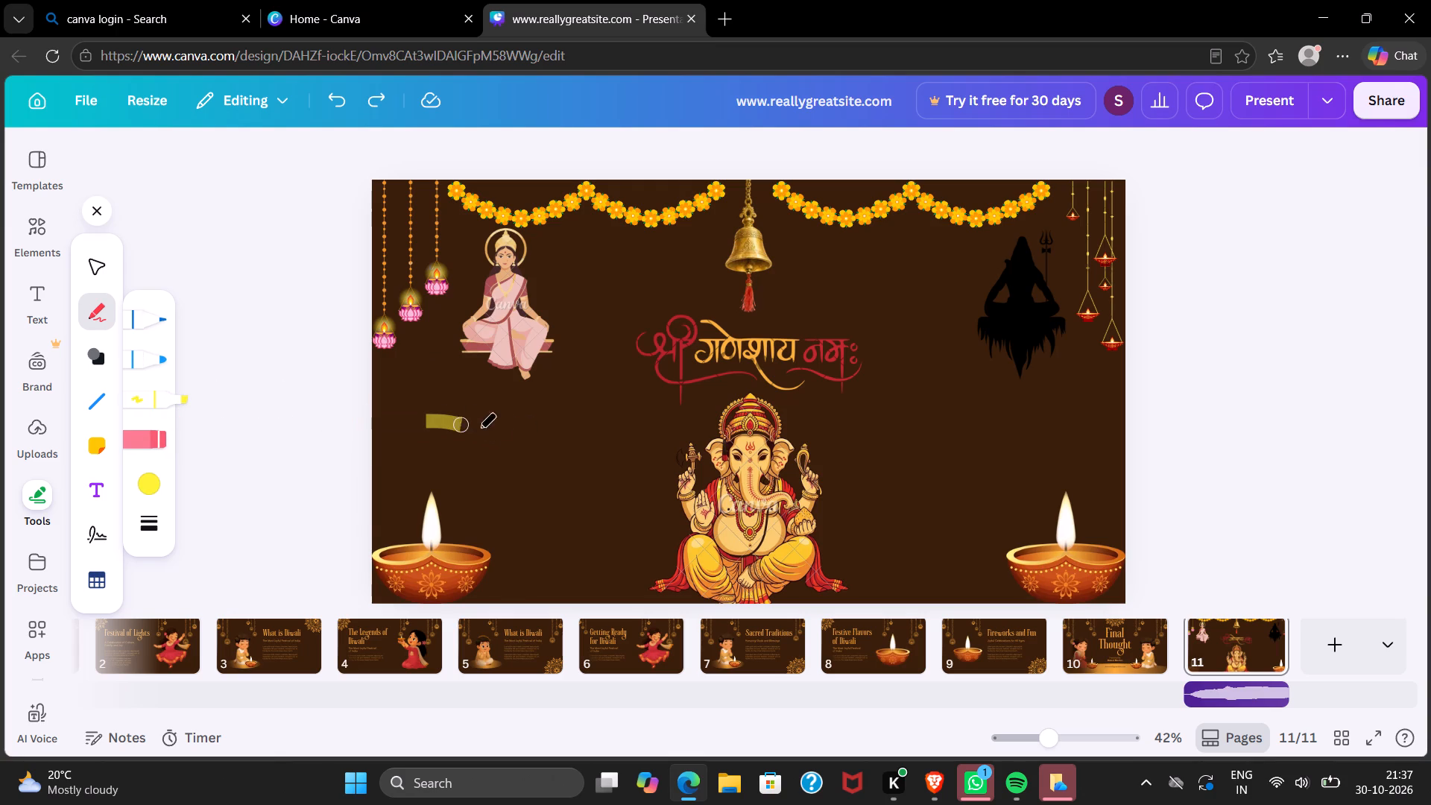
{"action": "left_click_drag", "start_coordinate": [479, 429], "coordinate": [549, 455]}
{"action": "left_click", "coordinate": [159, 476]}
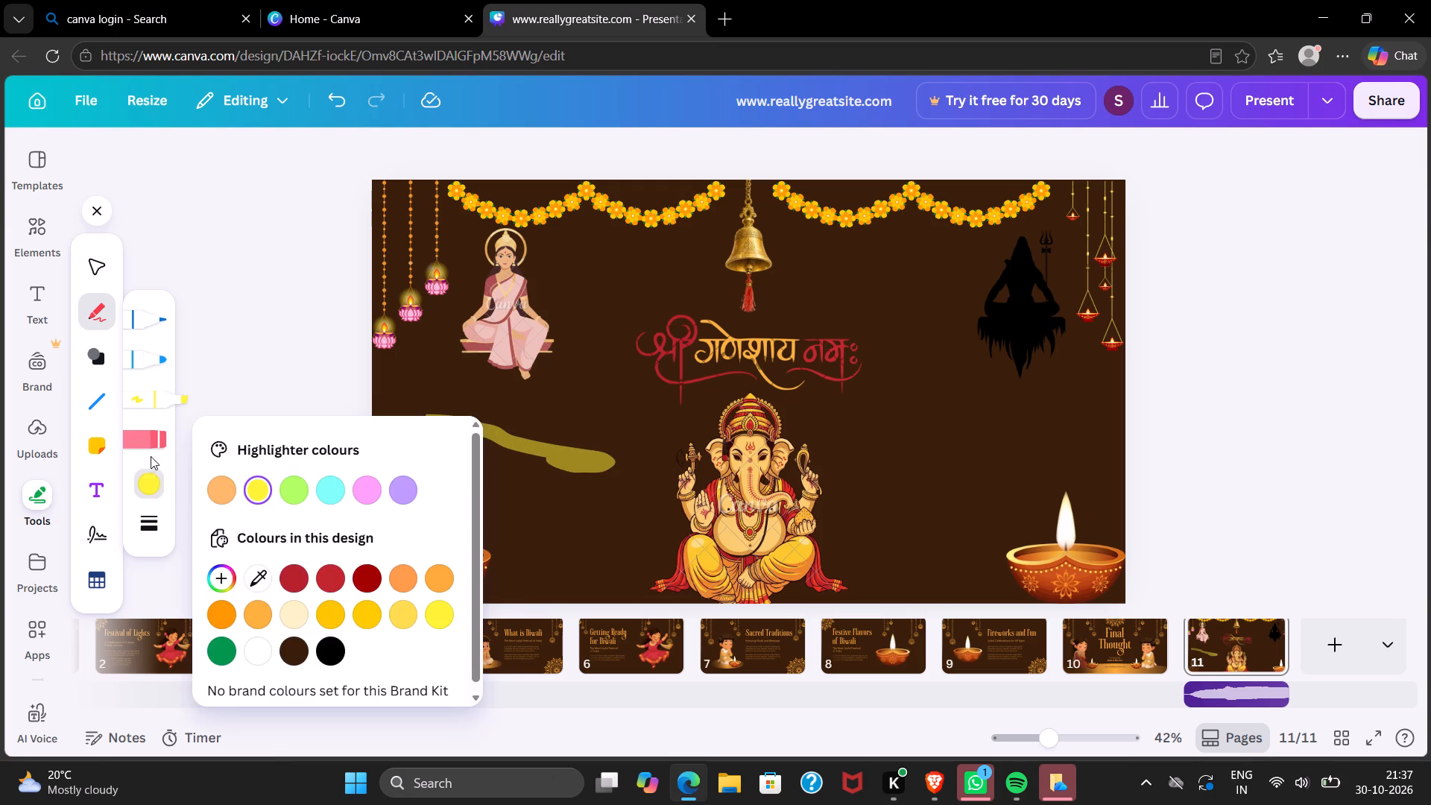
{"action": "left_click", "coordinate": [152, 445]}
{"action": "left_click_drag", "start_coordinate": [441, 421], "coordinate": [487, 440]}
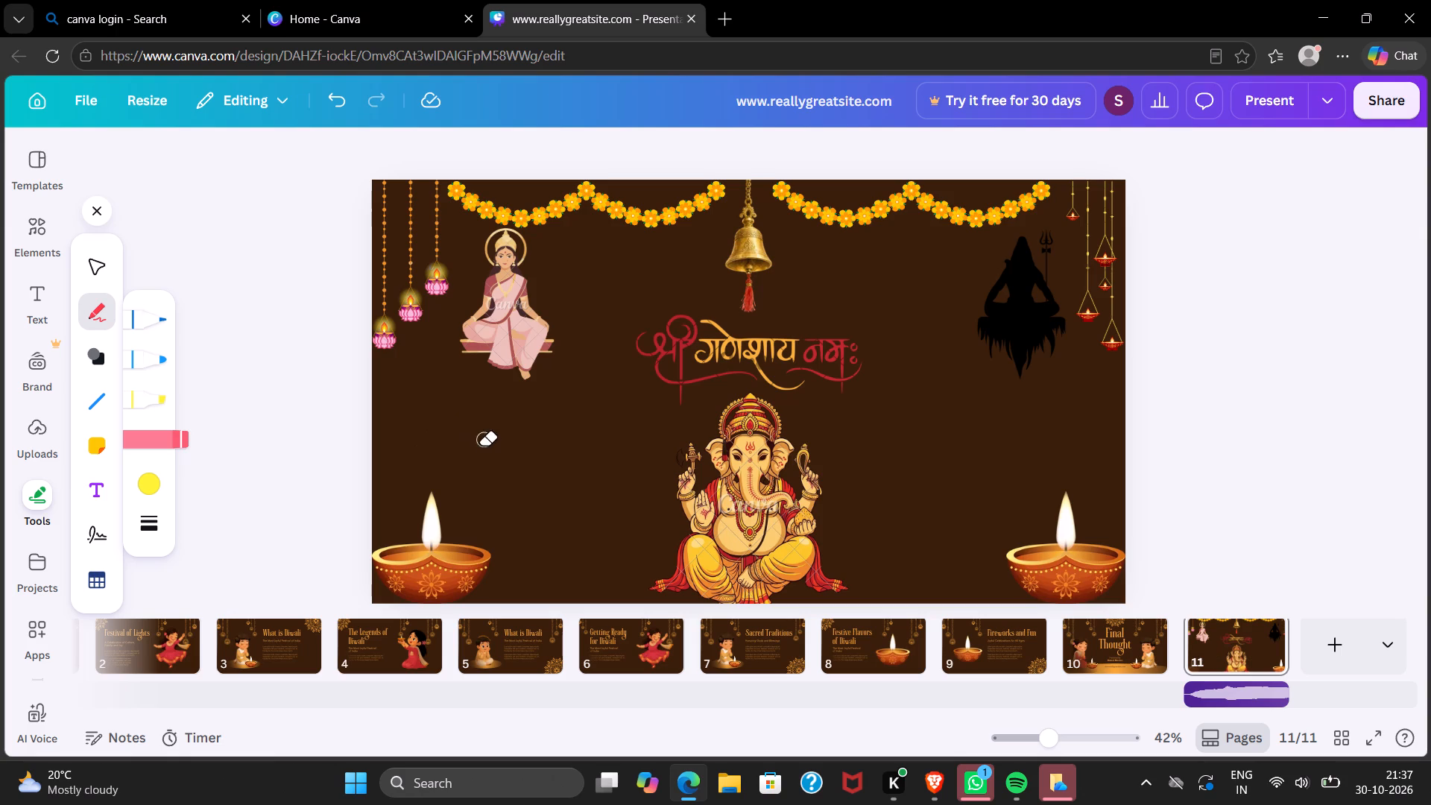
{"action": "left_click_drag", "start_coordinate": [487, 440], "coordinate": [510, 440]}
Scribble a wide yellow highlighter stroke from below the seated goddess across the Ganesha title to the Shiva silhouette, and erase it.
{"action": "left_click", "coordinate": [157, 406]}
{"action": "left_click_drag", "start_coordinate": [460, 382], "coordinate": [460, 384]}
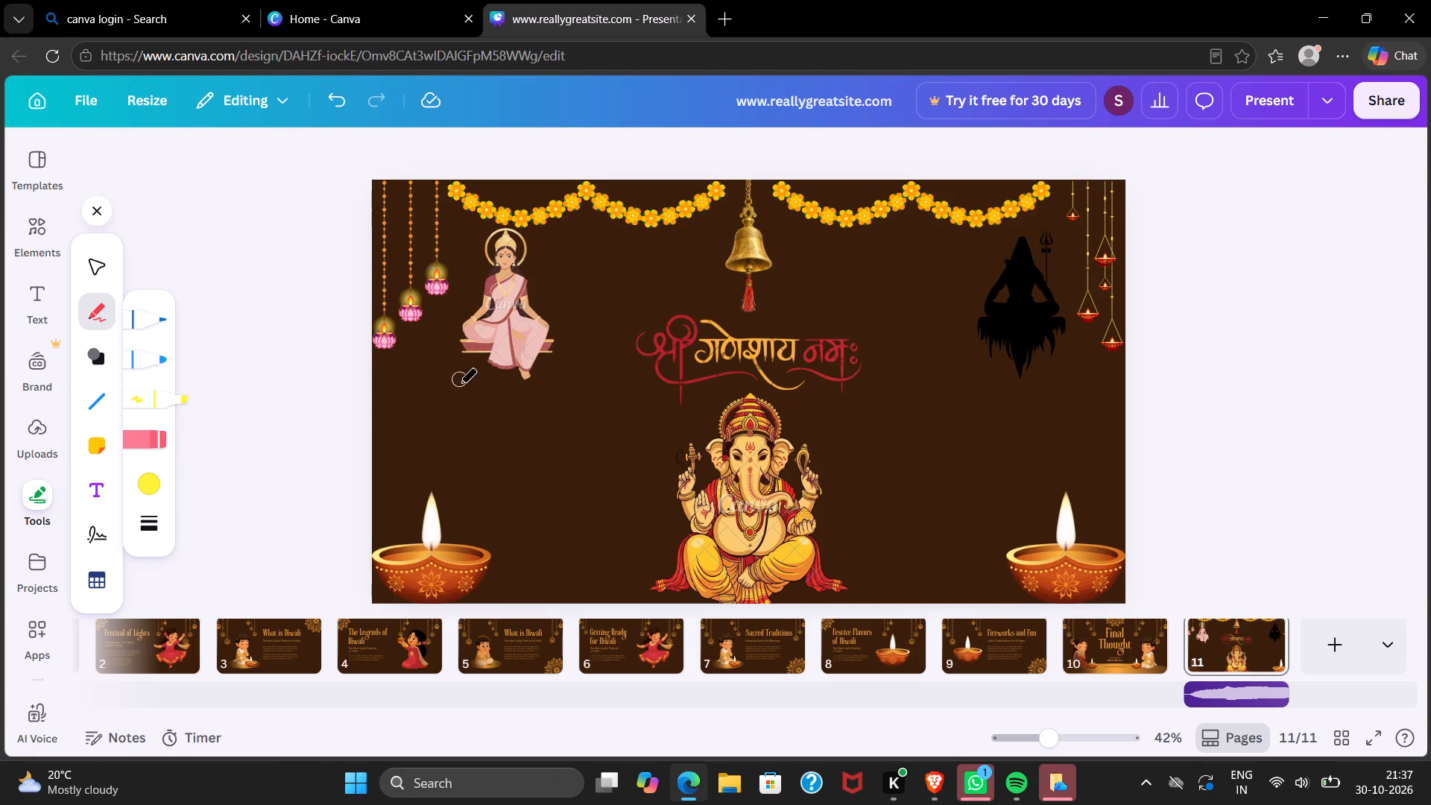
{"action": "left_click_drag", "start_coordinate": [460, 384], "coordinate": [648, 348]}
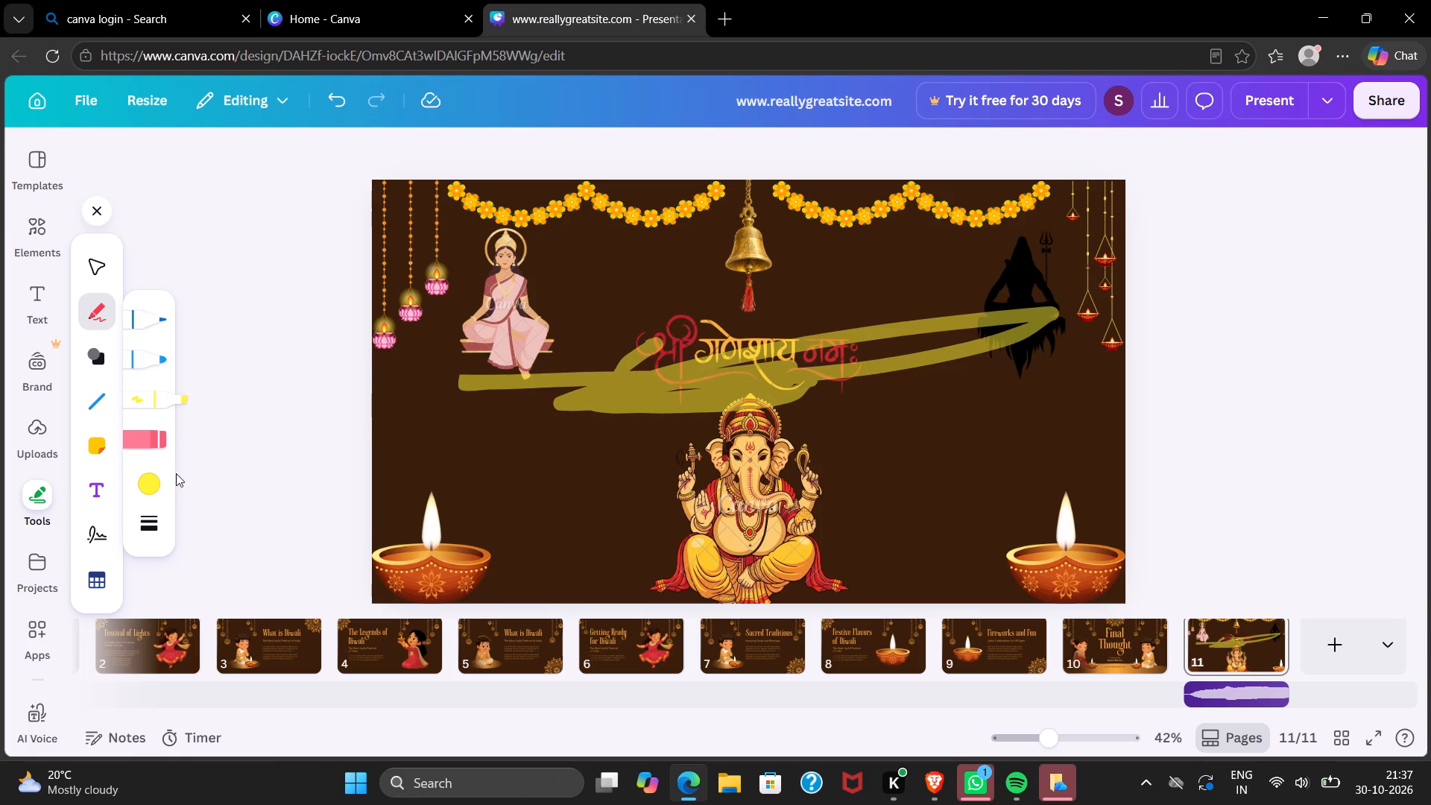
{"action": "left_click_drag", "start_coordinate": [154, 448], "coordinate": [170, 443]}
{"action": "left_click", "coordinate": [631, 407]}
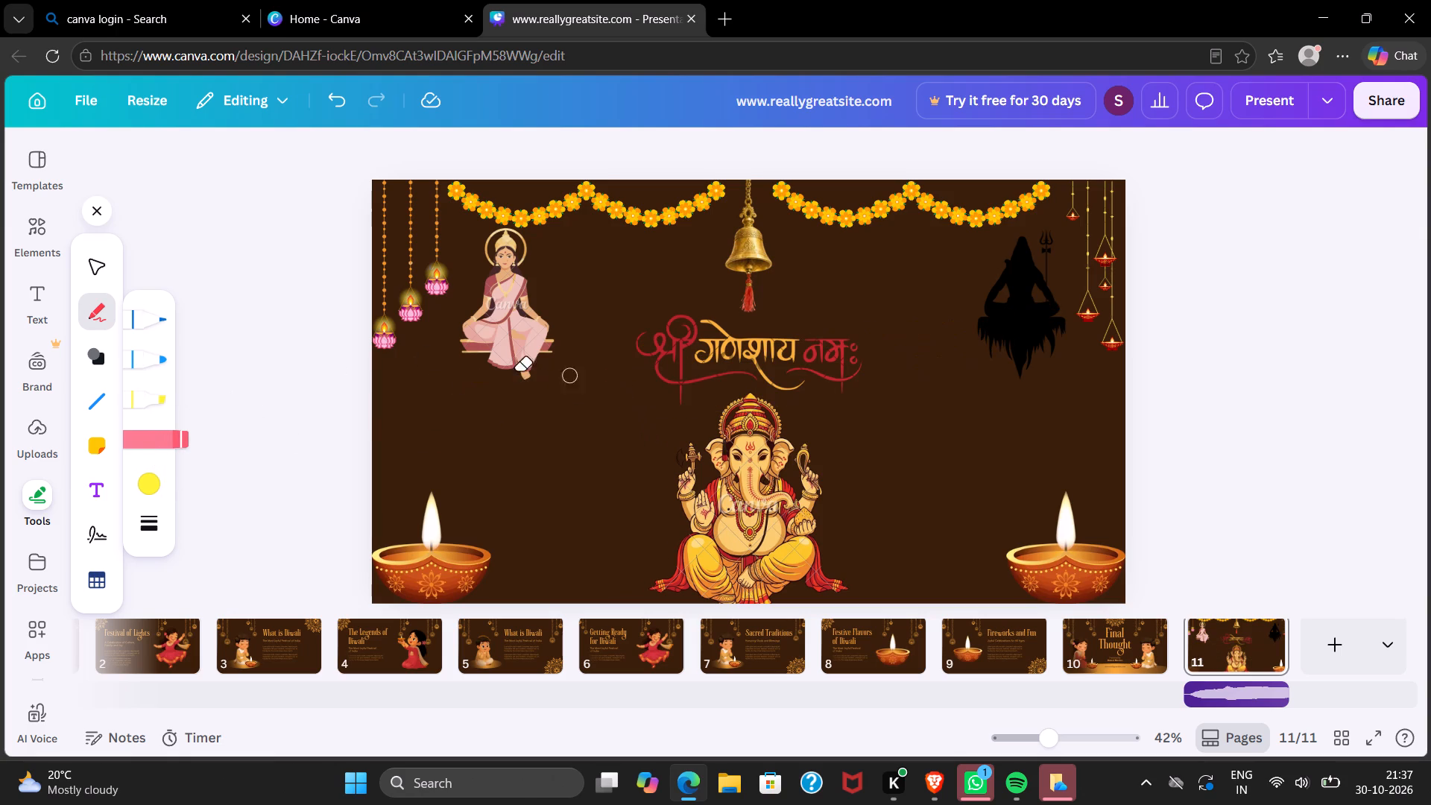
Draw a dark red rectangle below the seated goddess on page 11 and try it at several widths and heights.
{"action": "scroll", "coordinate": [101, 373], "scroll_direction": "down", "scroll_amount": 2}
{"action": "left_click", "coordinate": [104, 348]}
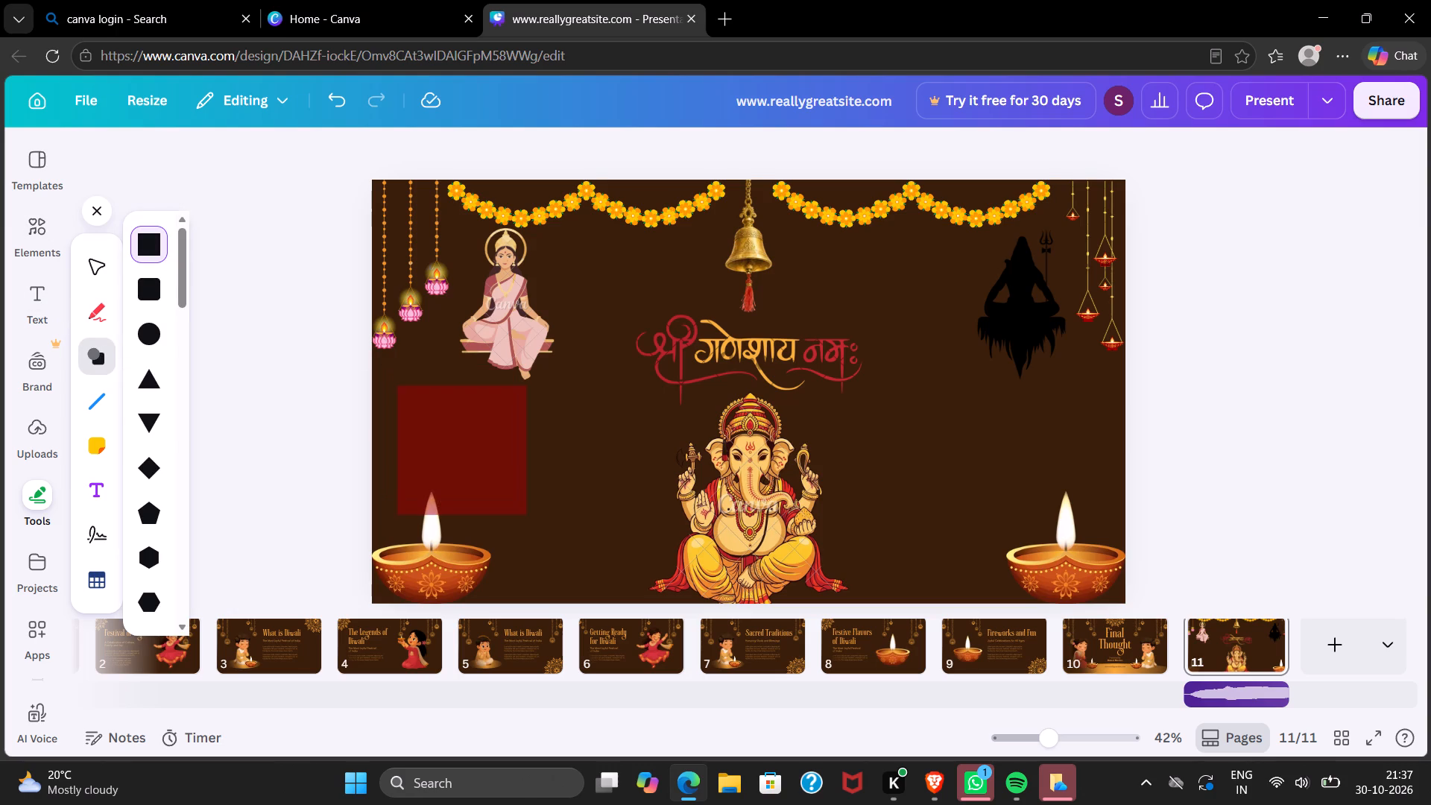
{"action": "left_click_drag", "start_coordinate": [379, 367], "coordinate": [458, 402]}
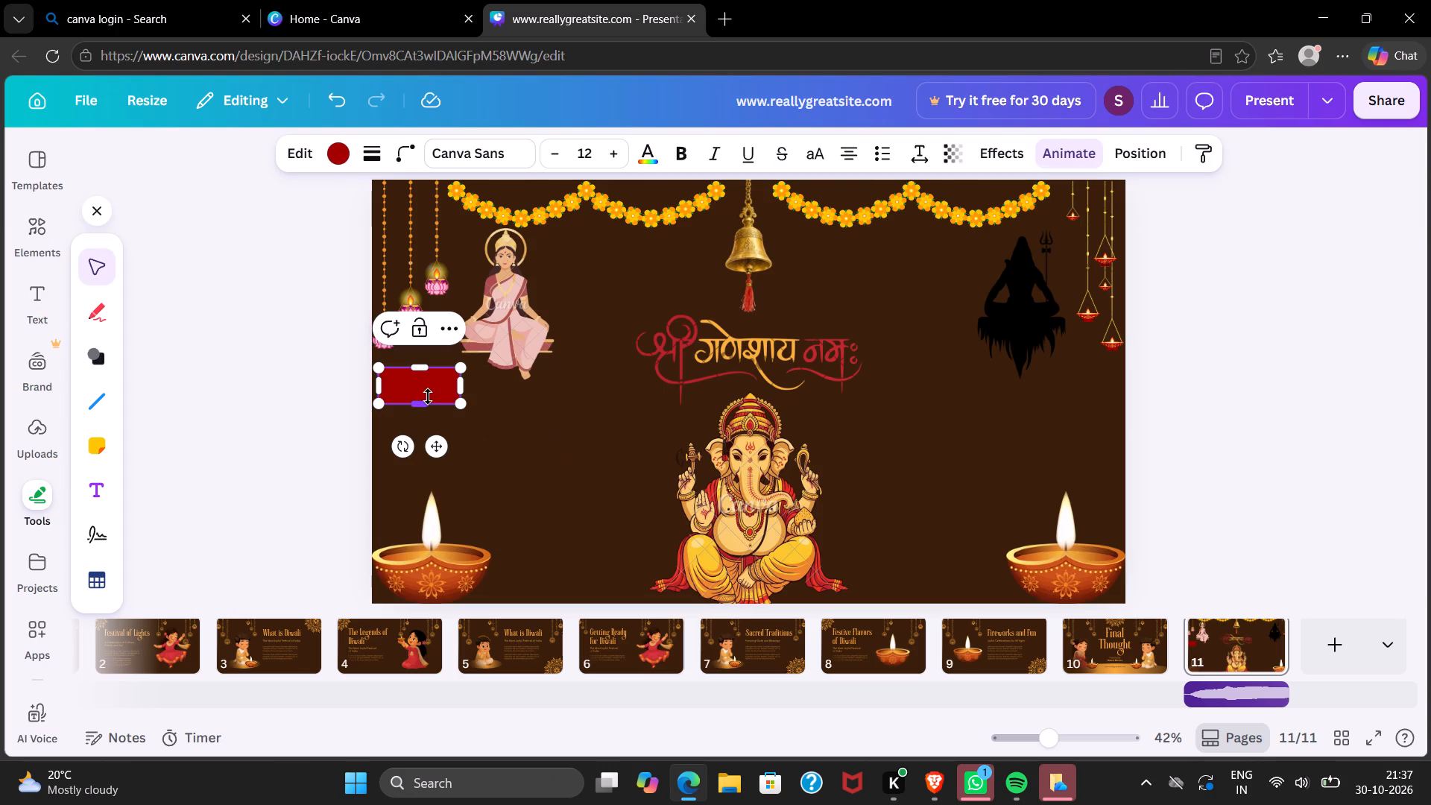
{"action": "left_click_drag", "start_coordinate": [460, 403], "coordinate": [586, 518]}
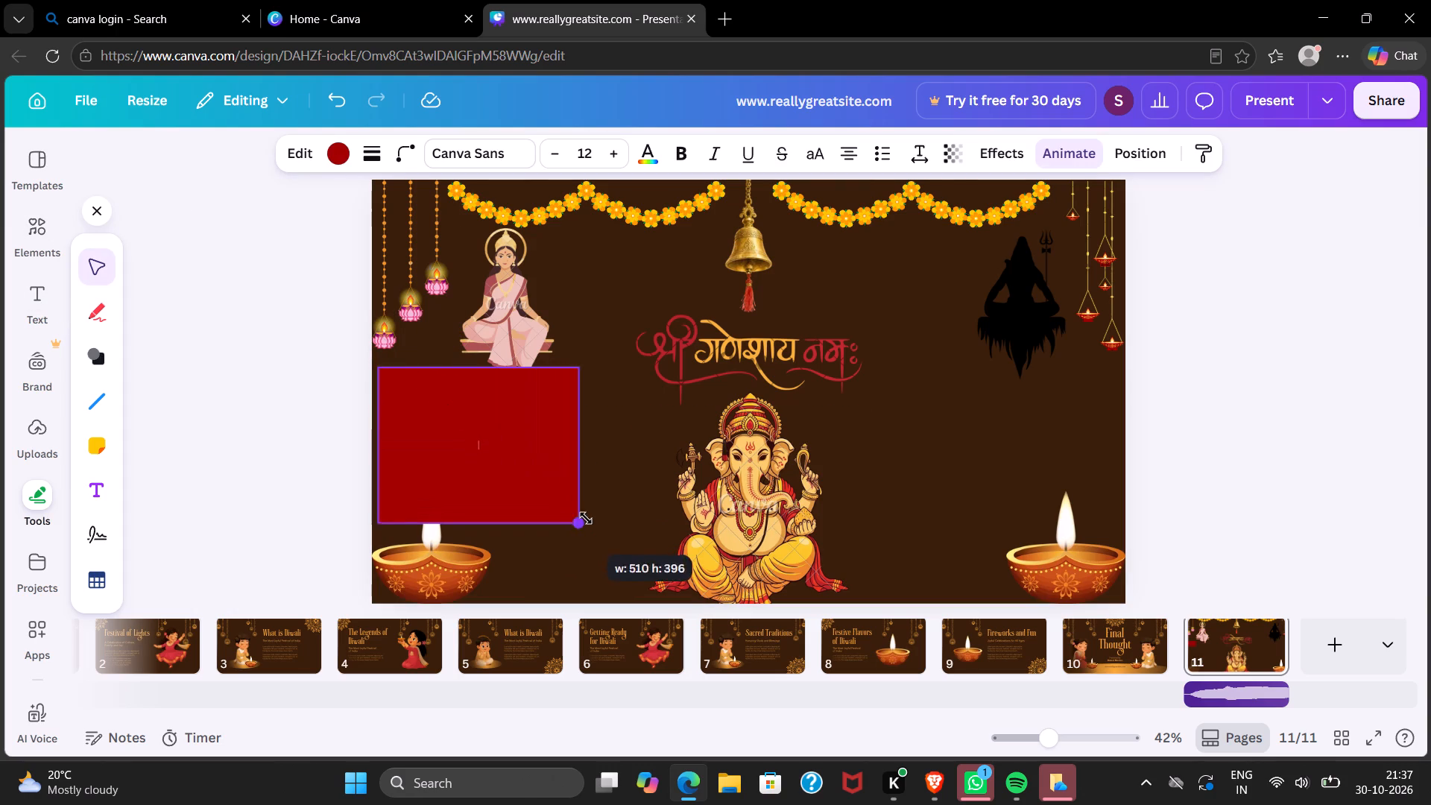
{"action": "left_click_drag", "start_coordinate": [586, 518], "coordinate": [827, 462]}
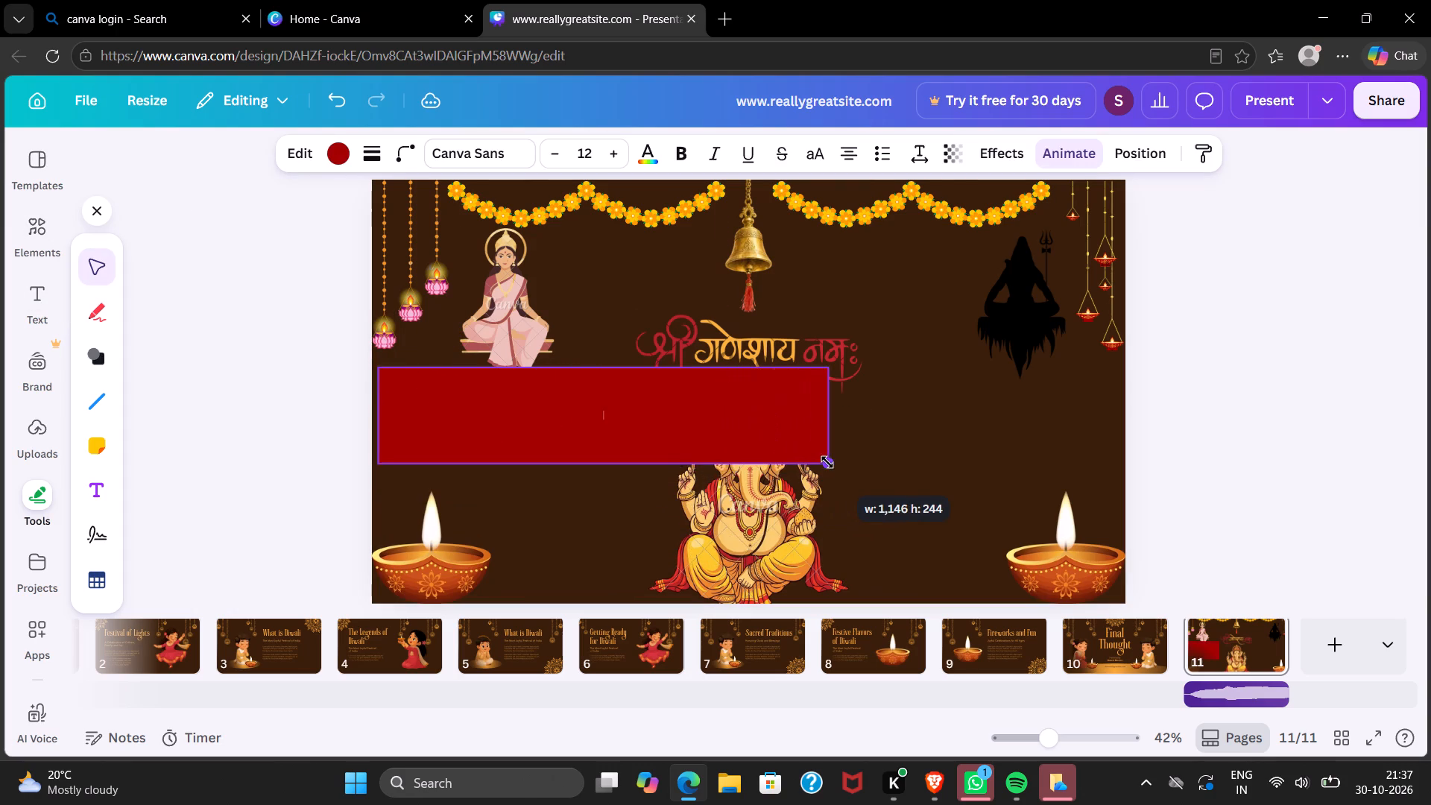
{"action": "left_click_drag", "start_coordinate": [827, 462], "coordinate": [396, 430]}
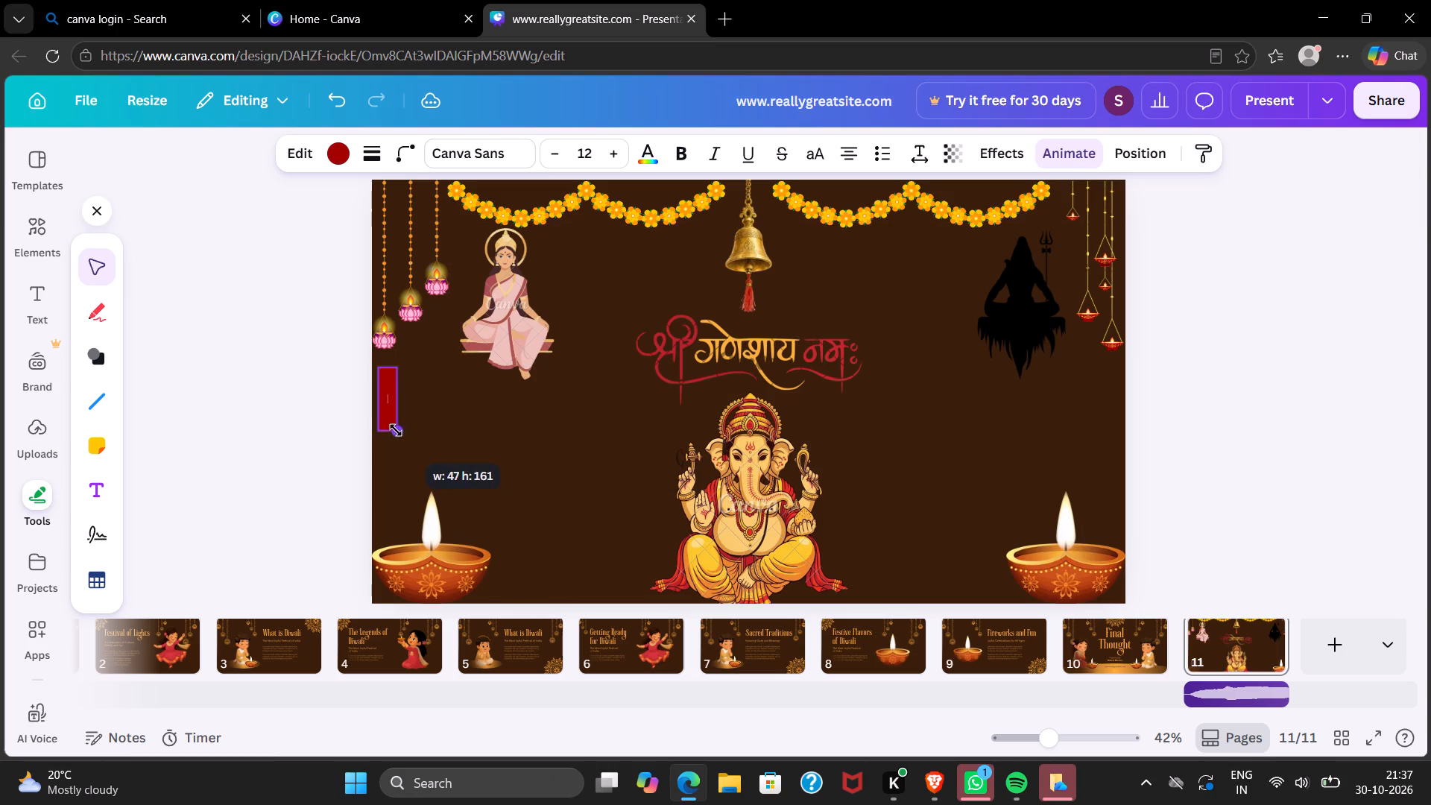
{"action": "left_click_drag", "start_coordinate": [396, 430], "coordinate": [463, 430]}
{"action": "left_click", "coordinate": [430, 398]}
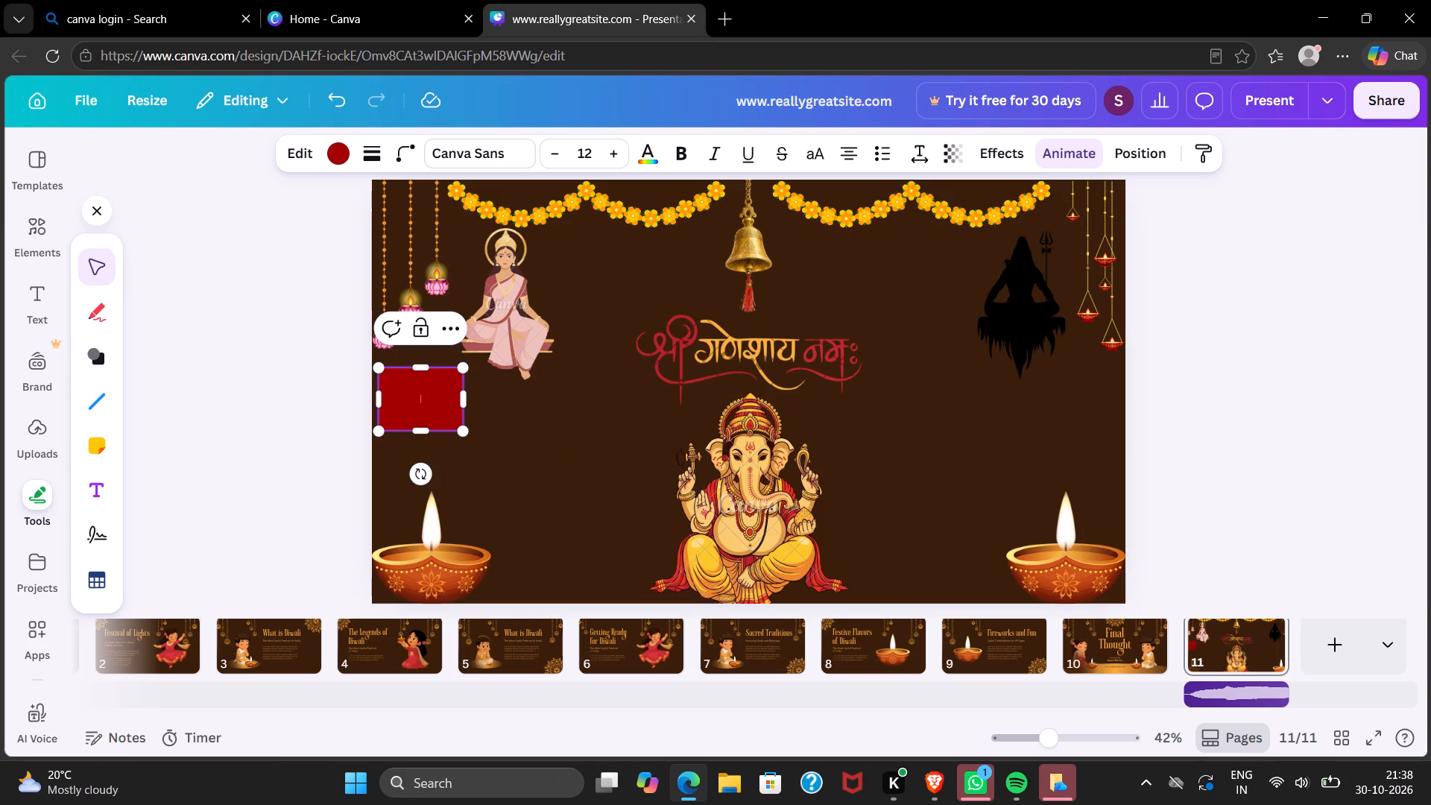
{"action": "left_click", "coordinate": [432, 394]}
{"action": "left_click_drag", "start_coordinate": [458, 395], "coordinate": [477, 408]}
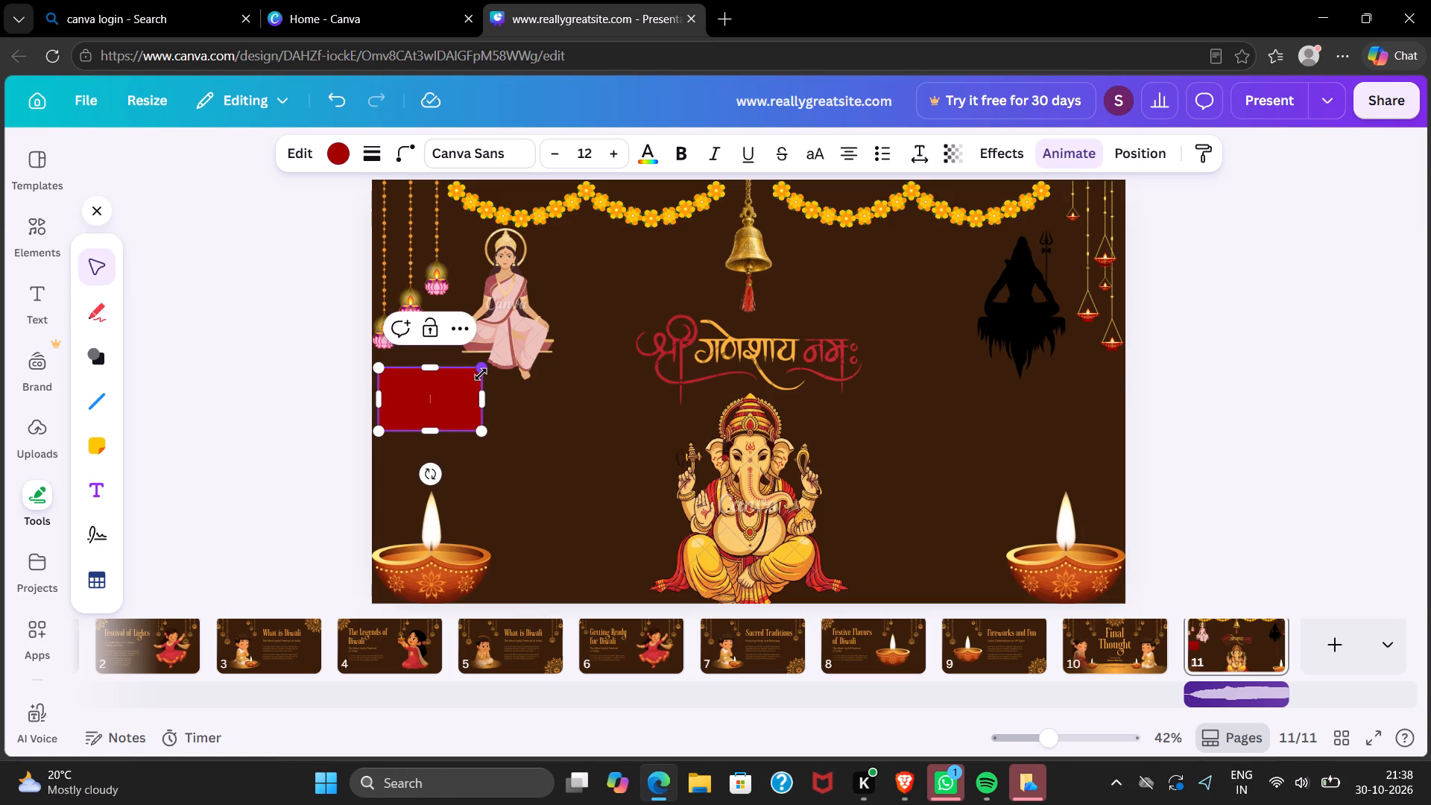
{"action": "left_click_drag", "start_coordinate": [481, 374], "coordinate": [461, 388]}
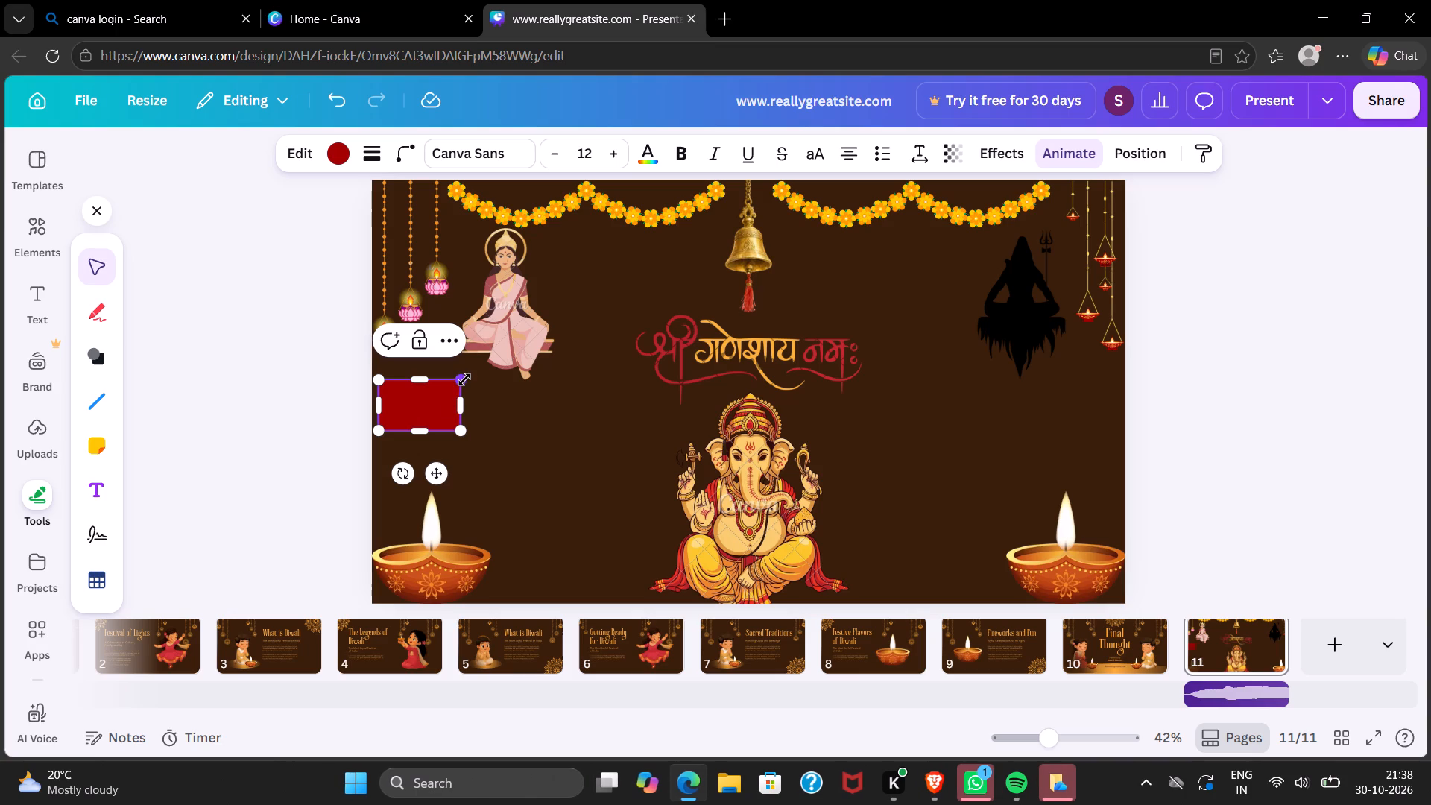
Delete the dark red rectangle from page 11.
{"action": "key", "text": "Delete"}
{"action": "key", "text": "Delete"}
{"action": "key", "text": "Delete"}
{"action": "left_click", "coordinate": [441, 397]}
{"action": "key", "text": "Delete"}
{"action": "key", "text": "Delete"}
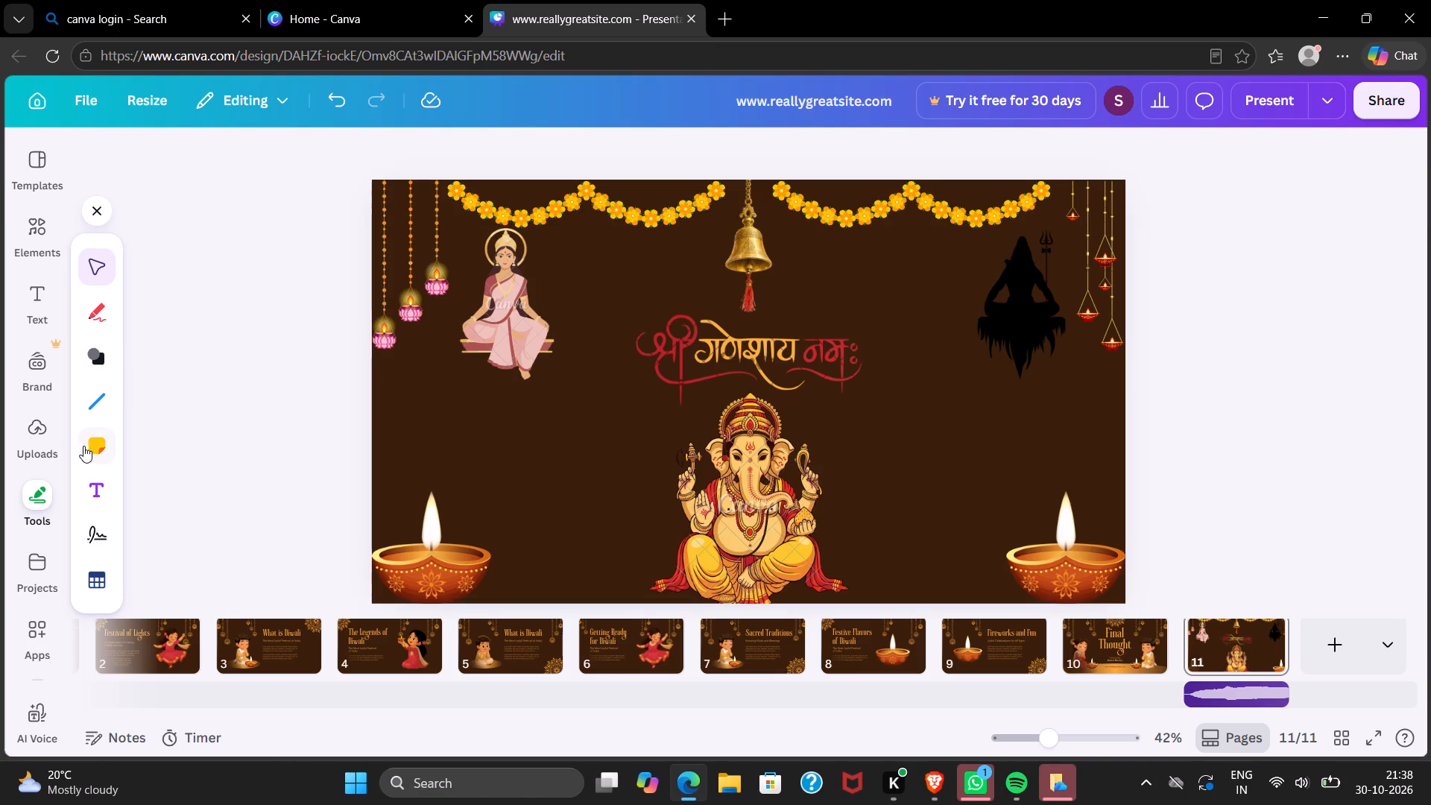
Add a blank page 12 after page 11.
{"action": "left_click", "coordinate": [45, 326]}
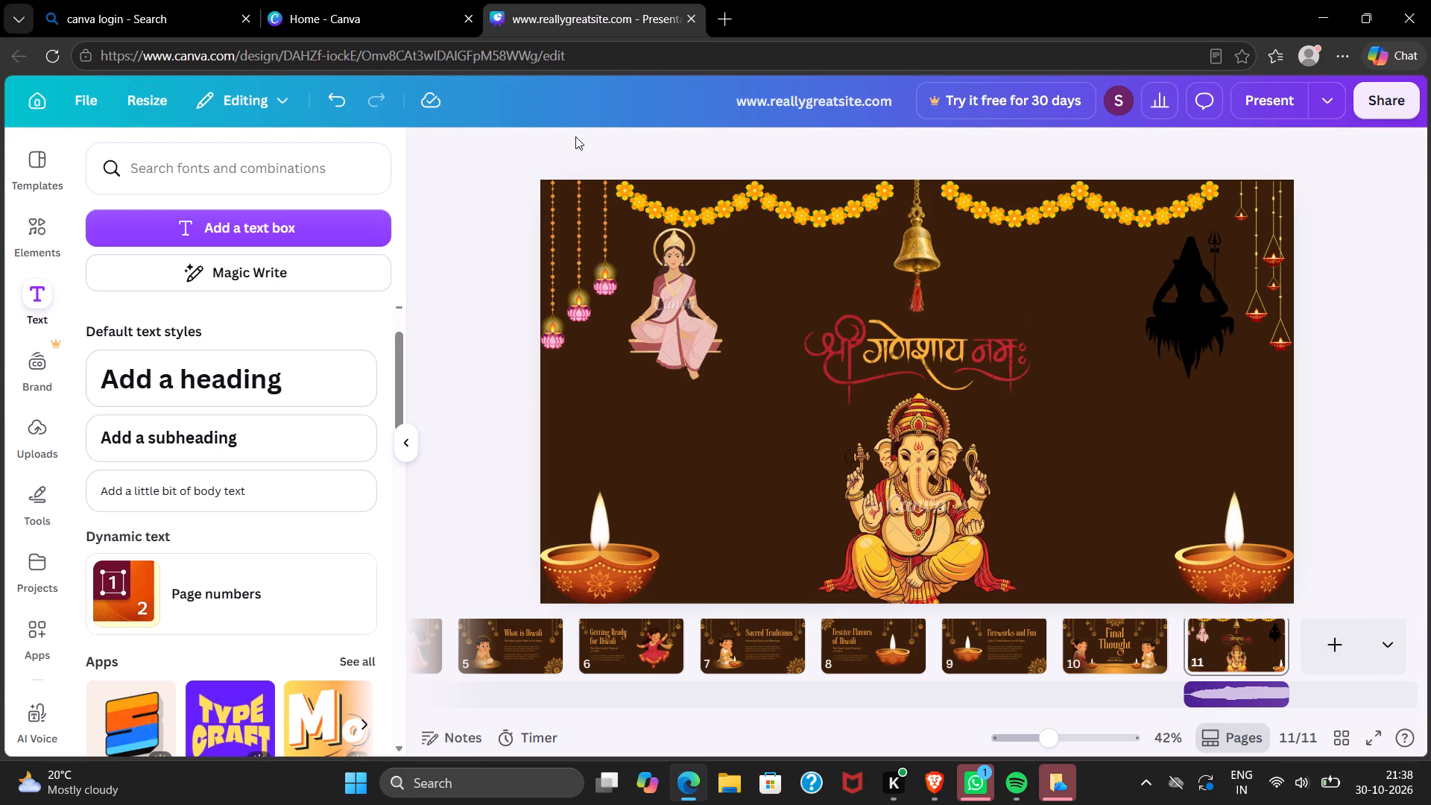
{"action": "left_click", "coordinate": [1326, 635]}
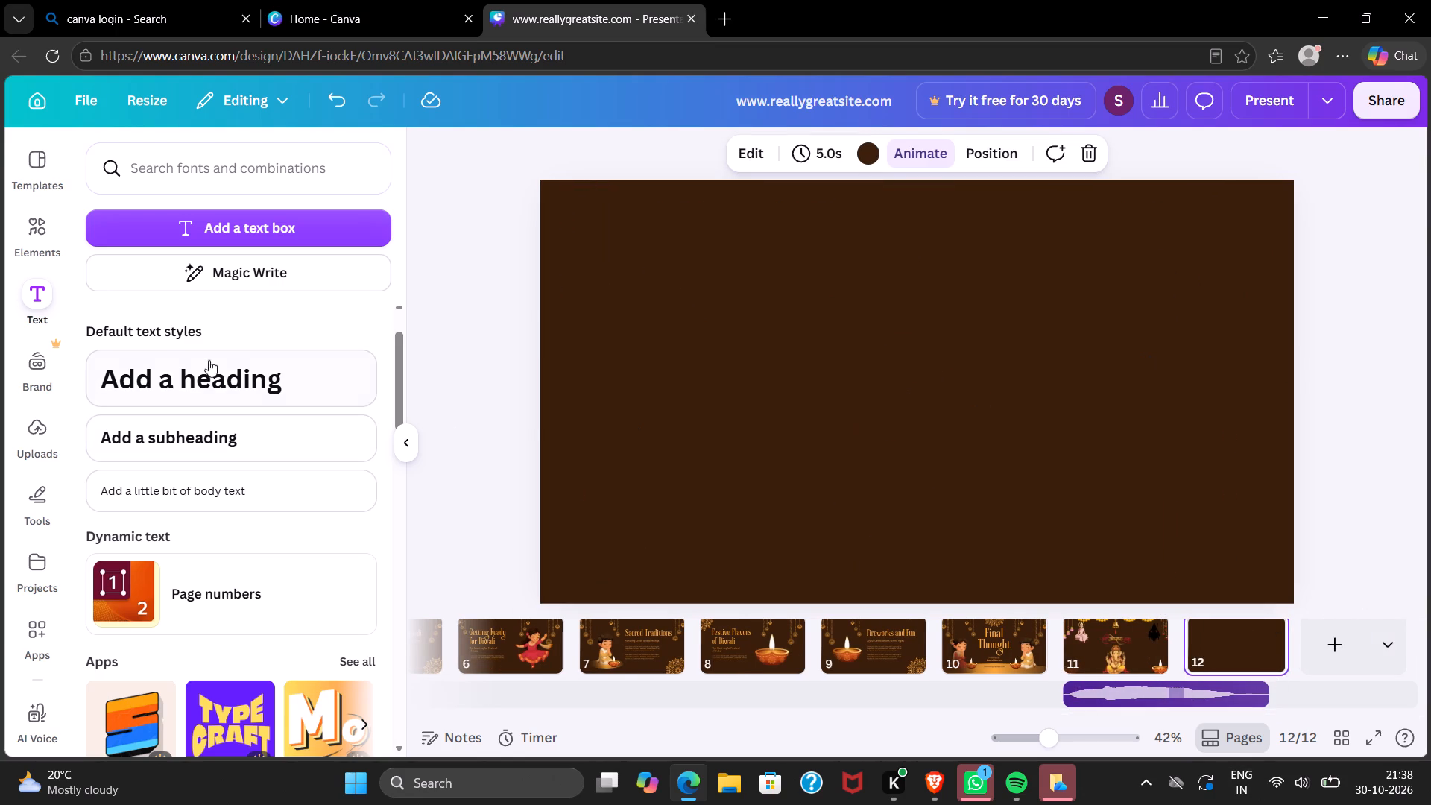
Insert the recently used rangoli graphic with hanging diyas on page 12 and place it in the page's top-left corner.
{"action": "left_click", "coordinate": [46, 255]}
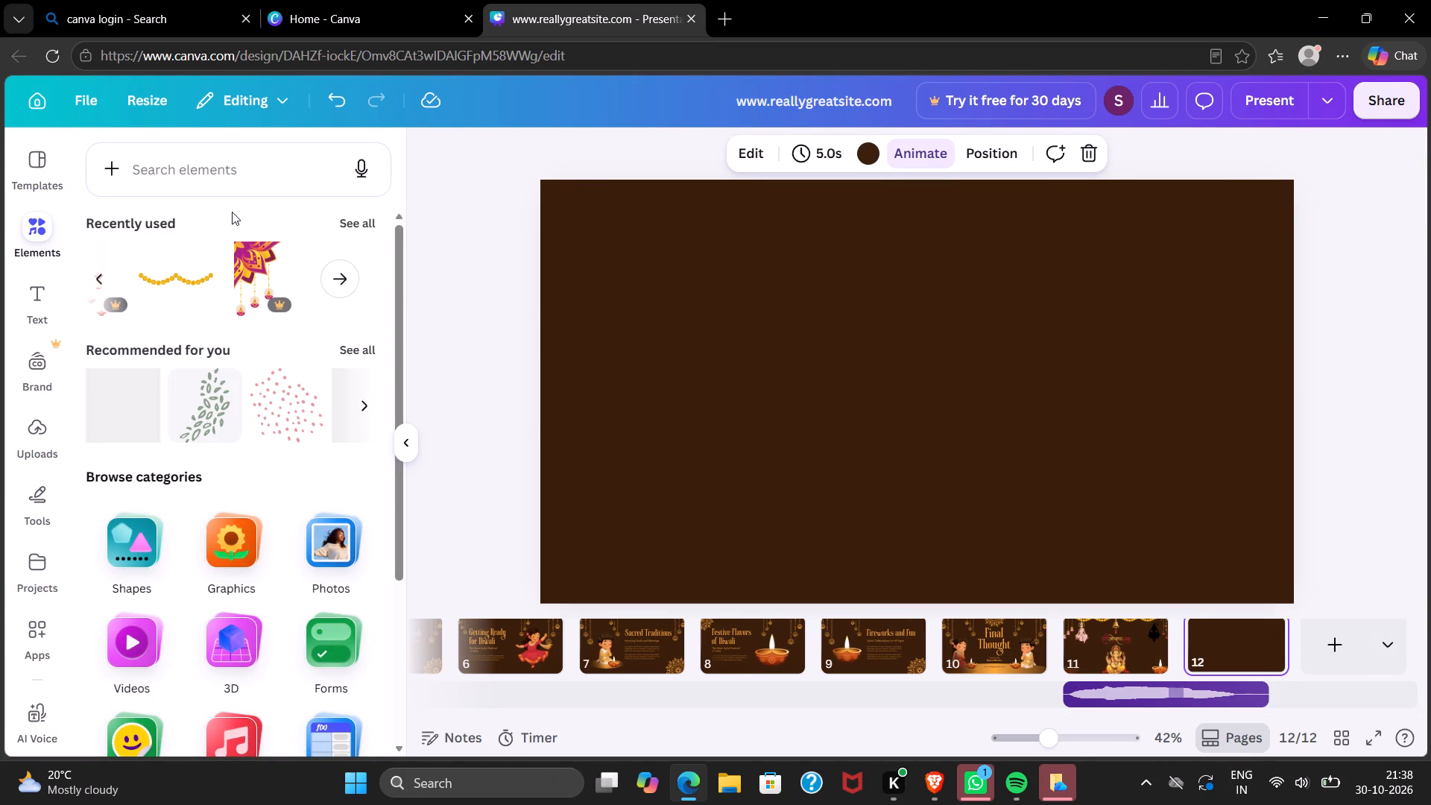
{"action": "left_click", "coordinate": [253, 267]}
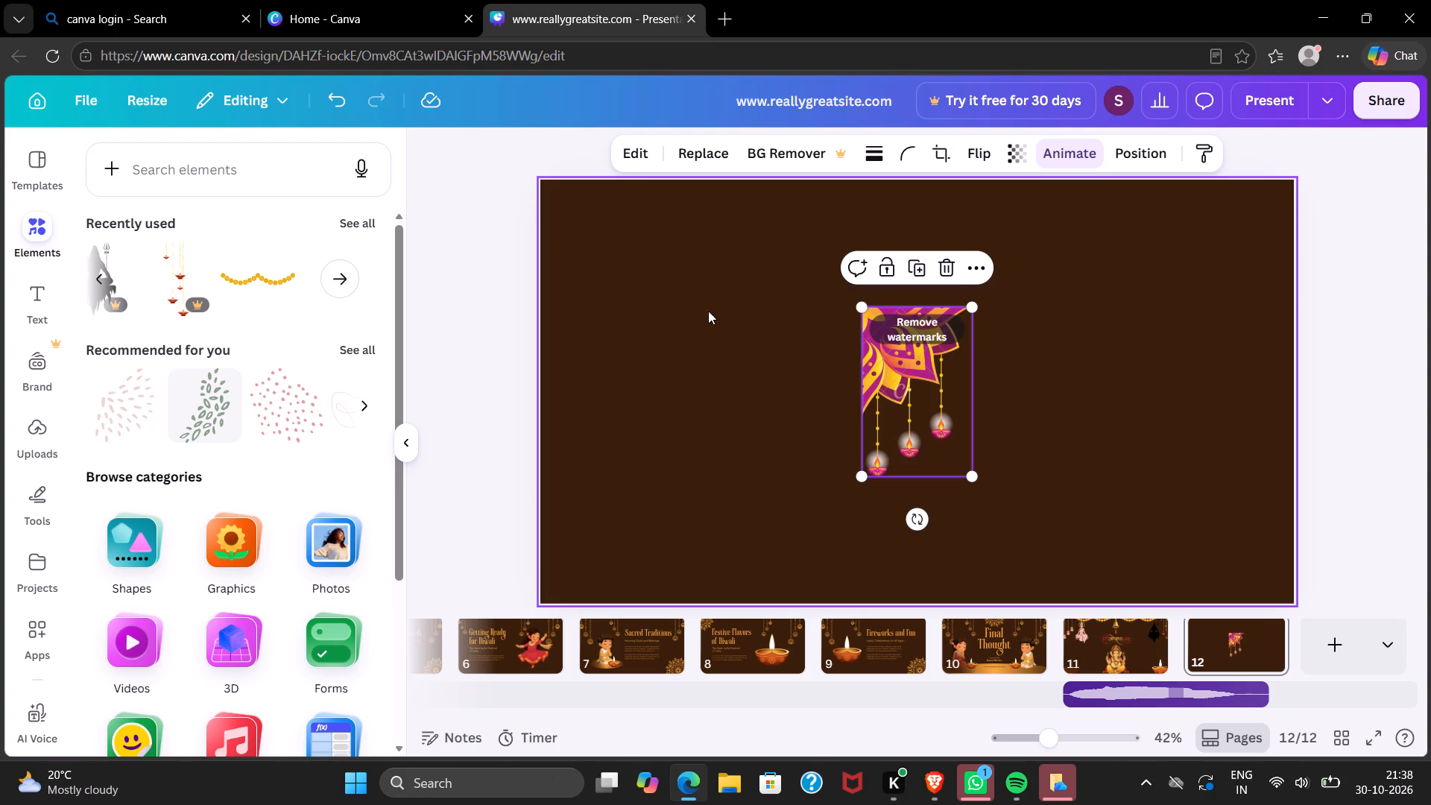
{"action": "left_click_drag", "start_coordinate": [936, 344], "coordinate": [752, 309]}
{"action": "left_click_drag", "start_coordinate": [944, 393], "coordinate": [831, 357]}
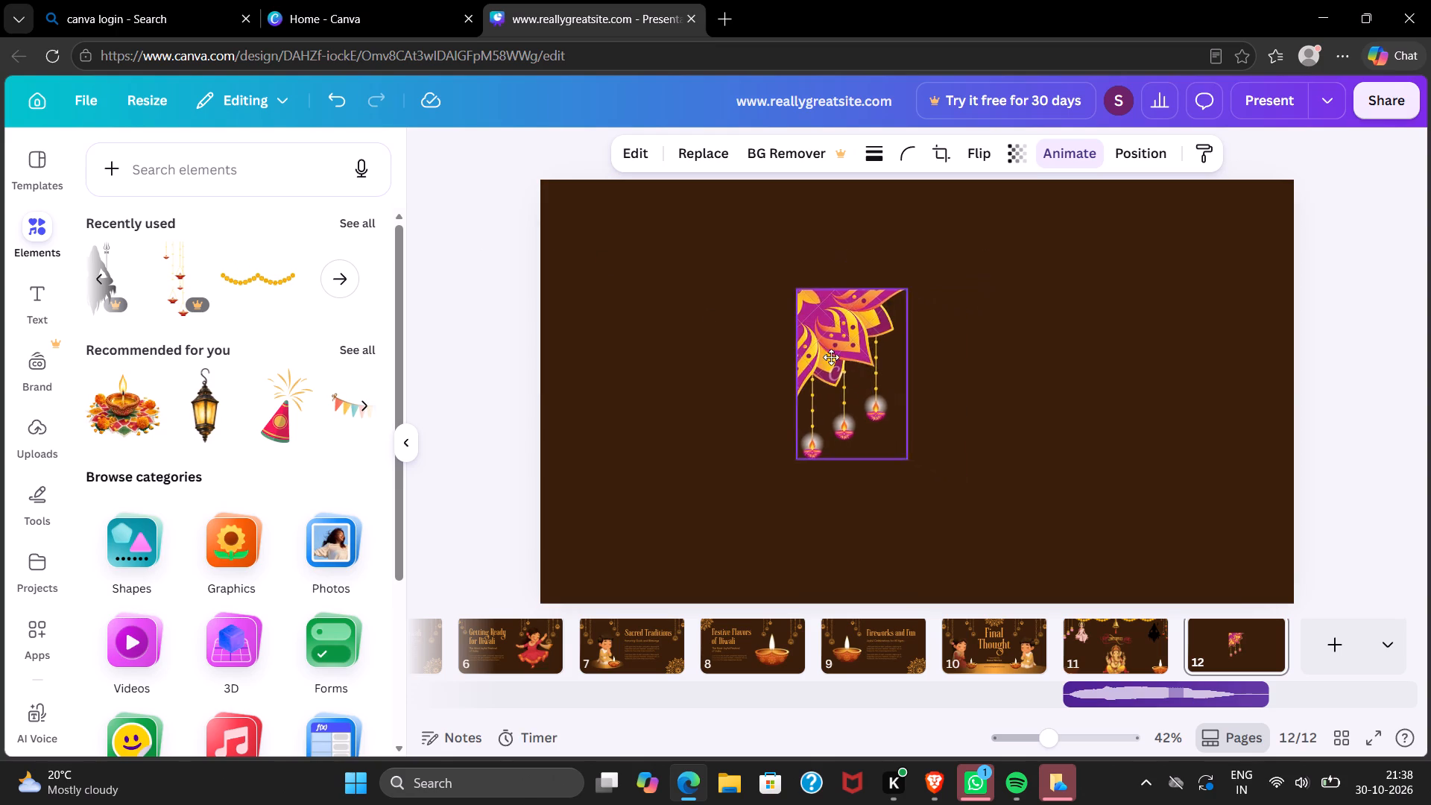
{"action": "left_click_drag", "start_coordinate": [831, 357], "coordinate": [627, 268]}
{"action": "left_click", "coordinate": [457, 251]}
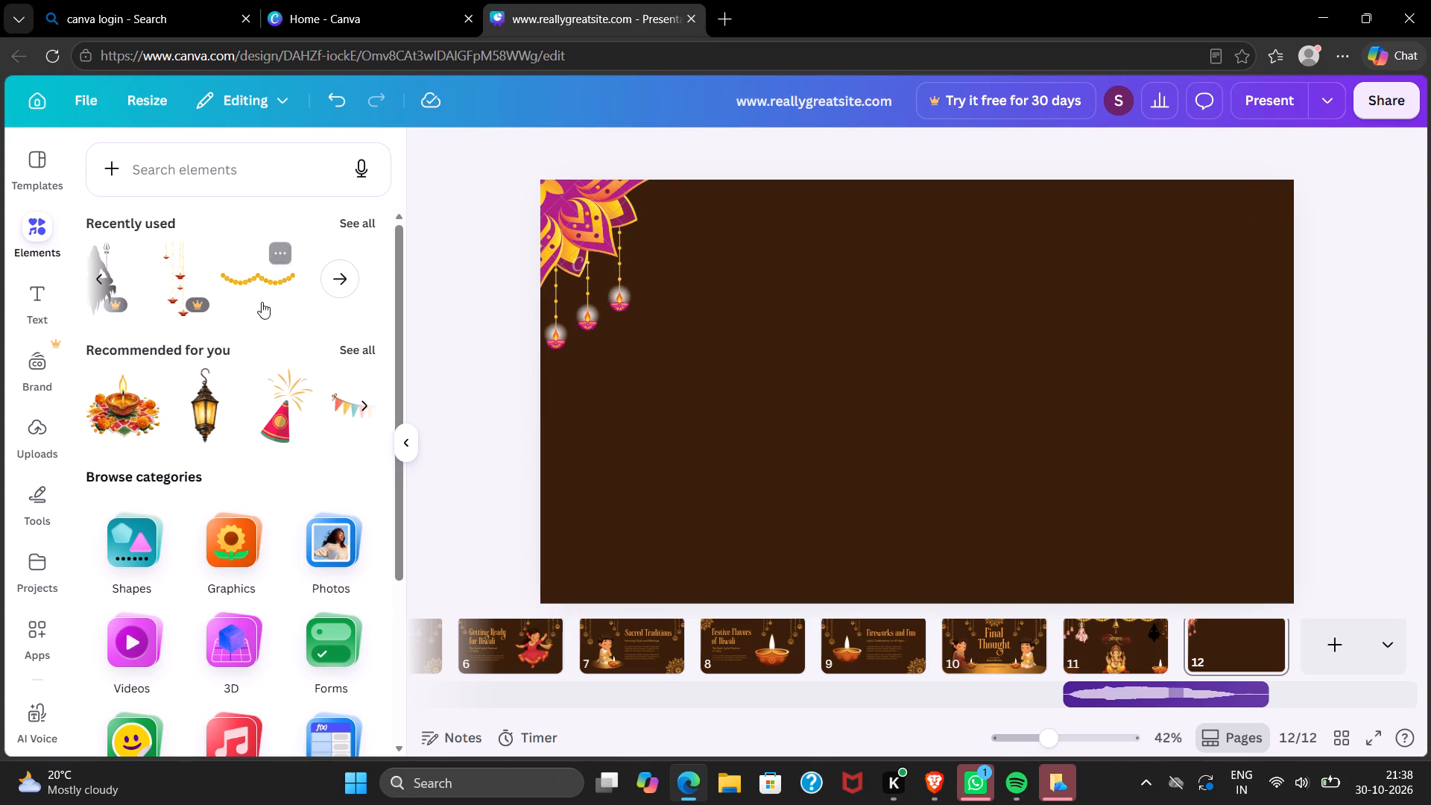
Insert the recently used marigold garland and hanging diya strings on page 12, and place the diya strings in the page's top-right corner.
{"action": "left_click_drag", "start_coordinate": [250, 292], "coordinate": [282, 291]}
{"action": "left_click", "coordinate": [257, 280]}
{"action": "left_click", "coordinate": [257, 281]}
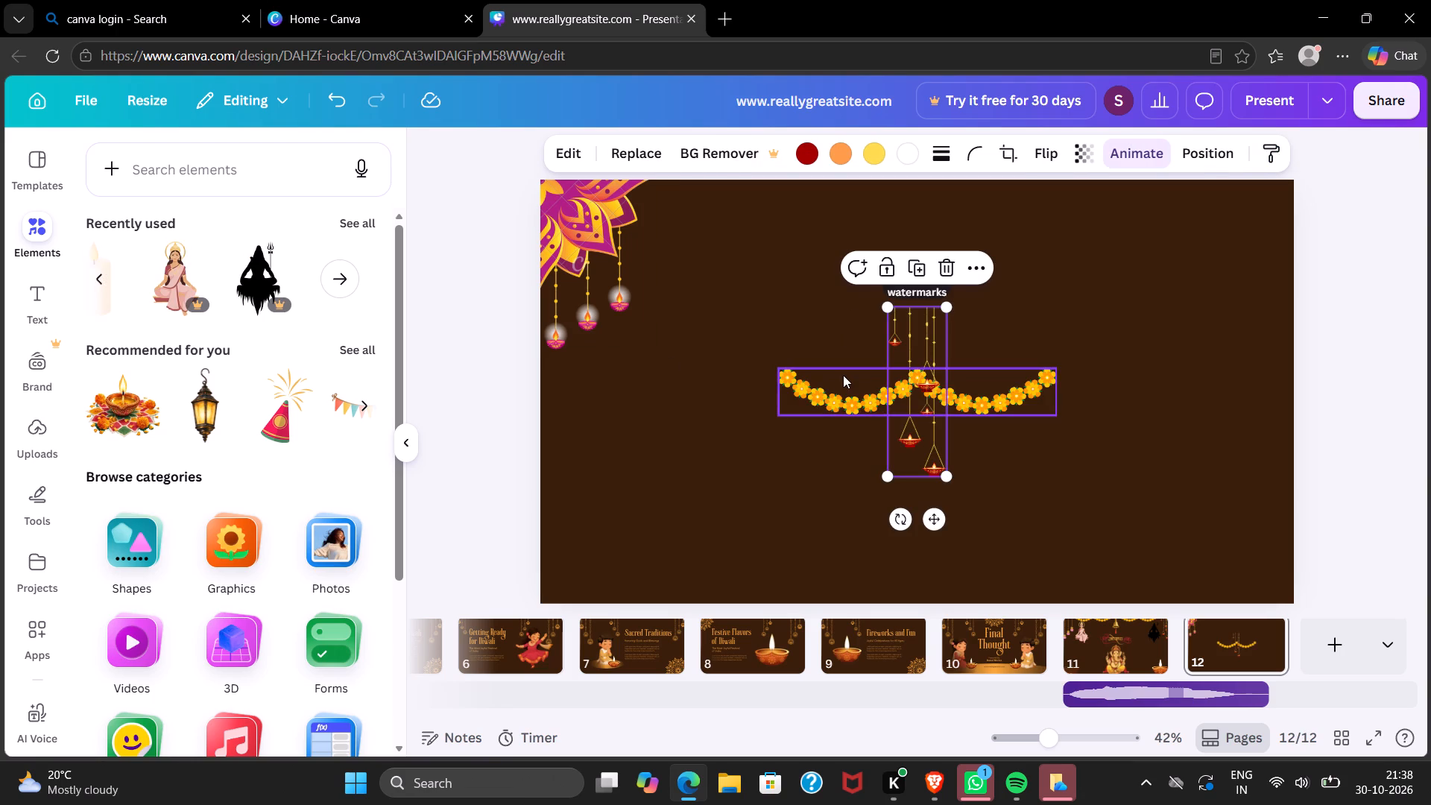
{"action": "left_click_drag", "start_coordinate": [888, 361], "coordinate": [1244, 267]}
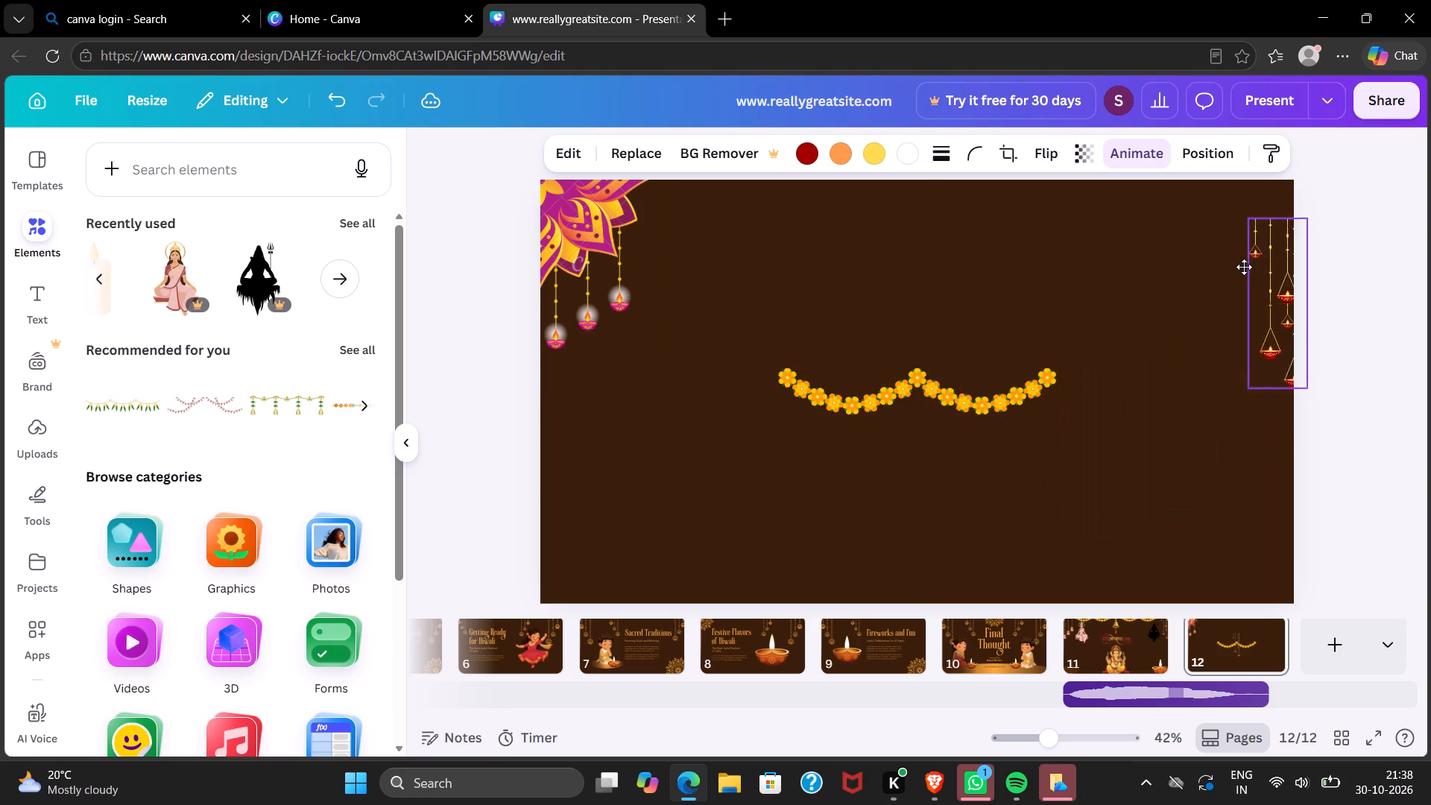
{"action": "left_click_drag", "start_coordinate": [1244, 267], "coordinate": [1234, 235]}
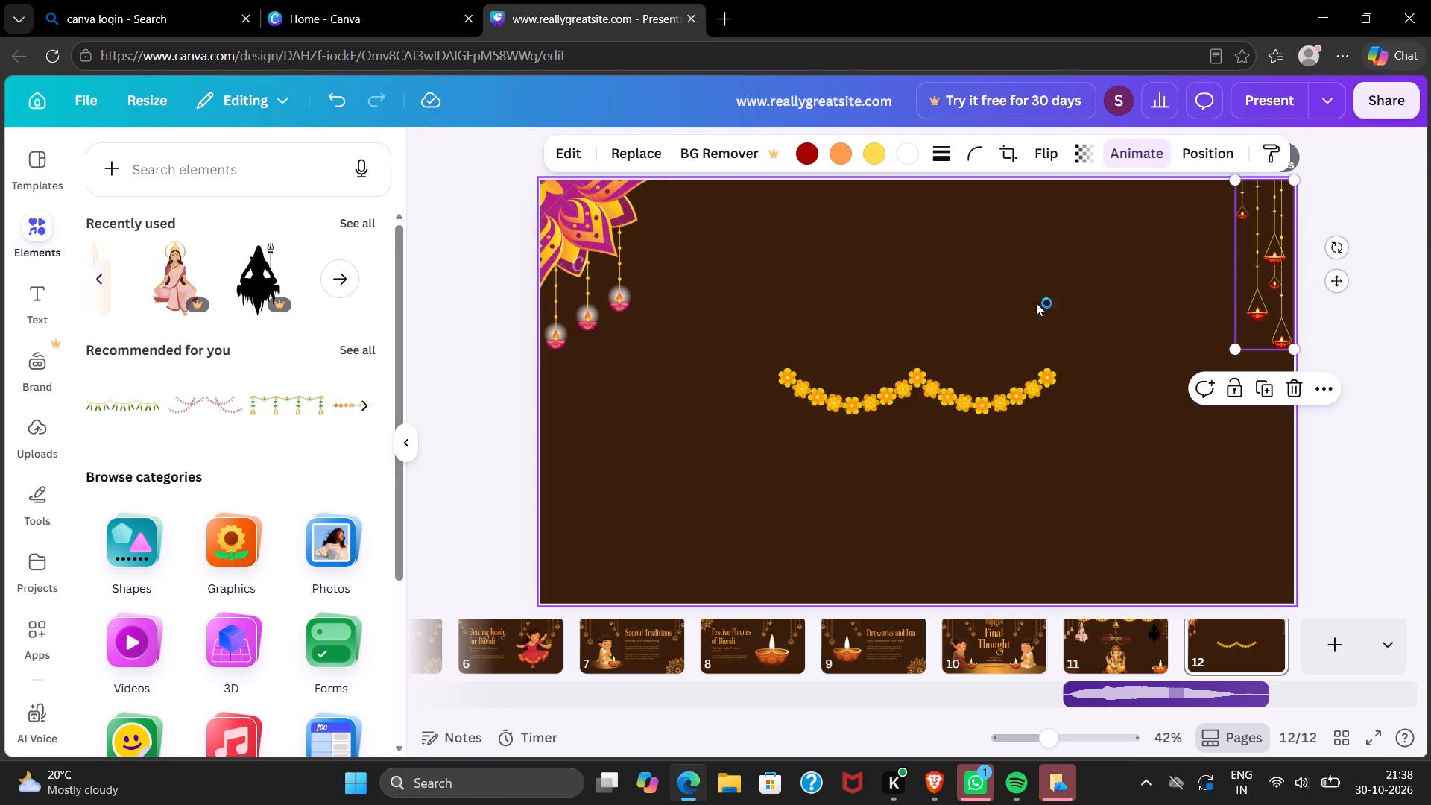
Move the marigold garland up to the page's top edge, centred horizontally.
{"action": "left_click_drag", "start_coordinate": [920, 388], "coordinate": [923, 206]}
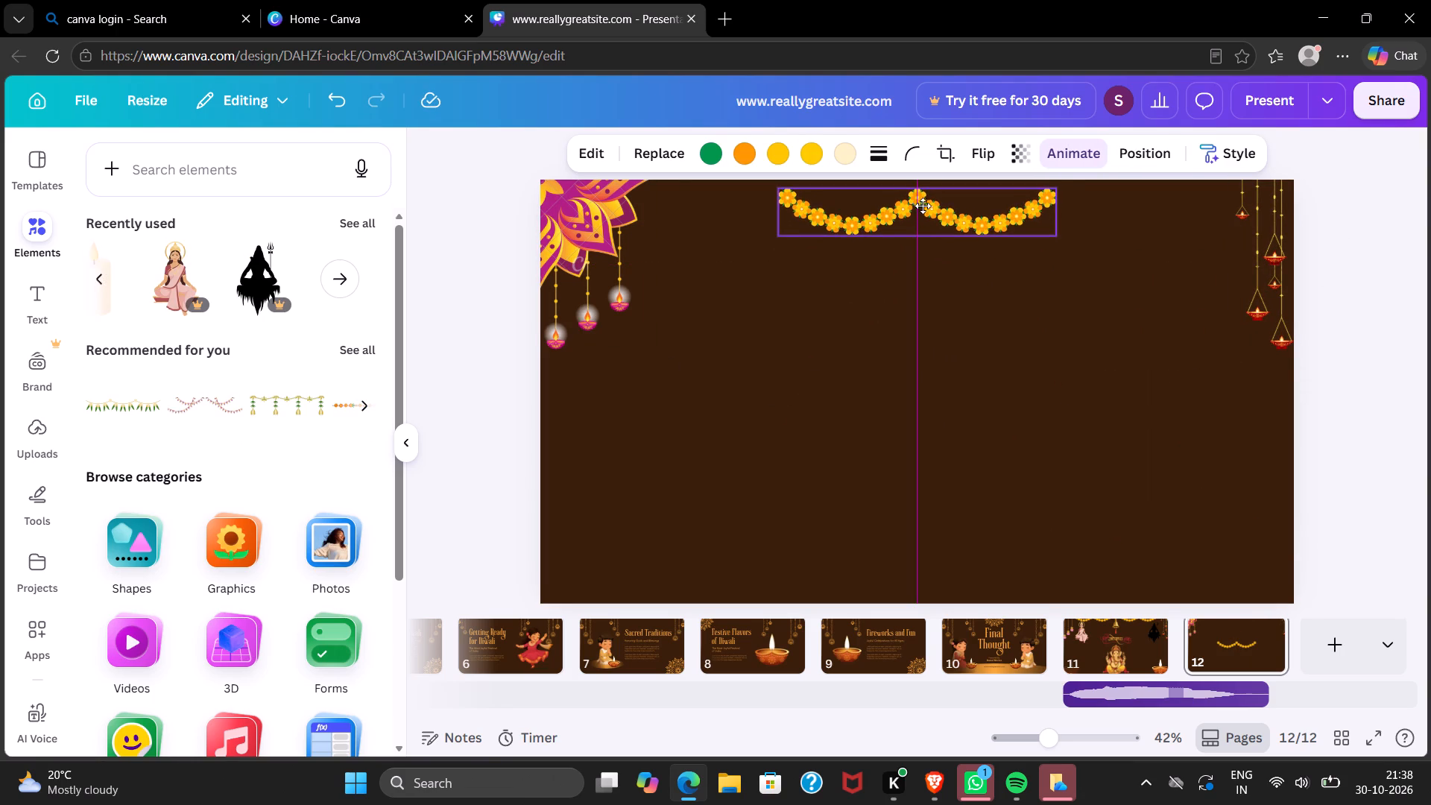
{"action": "left_click_drag", "start_coordinate": [923, 206], "coordinate": [917, 203]}
{"action": "left_click", "coordinate": [755, 314]}
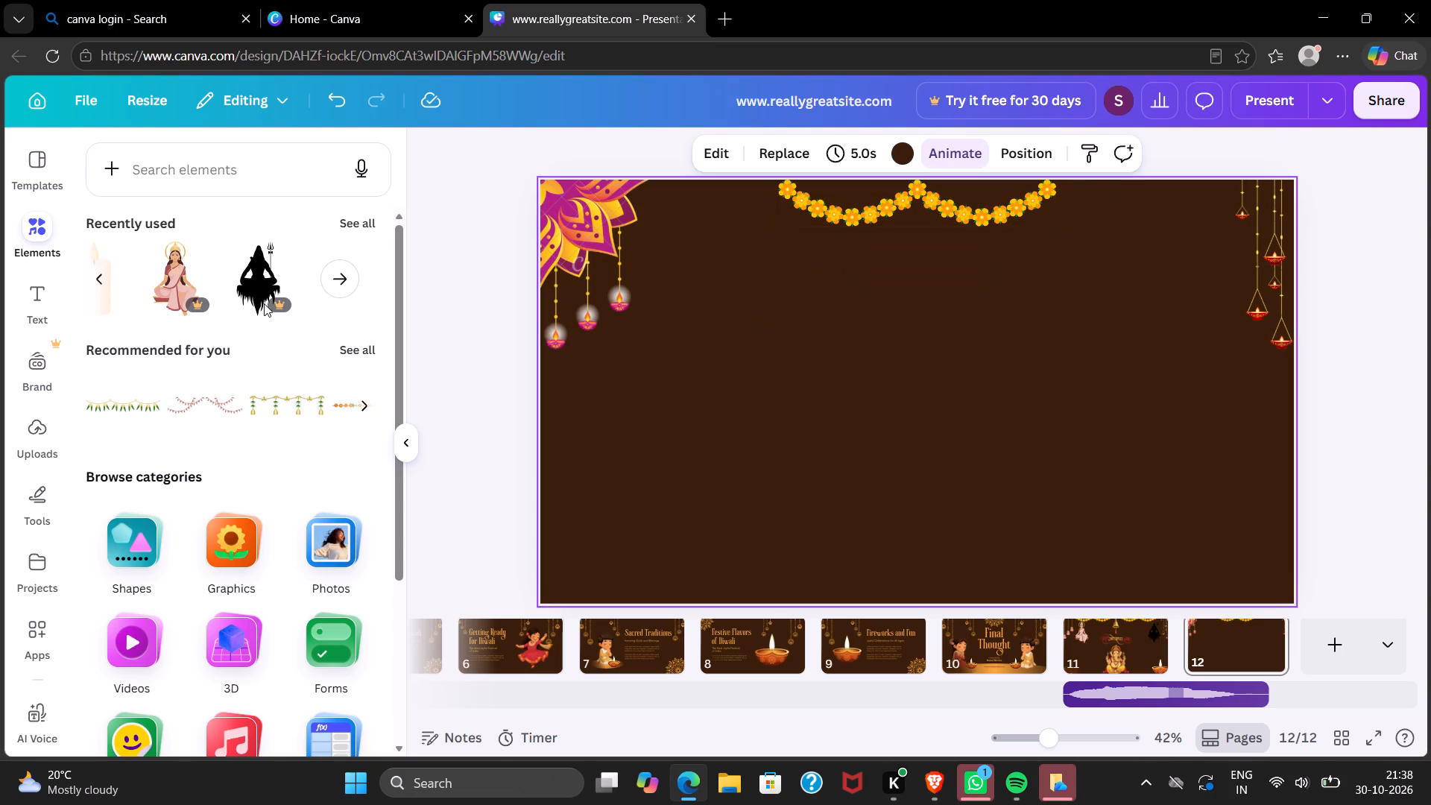
Replace the marigold garland on page 12 with the recommended hanging cream-flower garland, centred along the page's top edge.
{"action": "left_click", "coordinate": [358, 408]}
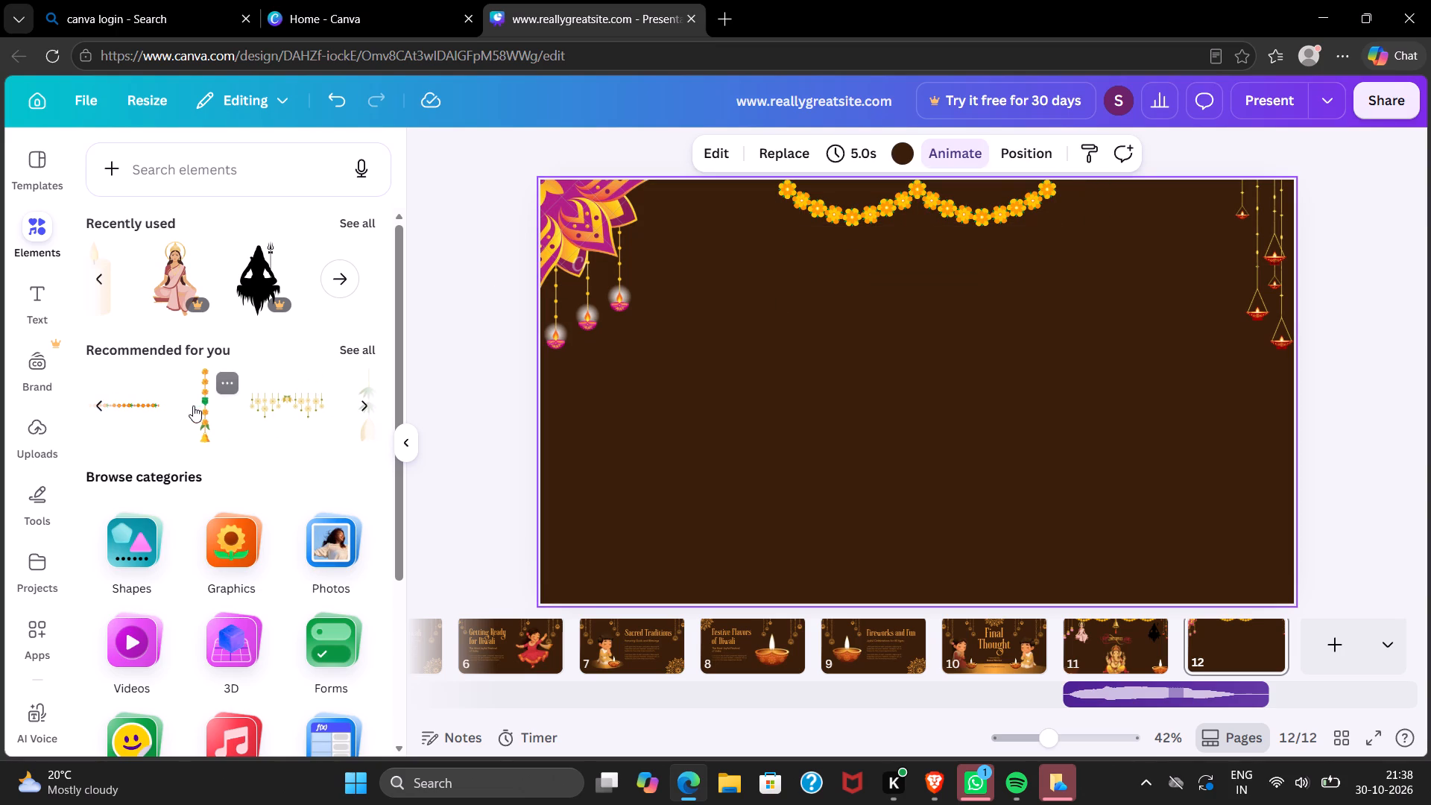
{"action": "left_click", "coordinate": [299, 407]}
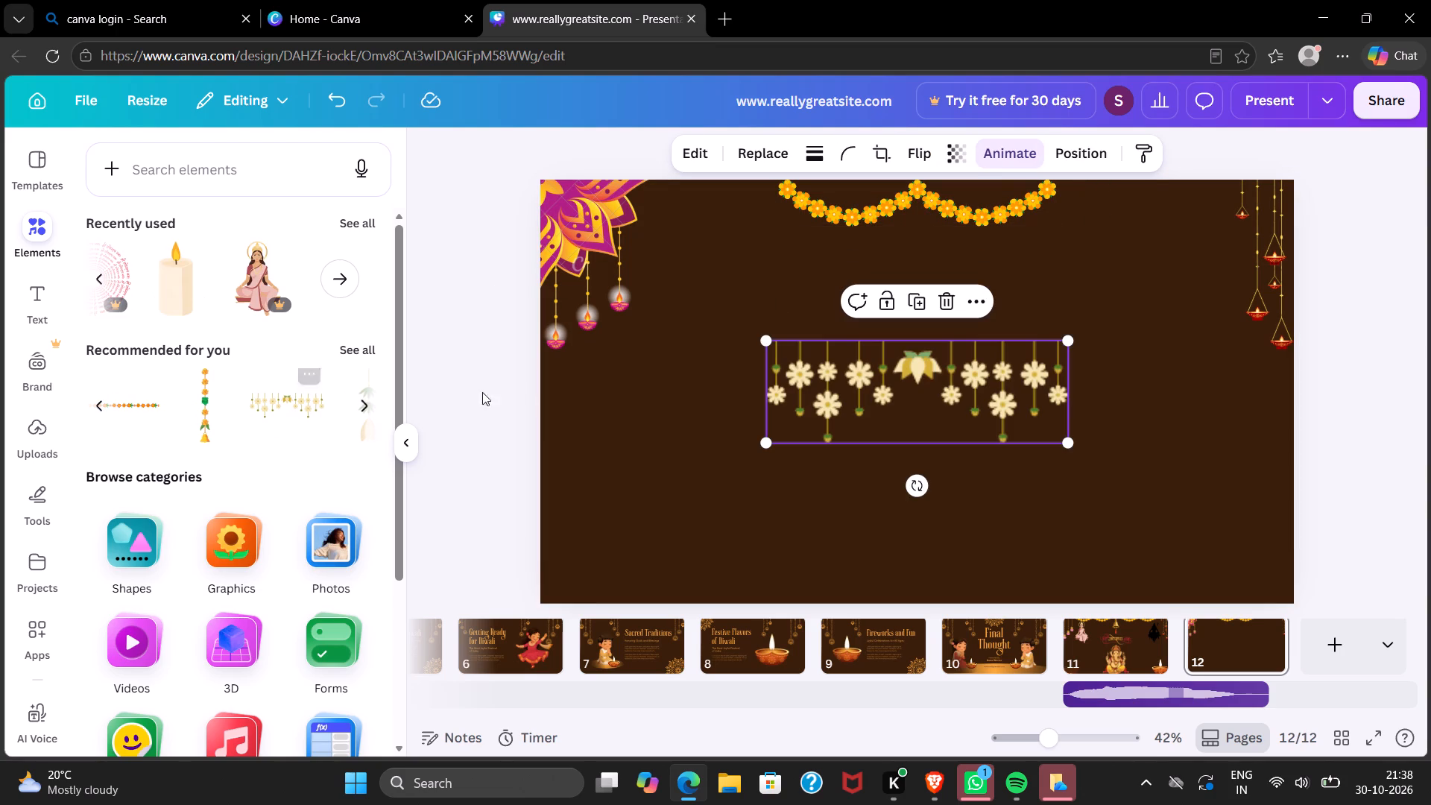
{"action": "left_click", "coordinate": [809, 223]}
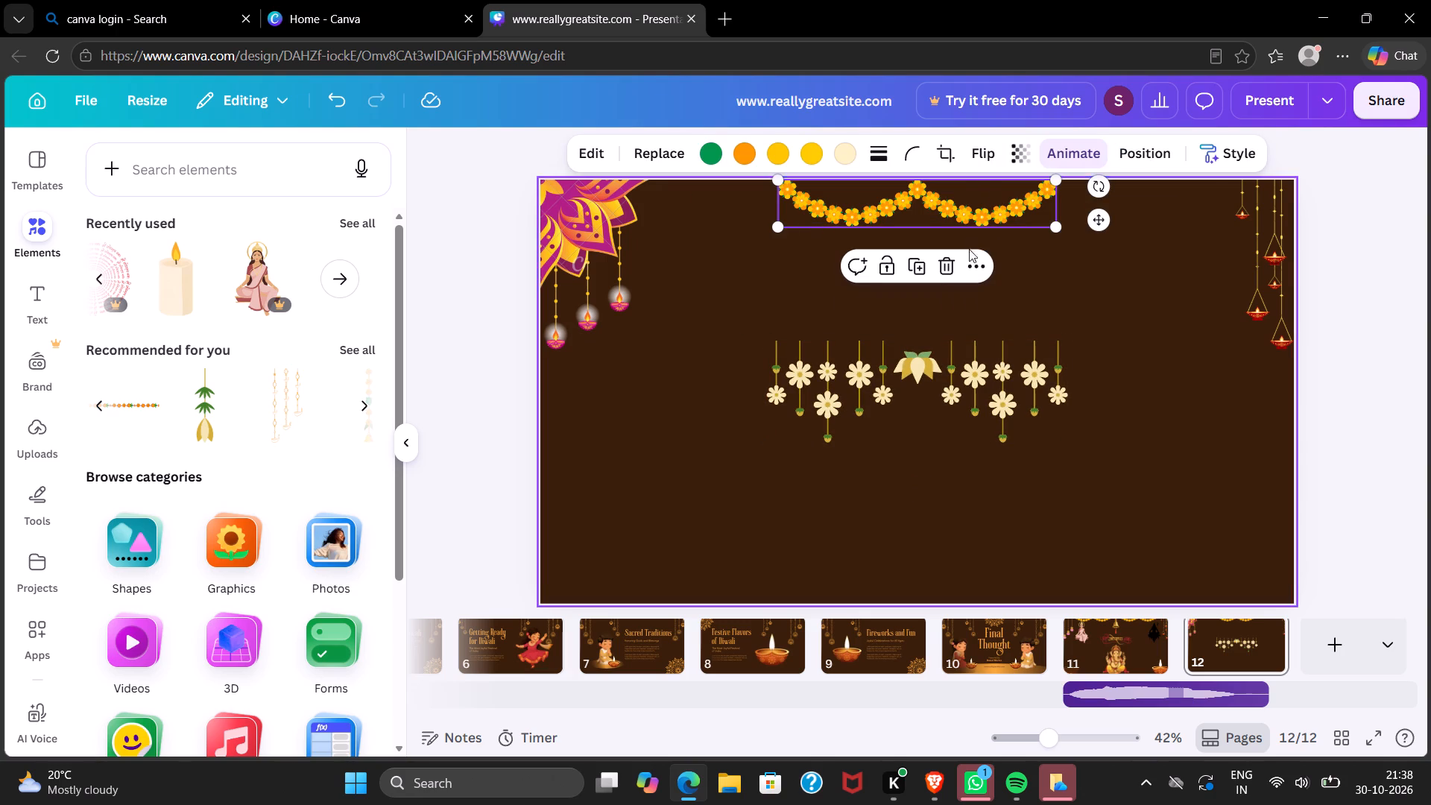
{"action": "left_click", "coordinate": [949, 262]}
{"action": "left_click_drag", "start_coordinate": [929, 352], "coordinate": [952, 193]}
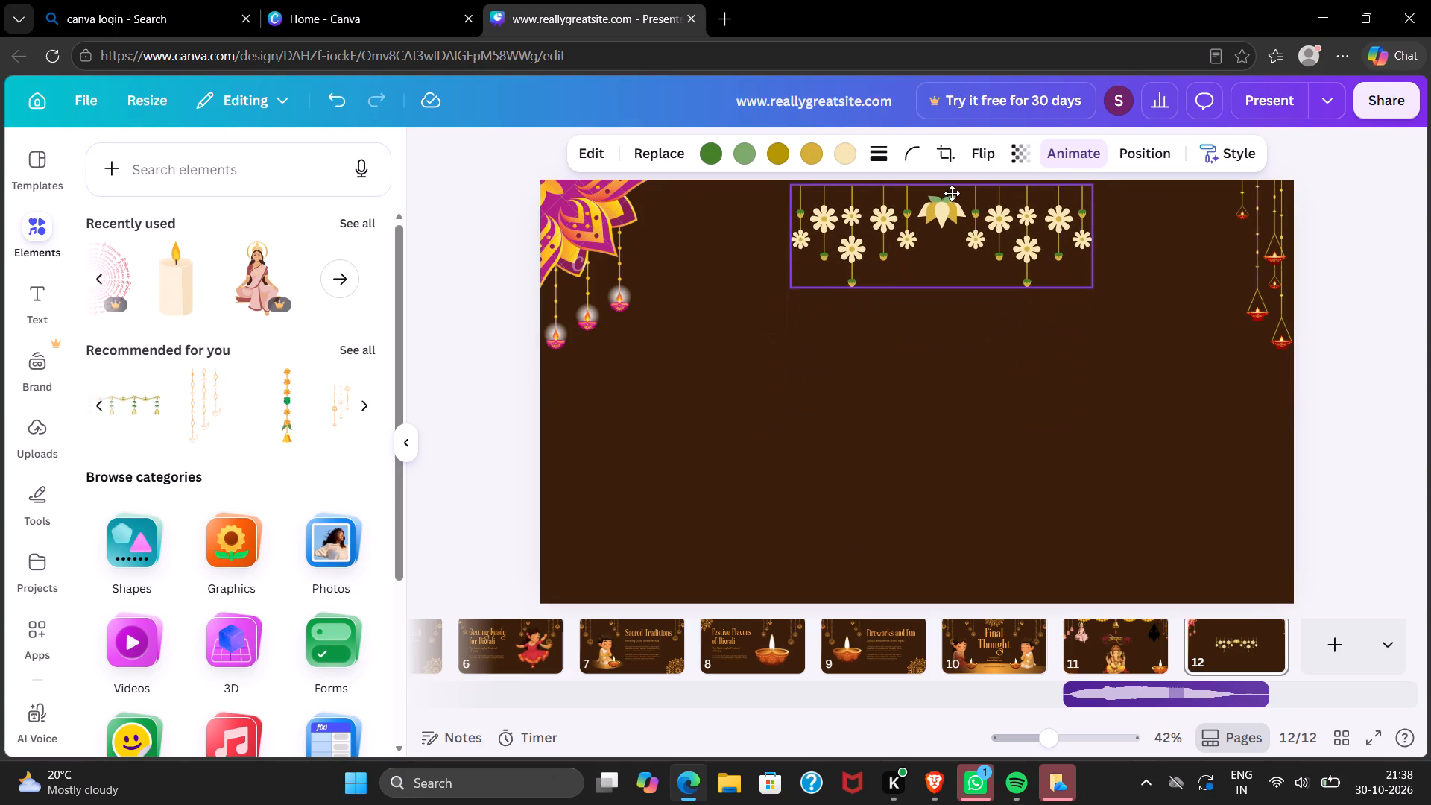
{"action": "left_click_drag", "start_coordinate": [952, 193], "coordinate": [929, 192]}
{"action": "left_click", "coordinate": [727, 323]}
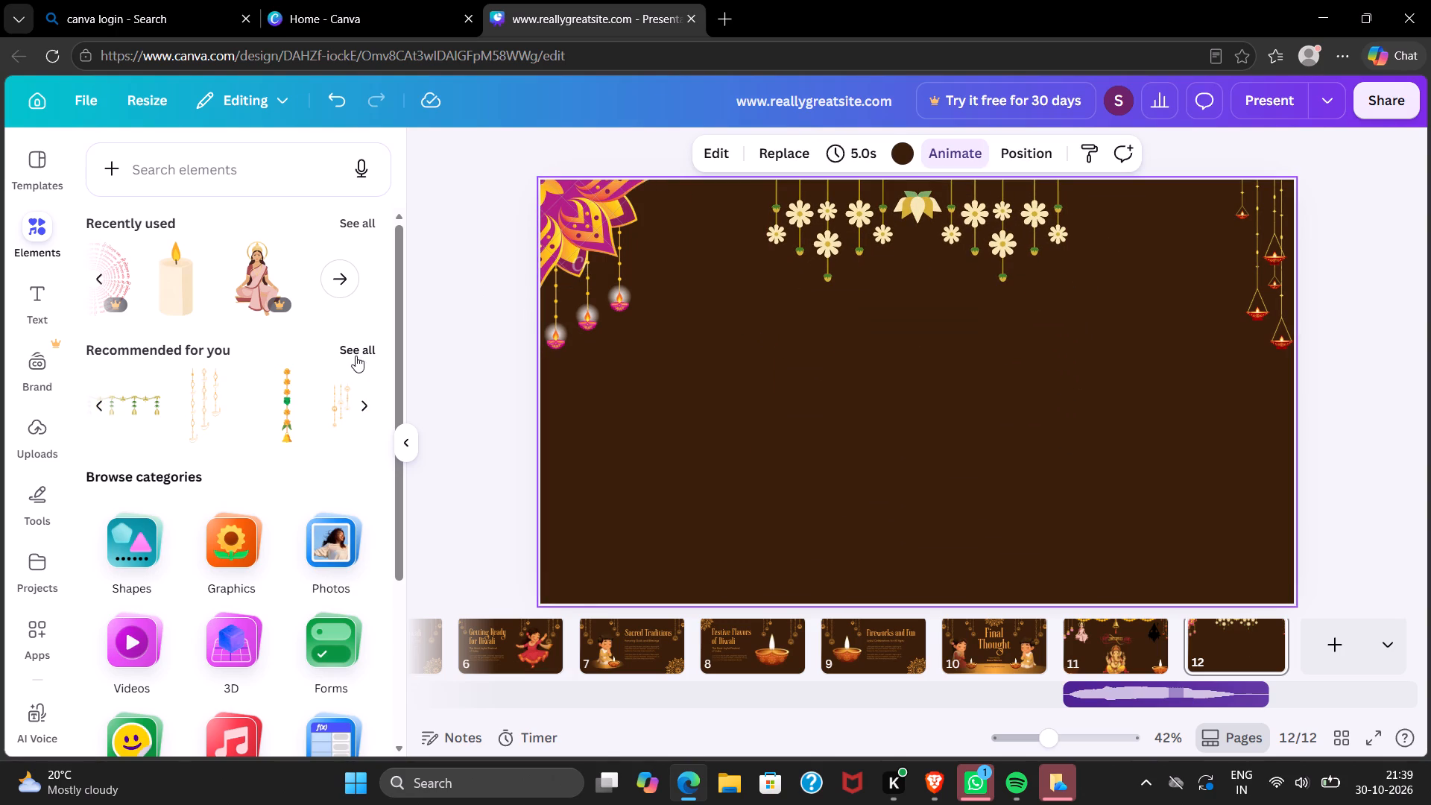
Insert the recommended orange-yellow Om graphic on page 12, shrink it and place it in the page's bottom-left corner.
{"action": "left_click", "coordinate": [357, 398]}
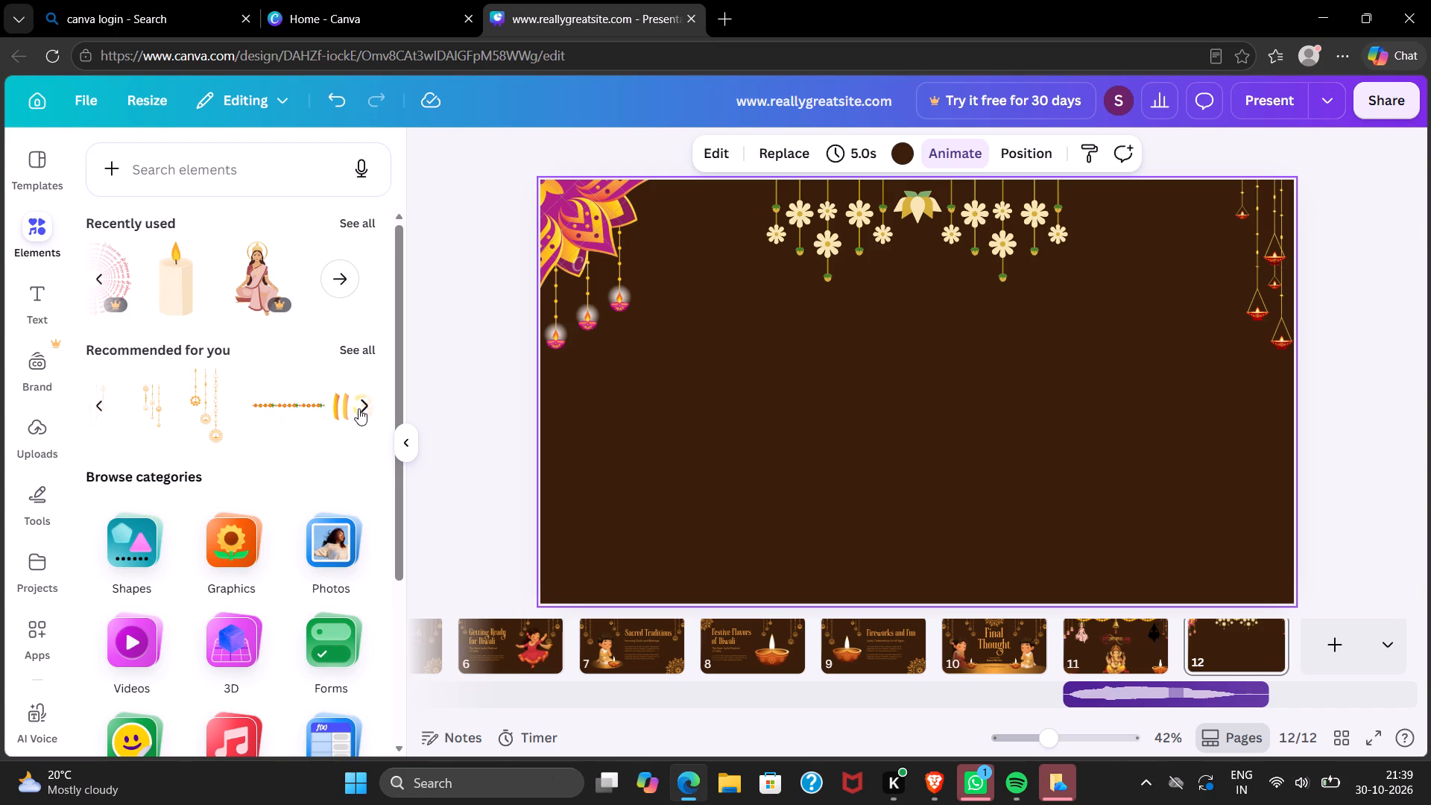
{"action": "left_click", "coordinate": [358, 408]}
{"action": "left_click", "coordinate": [136, 409]}
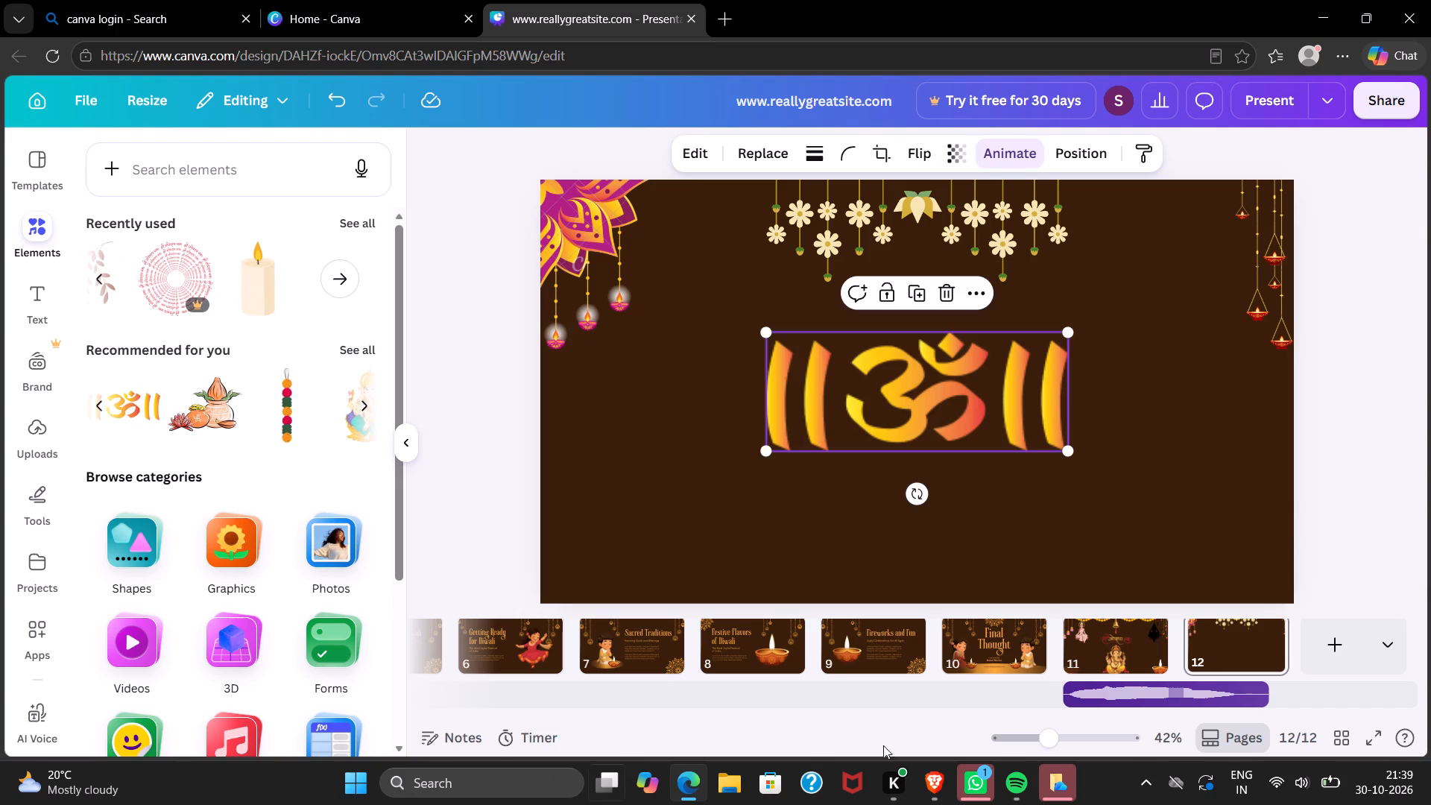
{"action": "left_click_drag", "start_coordinate": [1066, 328], "coordinate": [957, 371]}
{"action": "left_click_drag", "start_coordinate": [880, 418], "coordinate": [652, 563]}
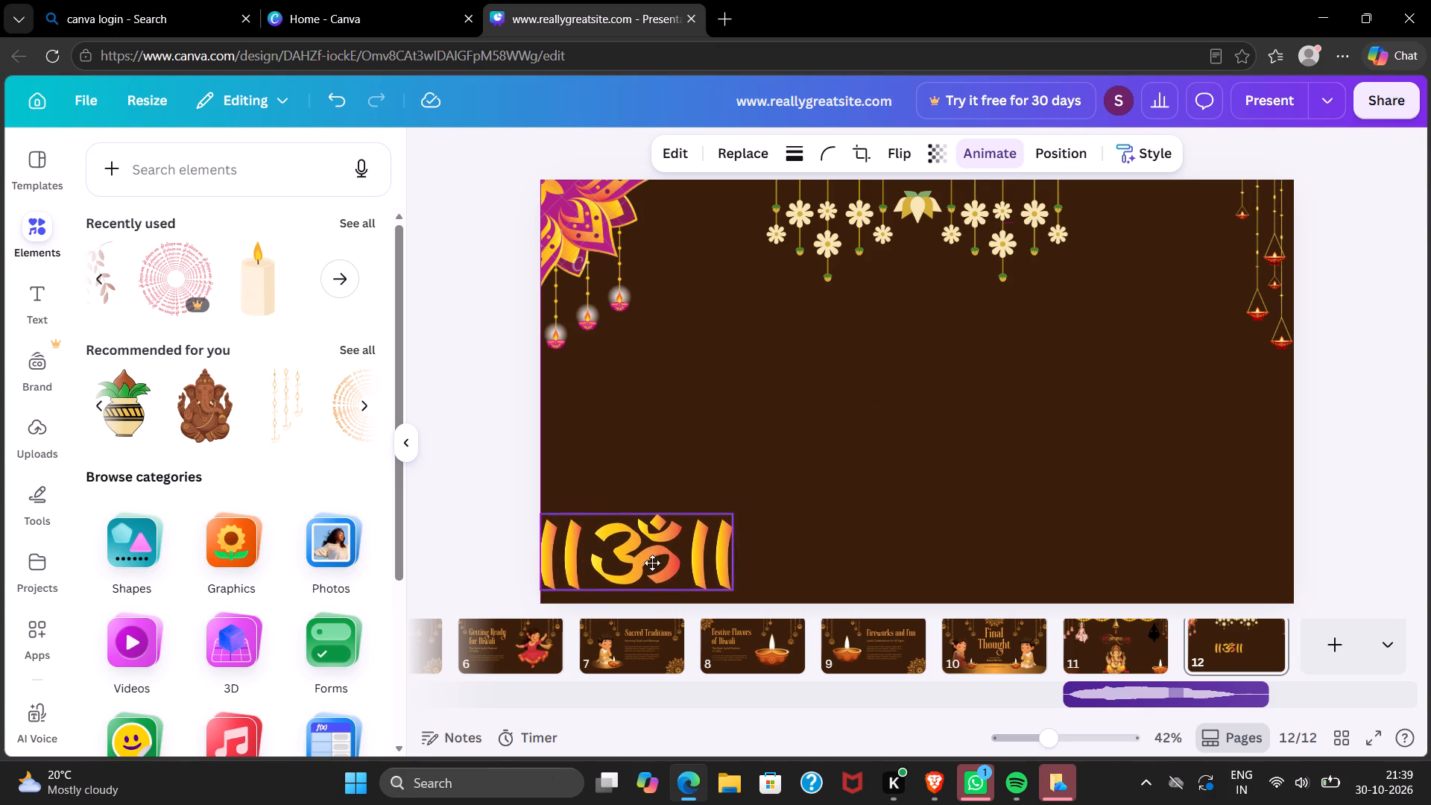
{"action": "left_click_drag", "start_coordinate": [652, 563], "coordinate": [659, 575]}
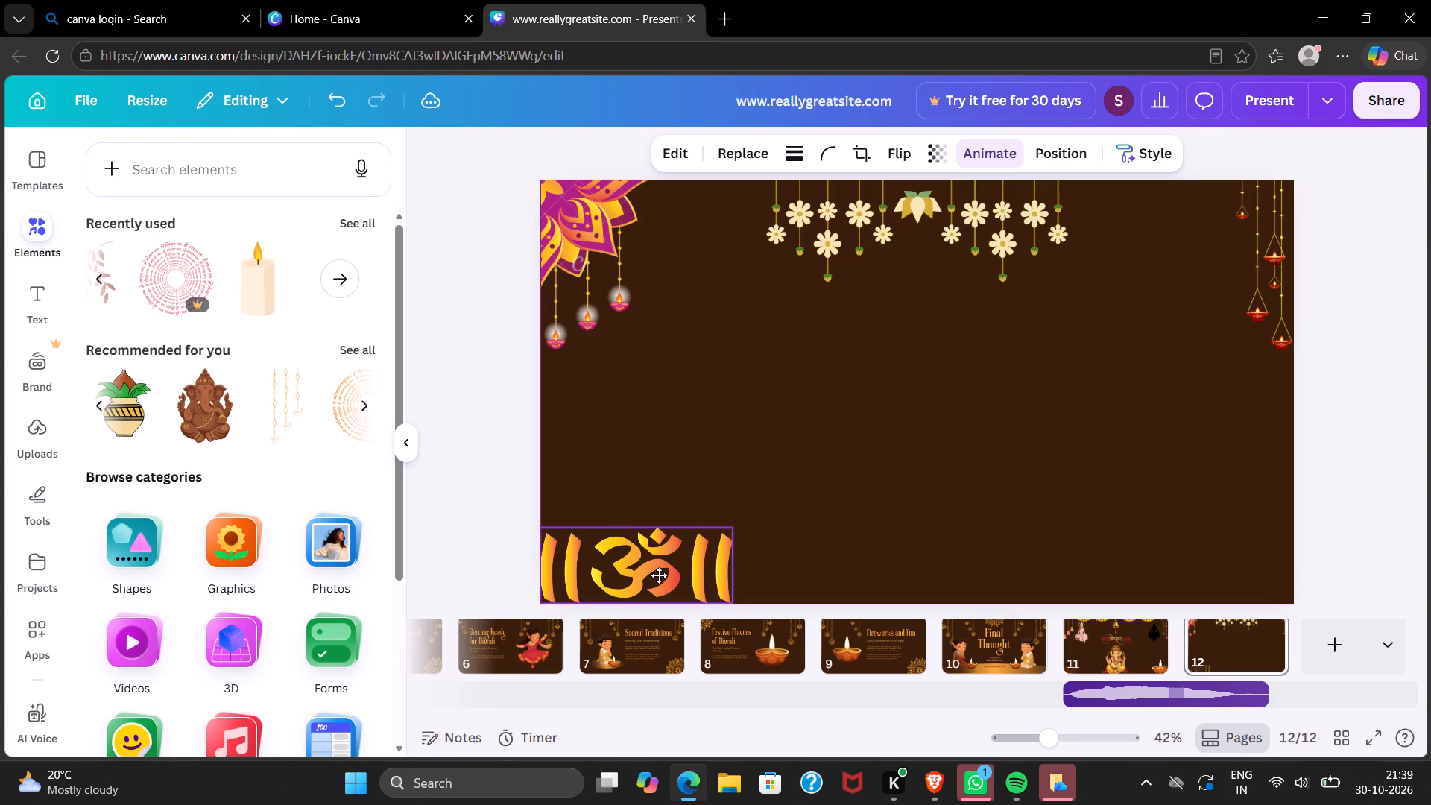
{"action": "left_click_drag", "start_coordinate": [659, 575], "coordinate": [659, 575]}
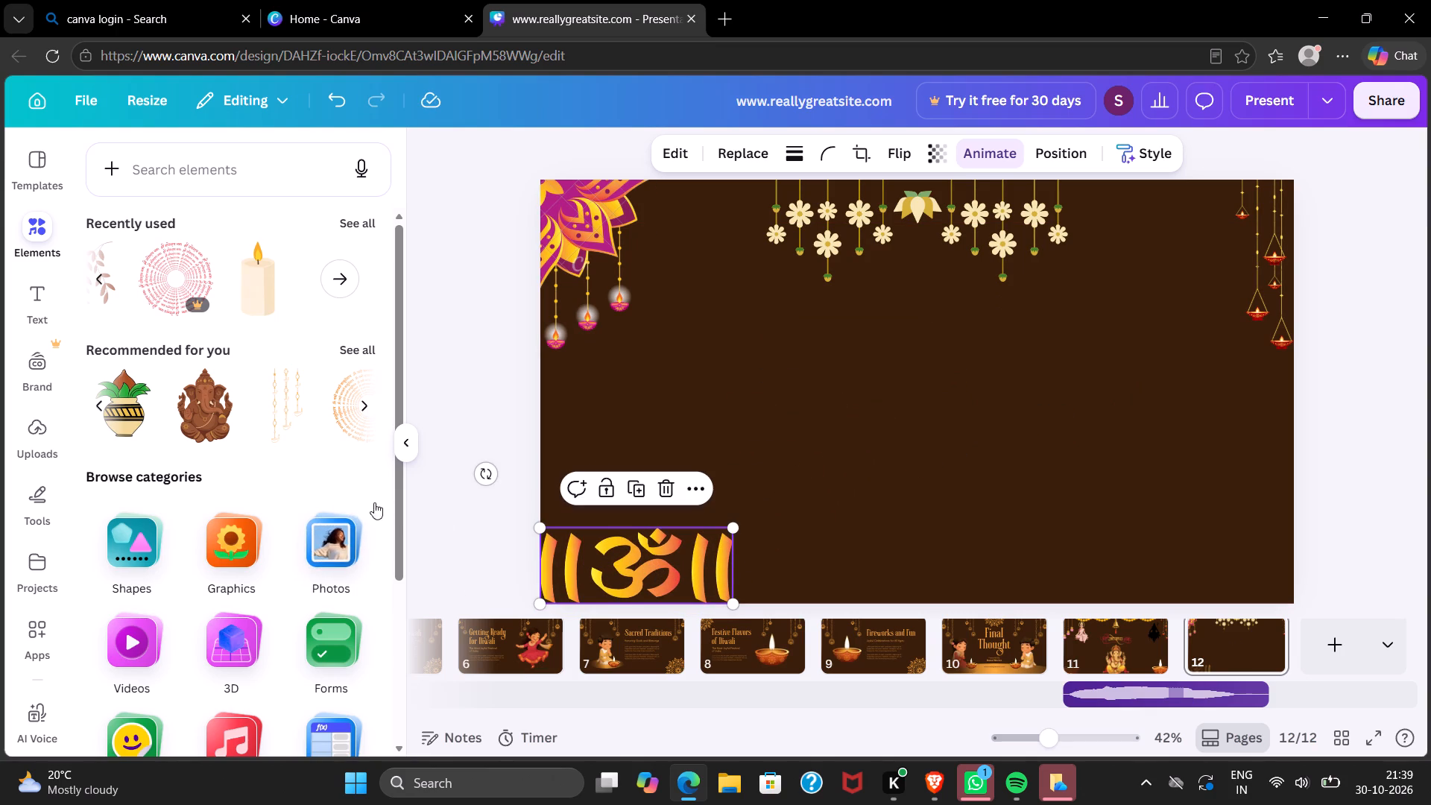
Insert the recommended green leaf garland and centre it on page 12's top edge, overlapping the top of the hanging cream flowers.
{"action": "left_click", "coordinate": [89, 402]}
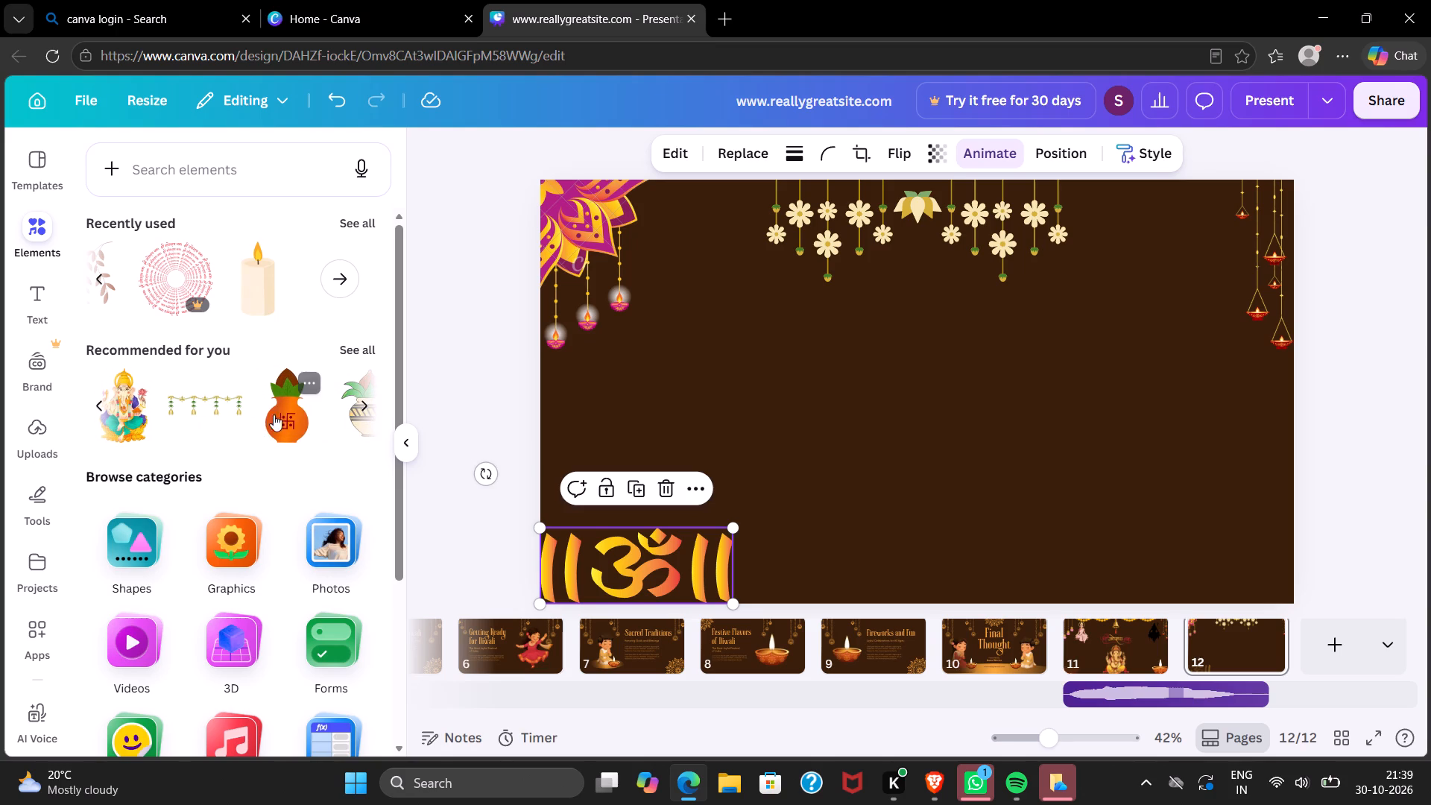
{"action": "left_click", "coordinate": [123, 401]}
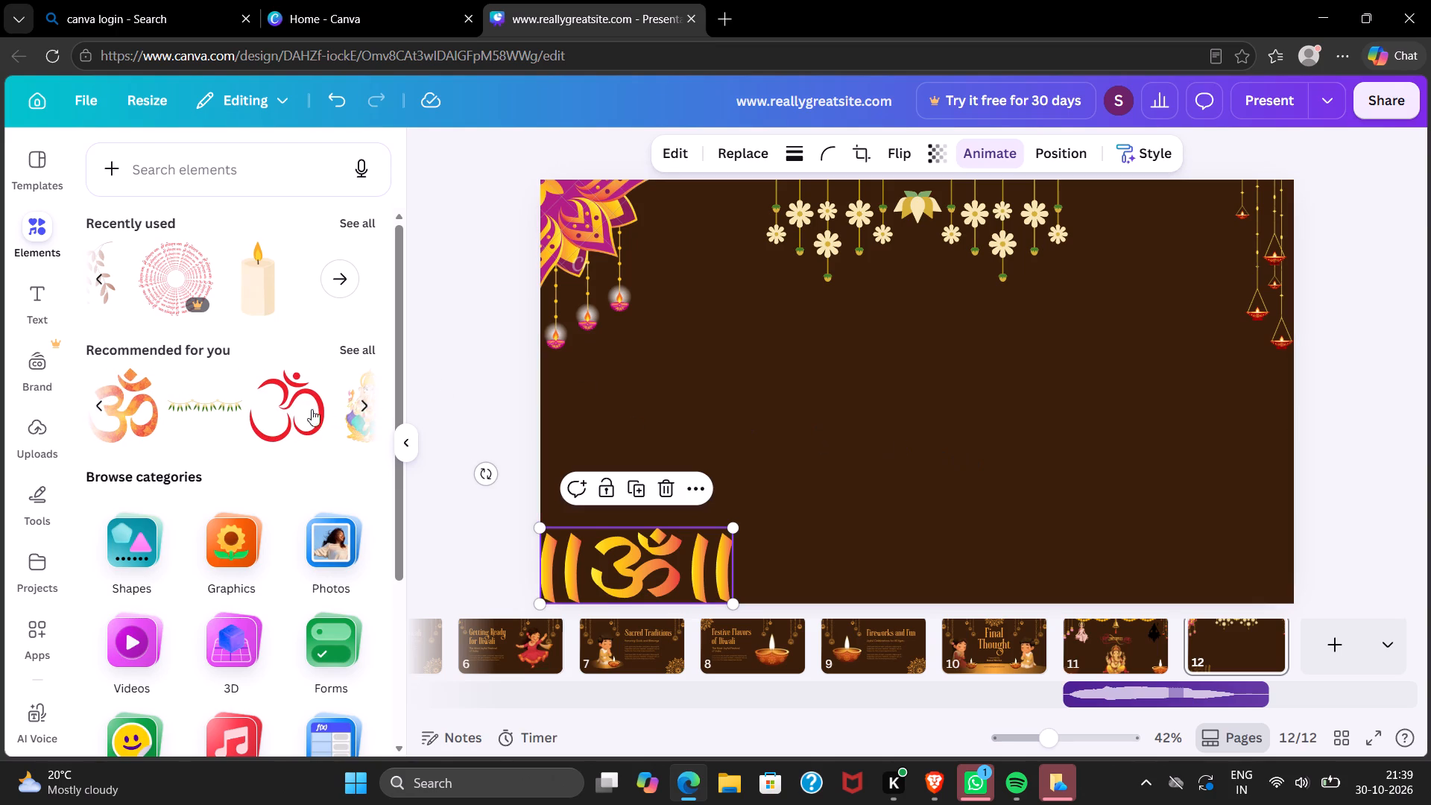
{"action": "left_click", "coordinate": [203, 411]}
{"action": "left_click_drag", "start_coordinate": [874, 393], "coordinate": [897, 180]}
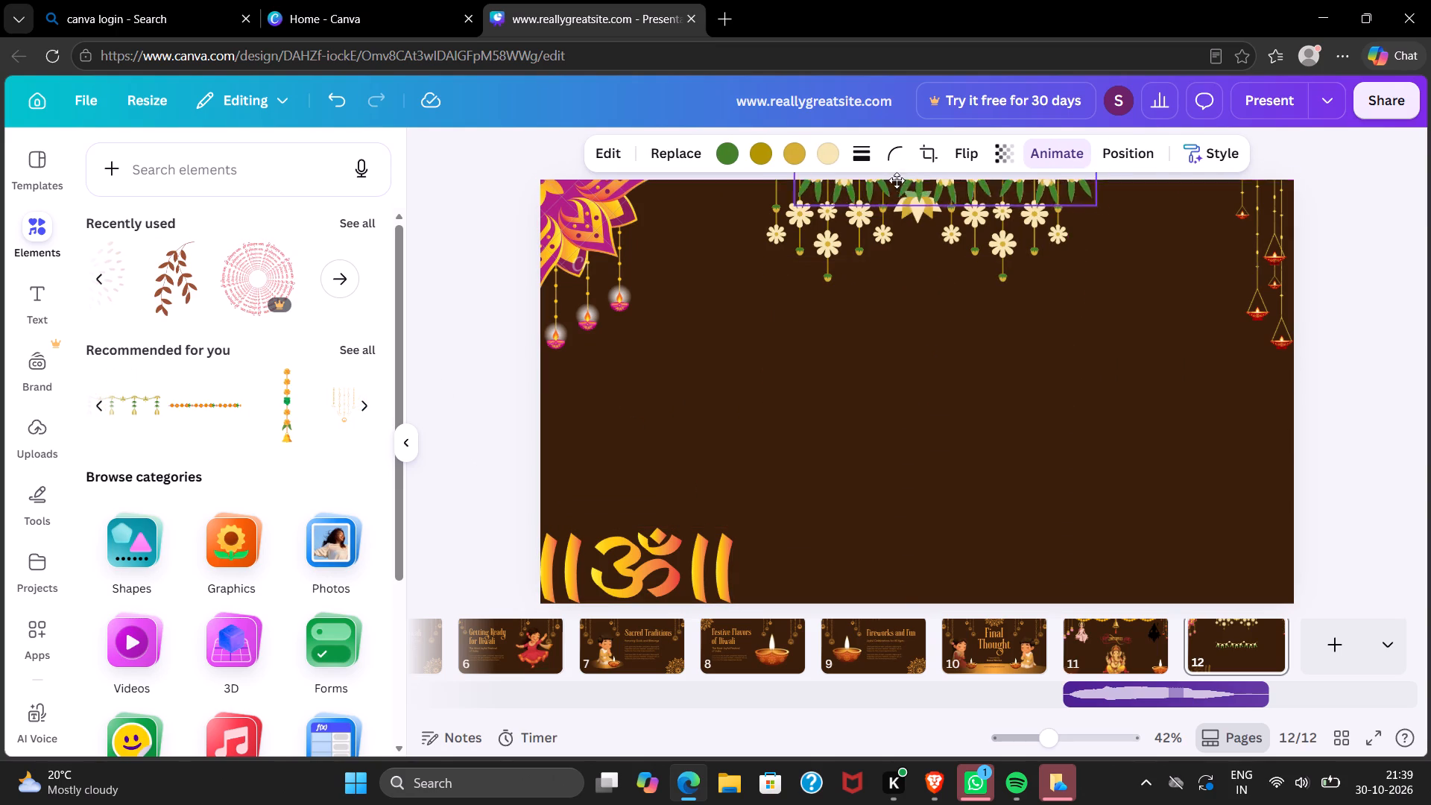
{"action": "left_click_drag", "start_coordinate": [897, 180], "coordinate": [875, 186]}
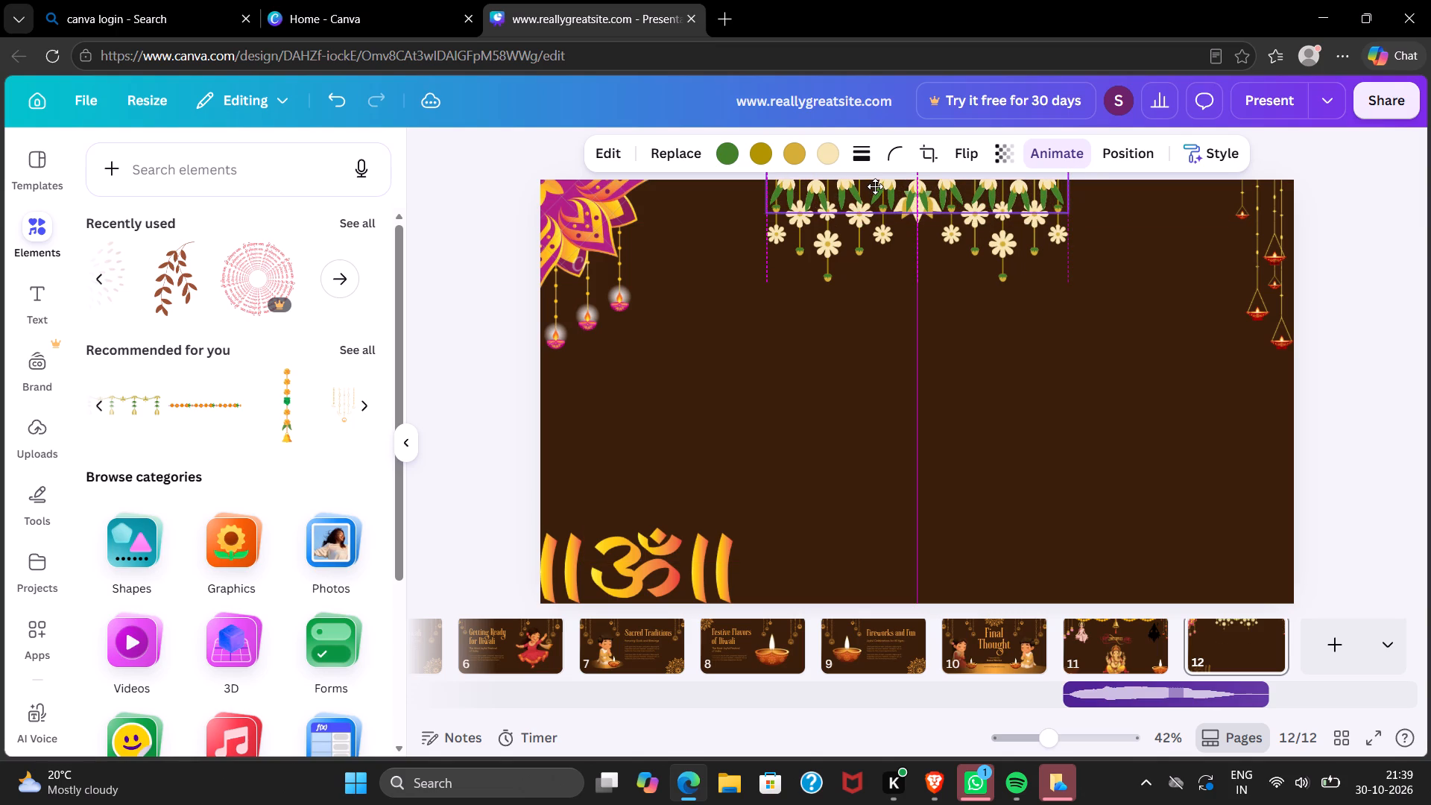
{"action": "left_click_drag", "start_coordinate": [875, 186], "coordinate": [876, 171]}
{"action": "left_click", "coordinate": [673, 278]}
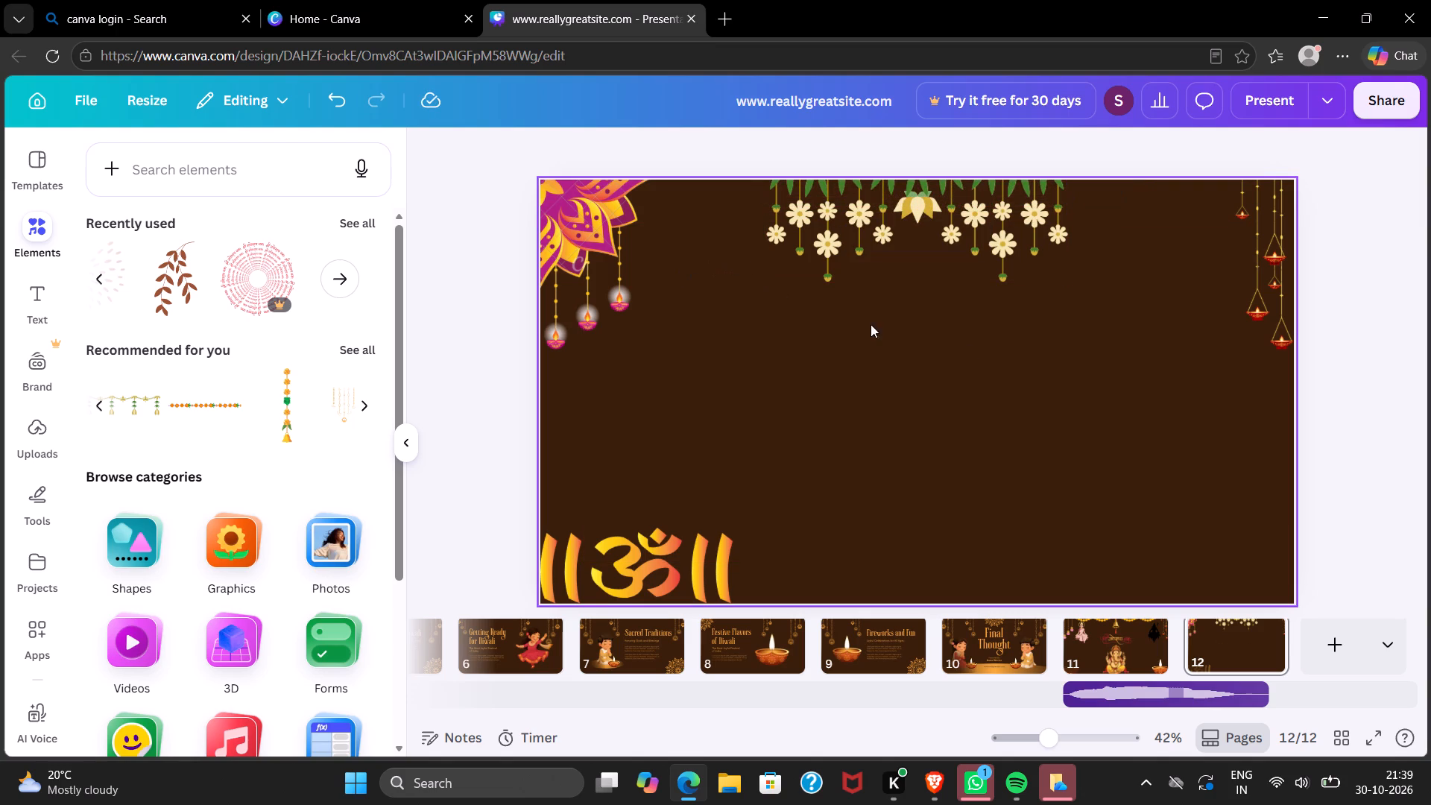
Insert the recommended vertical marigold string with a bell and hang it from page 12's top edge, just left of the diya strings.
{"action": "left_click", "coordinate": [281, 395]}
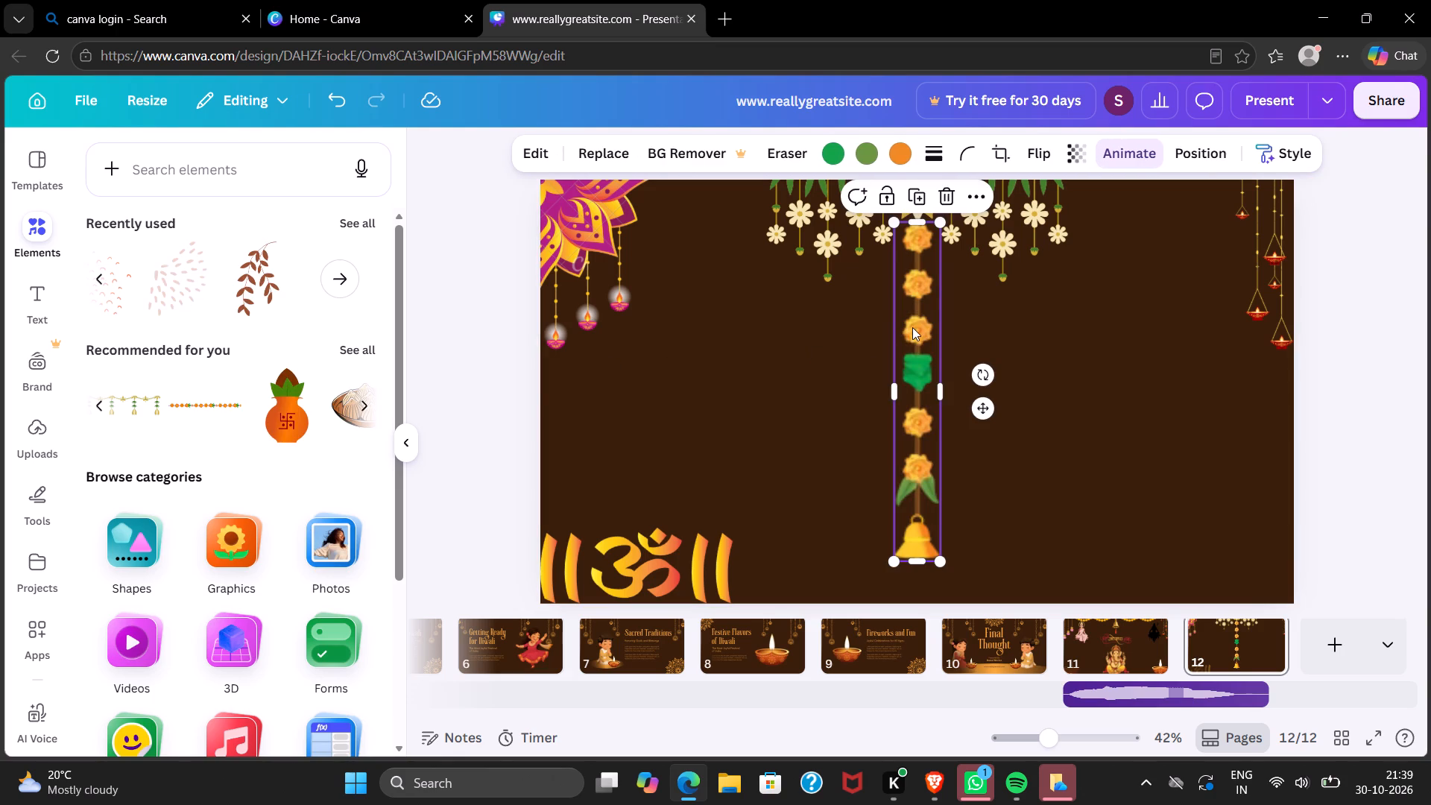
{"action": "left_click_drag", "start_coordinate": [914, 326], "coordinate": [719, 262]}
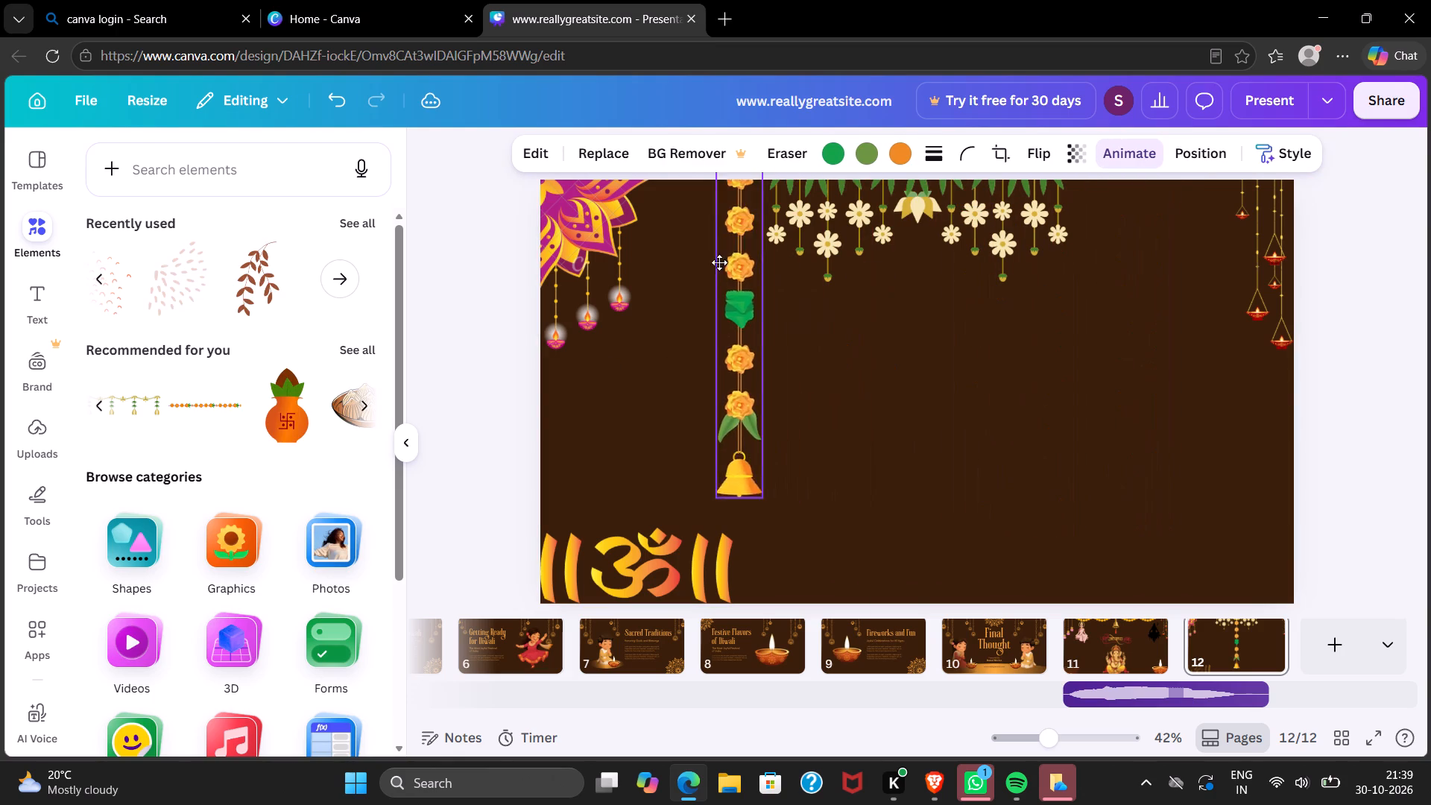
{"action": "left_click_drag", "start_coordinate": [719, 262], "coordinate": [1195, 281]}
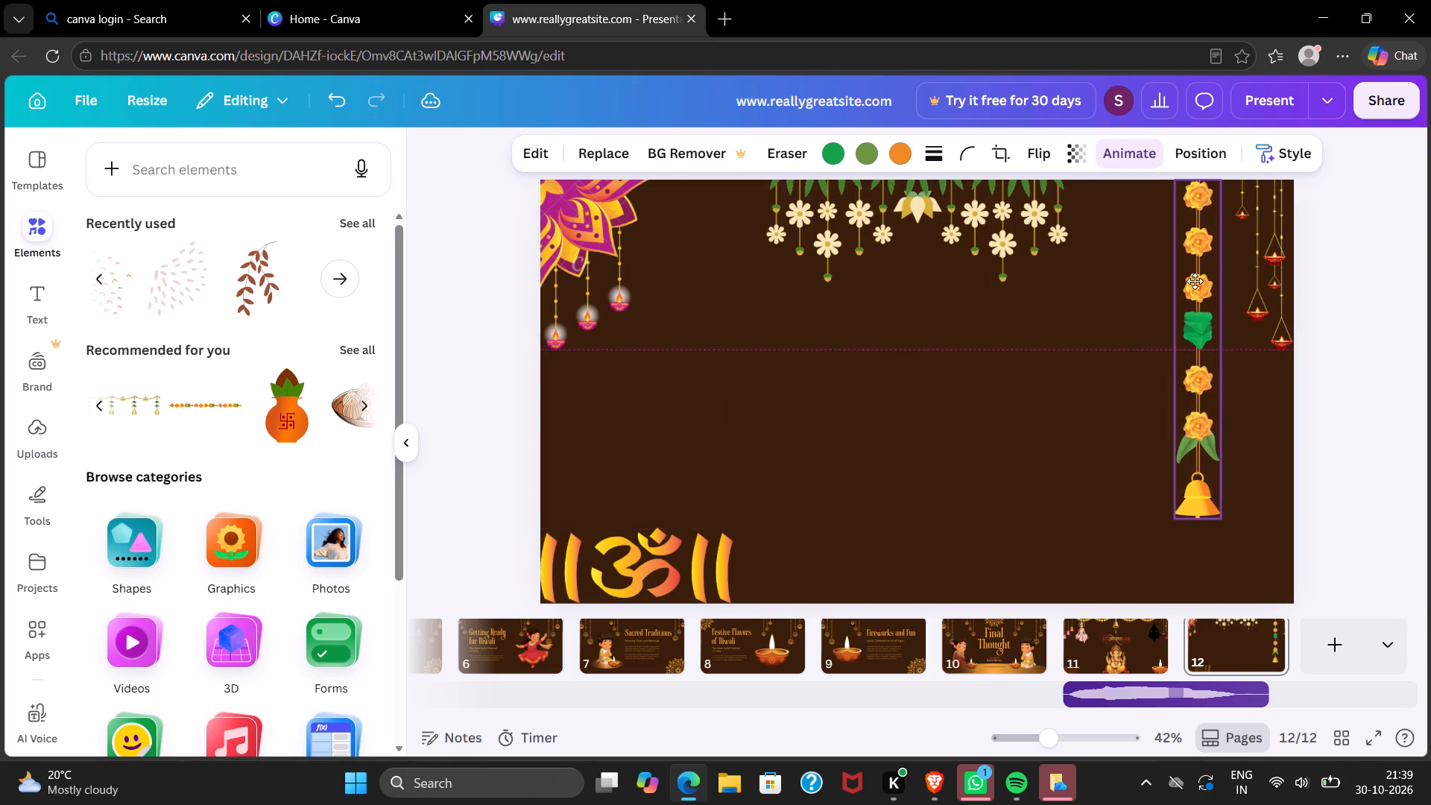
{"action": "left_click_drag", "start_coordinate": [1195, 281], "coordinate": [1200, 278]}
{"action": "left_click_drag", "start_coordinate": [1199, 278], "coordinate": [1210, 273]}
{"action": "left_click_drag", "start_coordinate": [1210, 273], "coordinate": [1205, 274]}
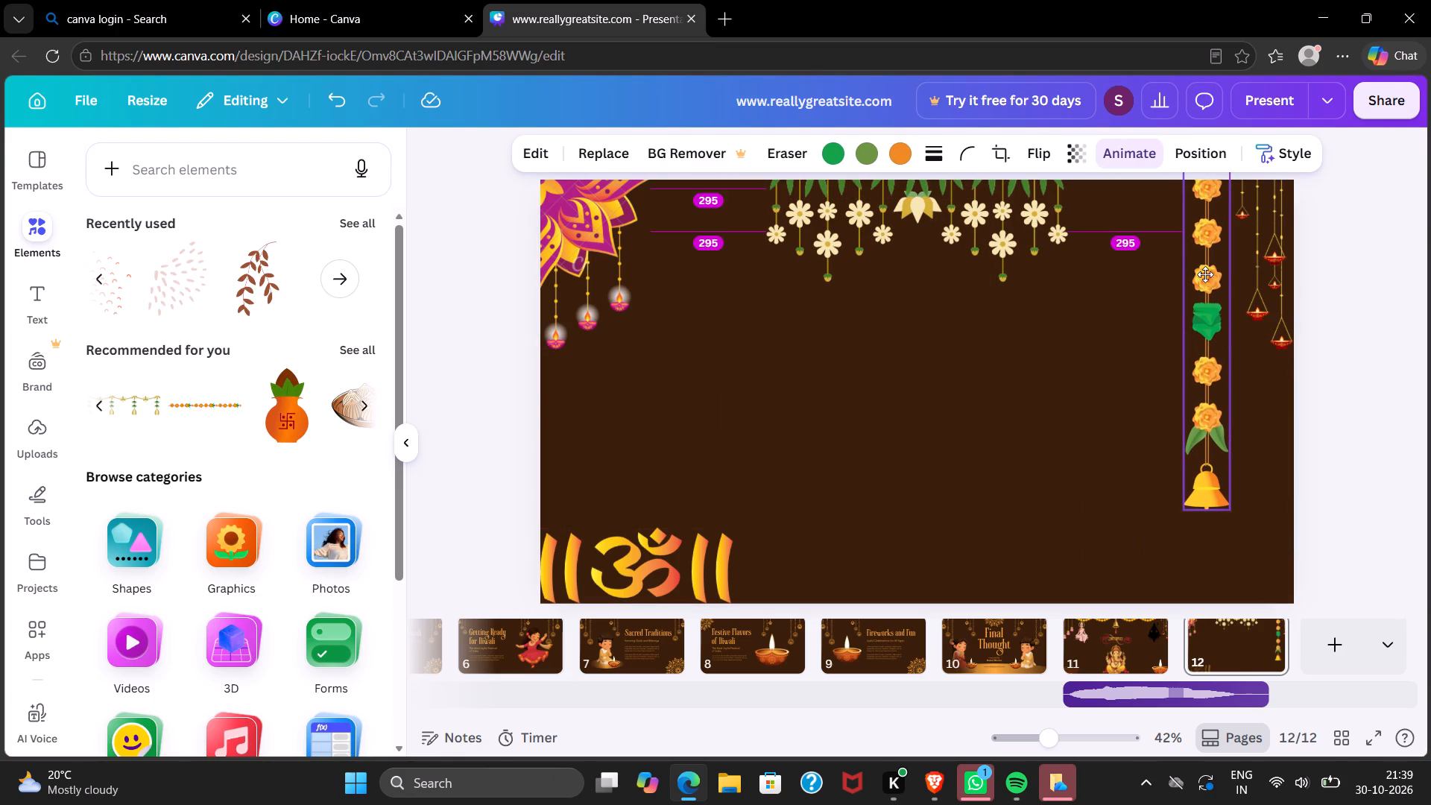
{"action": "left_click_drag", "start_coordinate": [1205, 274], "coordinate": [1201, 276]}
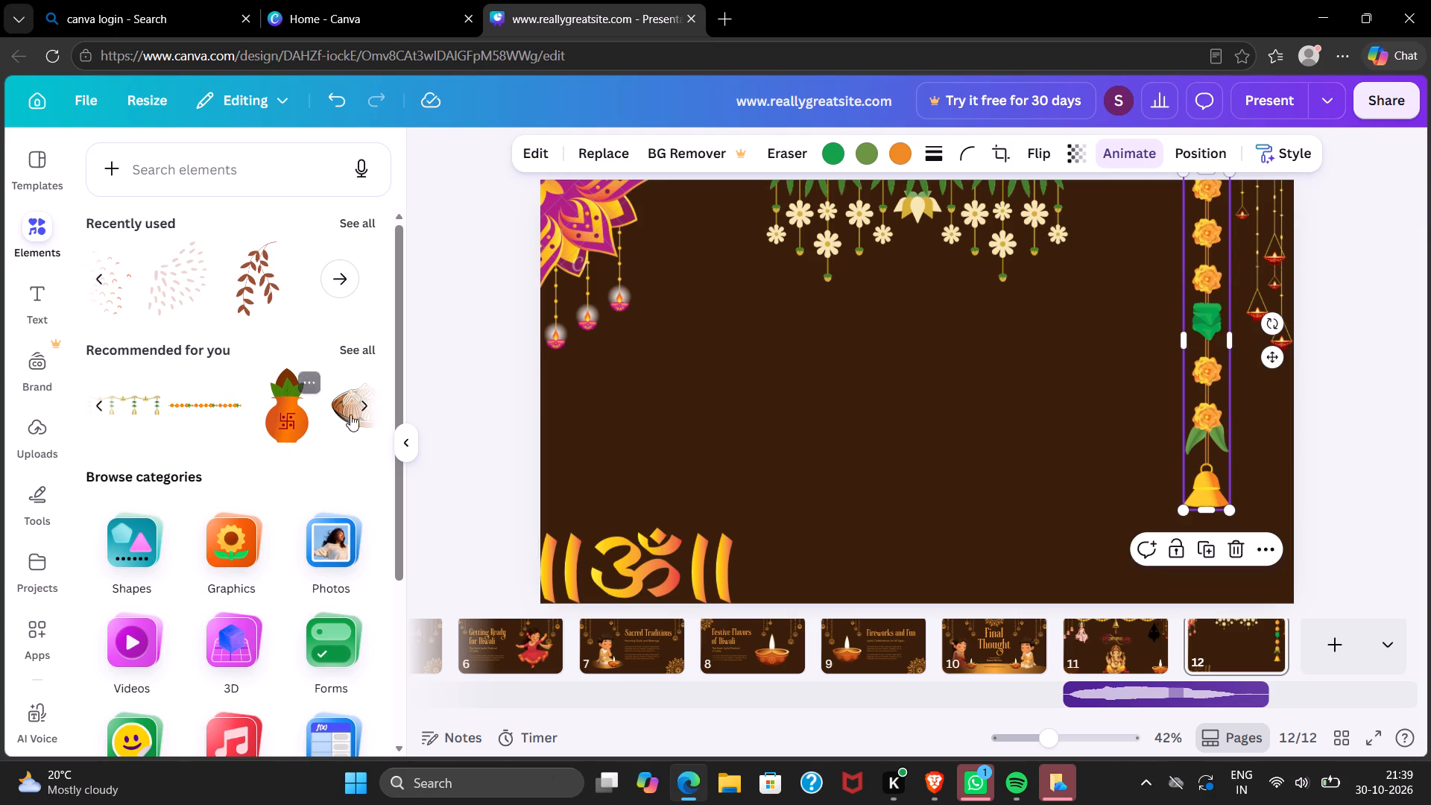
Insert the recently used brown leaf branch and place it at page 12's top edge between the rangoli and the cream-flower garland.
{"action": "left_click", "coordinate": [367, 400]}
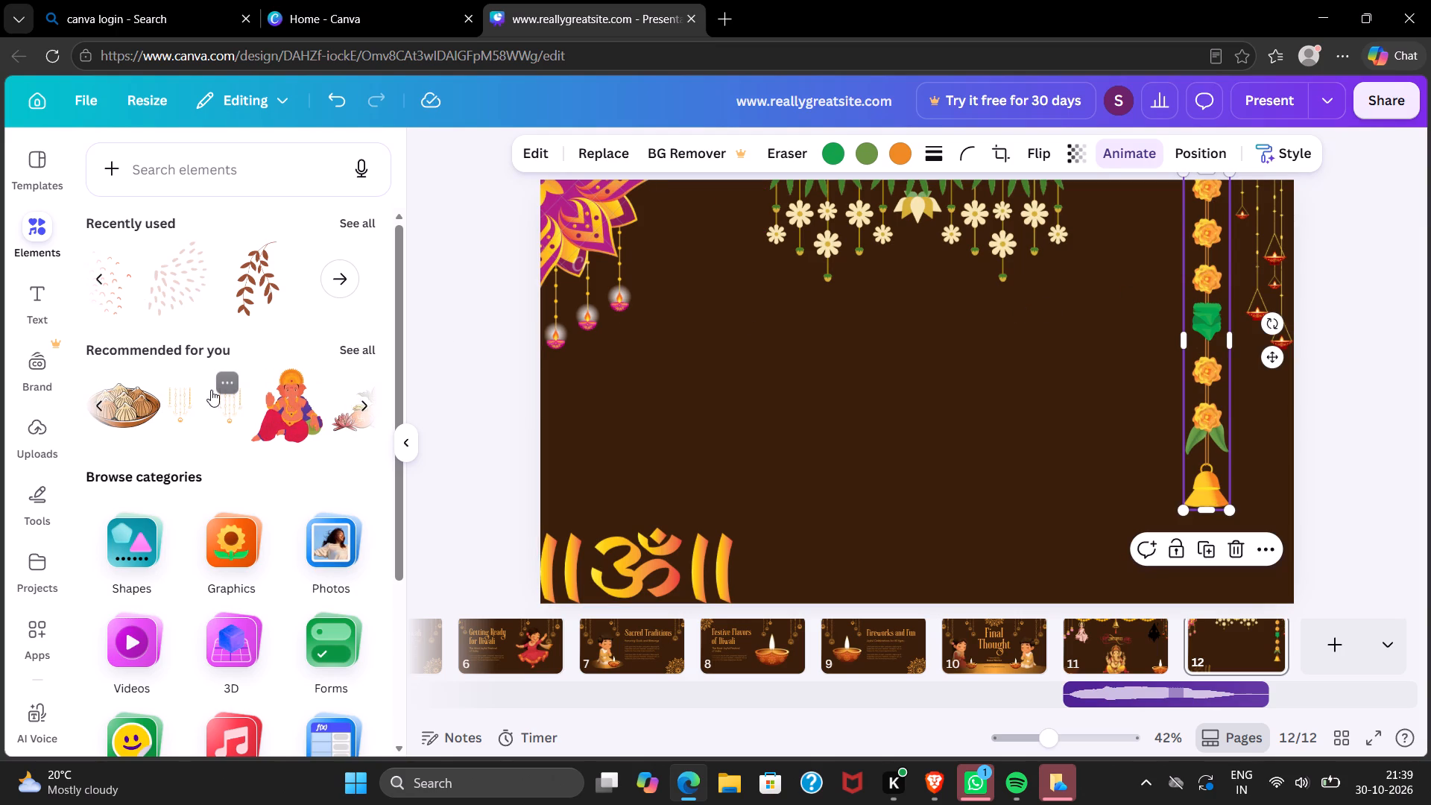
{"action": "left_click", "coordinate": [267, 285]}
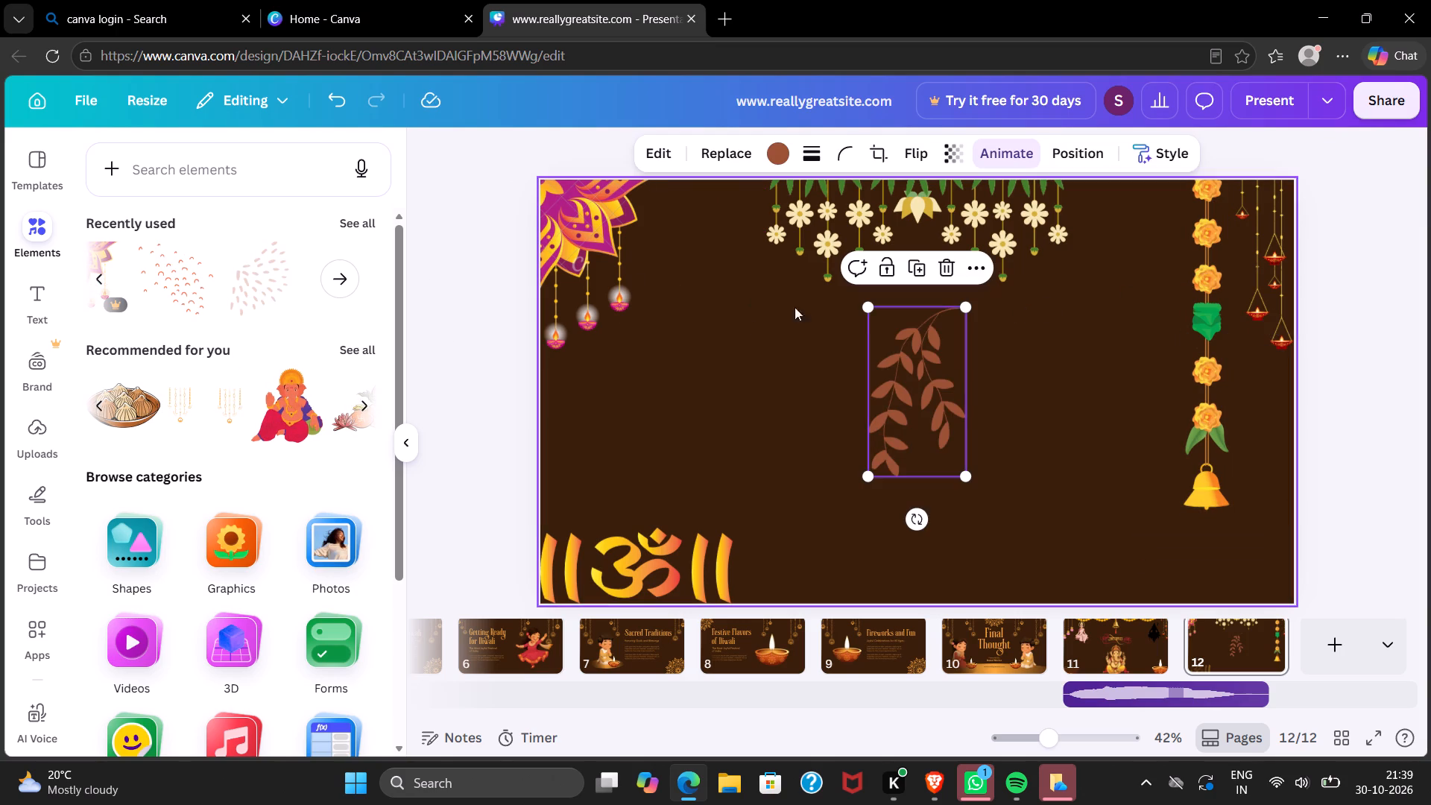
{"action": "left_click_drag", "start_coordinate": [965, 402], "coordinate": [777, 288]}
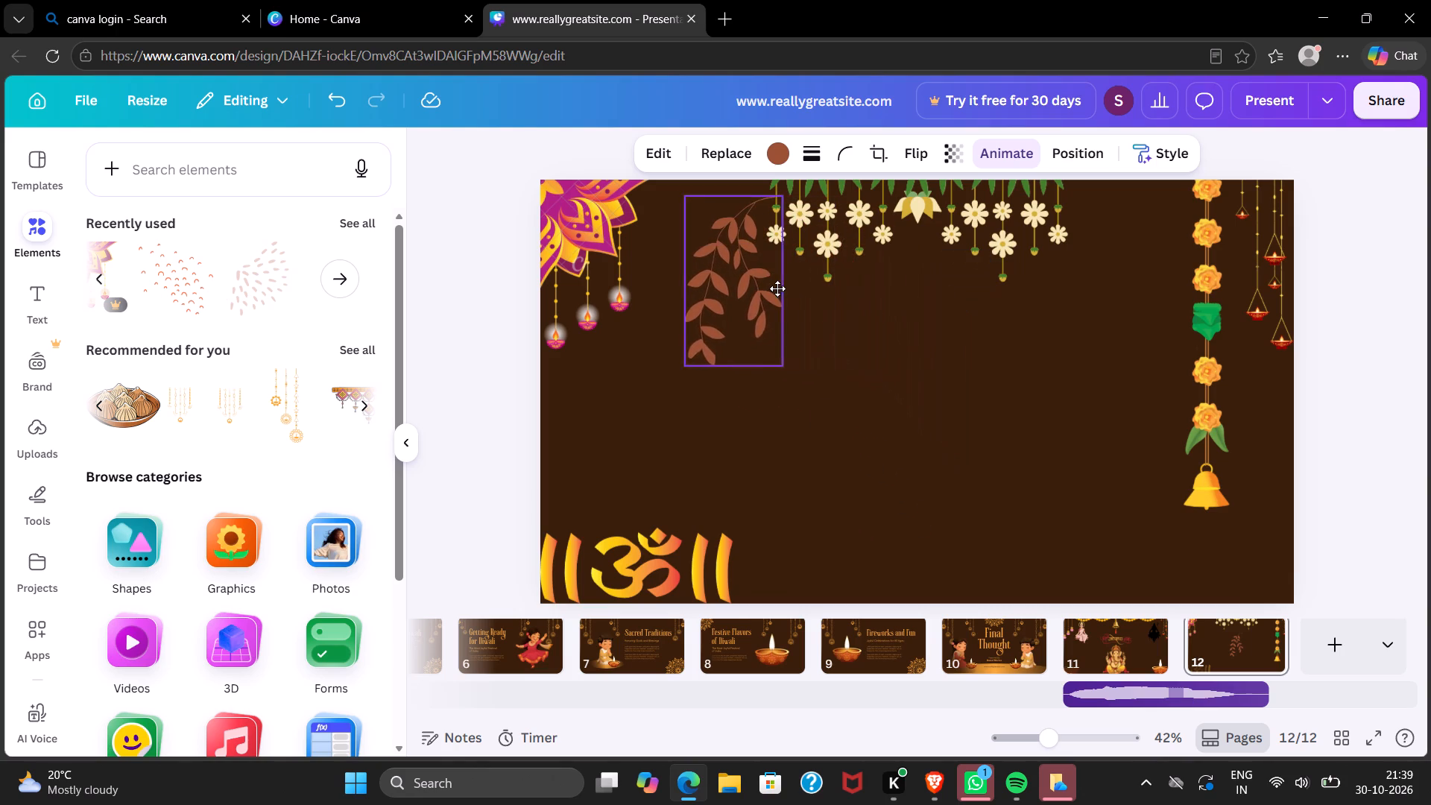
{"action": "left_click_drag", "start_coordinate": [777, 288], "coordinate": [756, 290]}
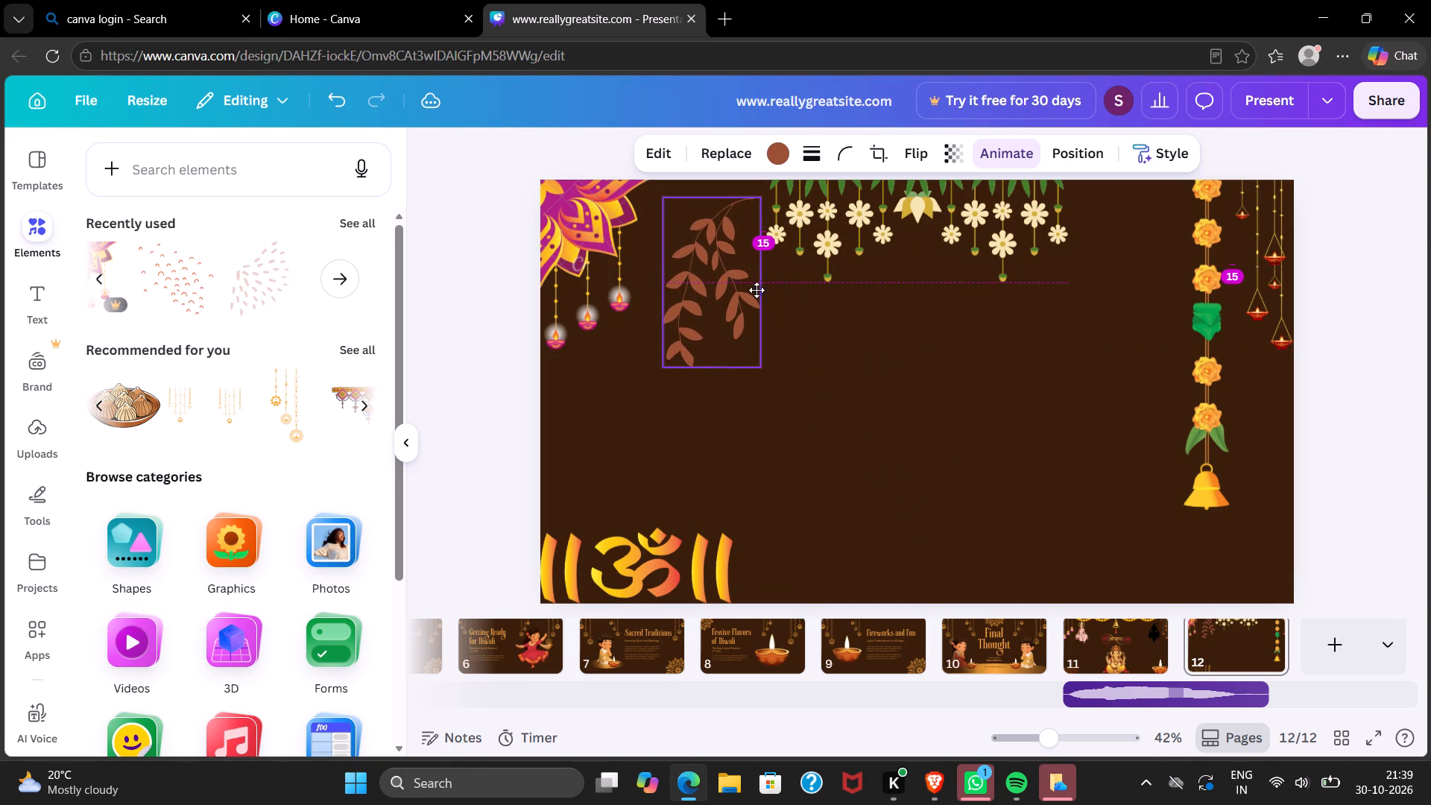
{"action": "left_click_drag", "start_coordinate": [756, 290], "coordinate": [765, 279]}
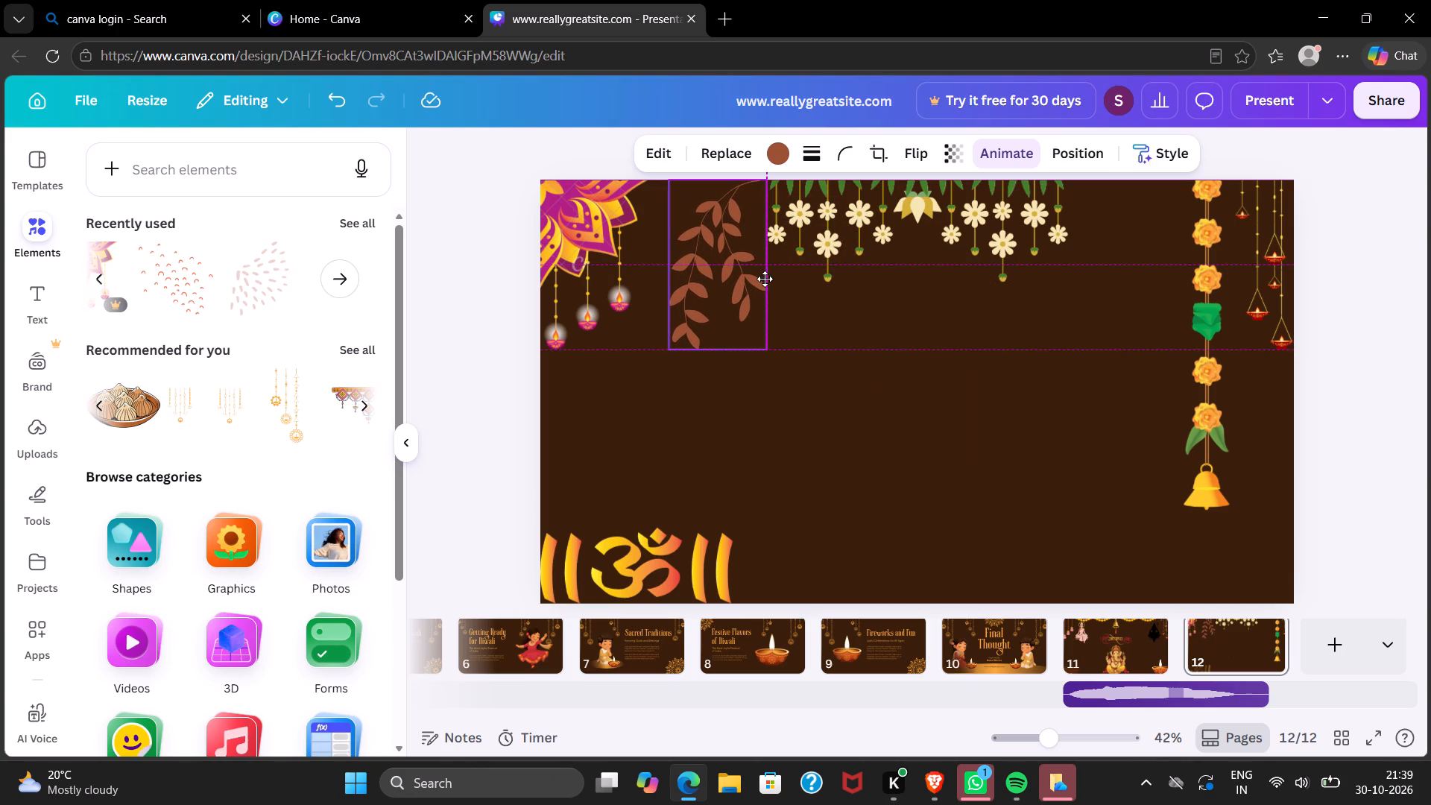
{"action": "left_click_drag", "start_coordinate": [765, 279], "coordinate": [765, 279]}
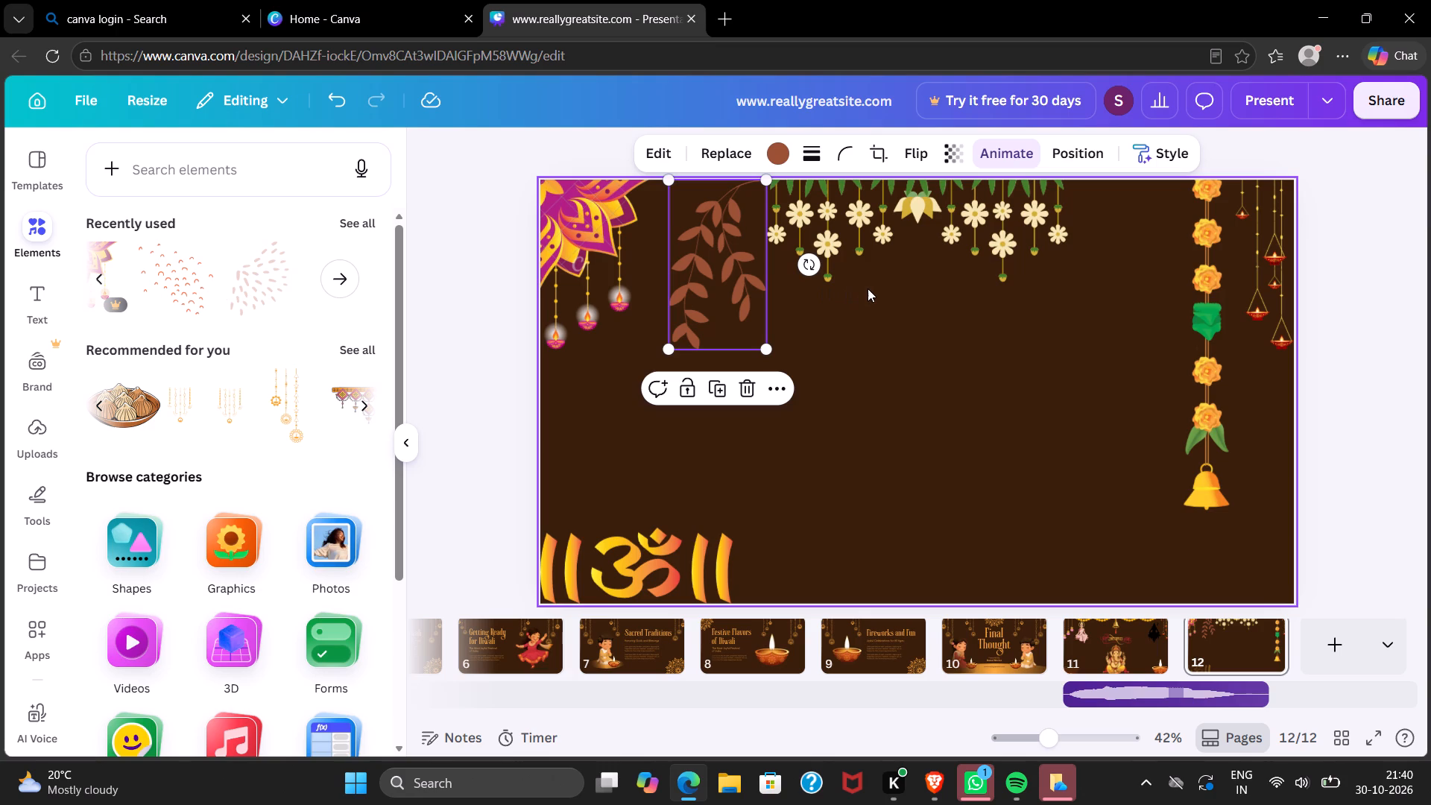
{"action": "left_click", "coordinate": [891, 296]}
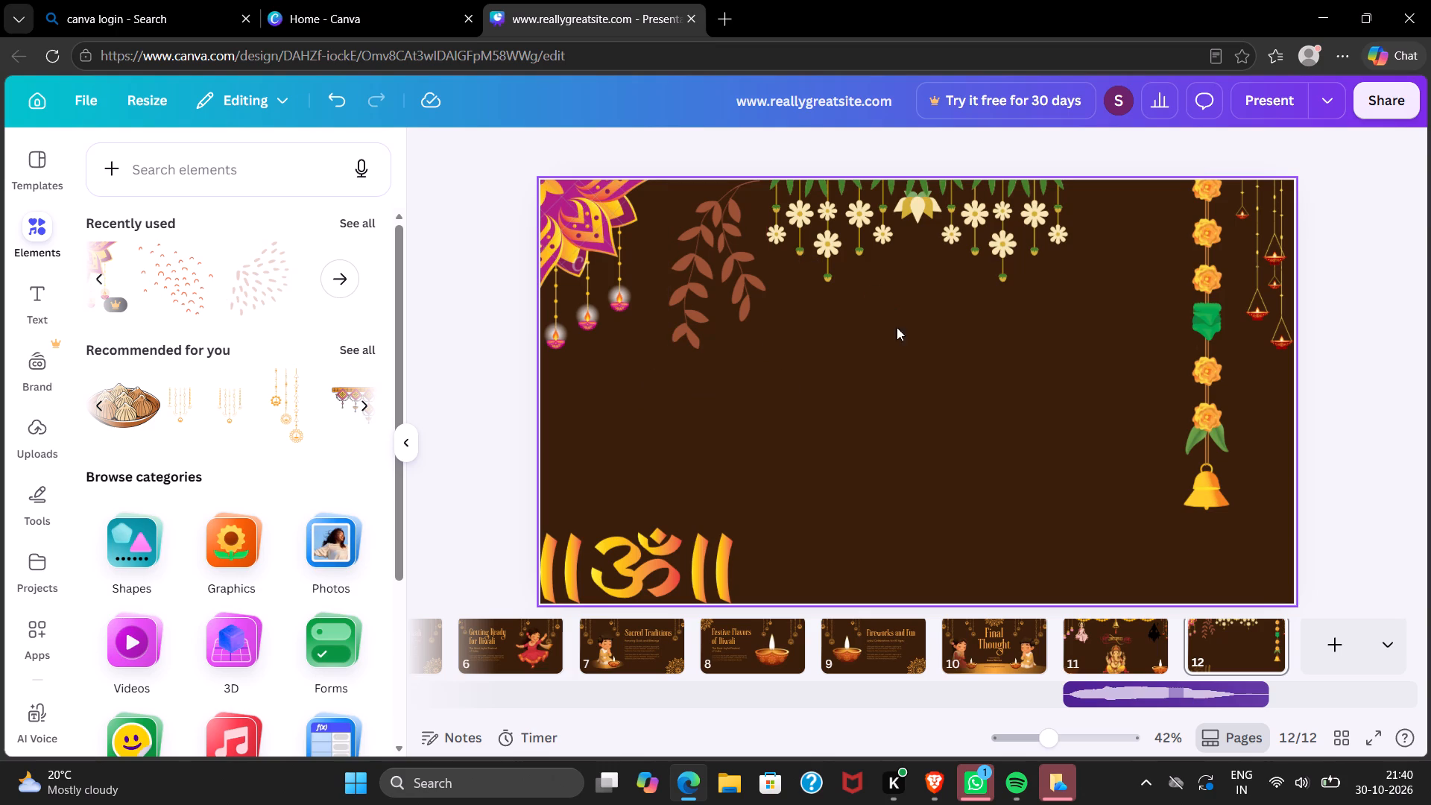
Insert the recommended kalash graphic with lotus and coin pot, shrink it and place it near page 12's bottom edge, right of centre.
{"action": "left_click", "coordinate": [361, 405]}
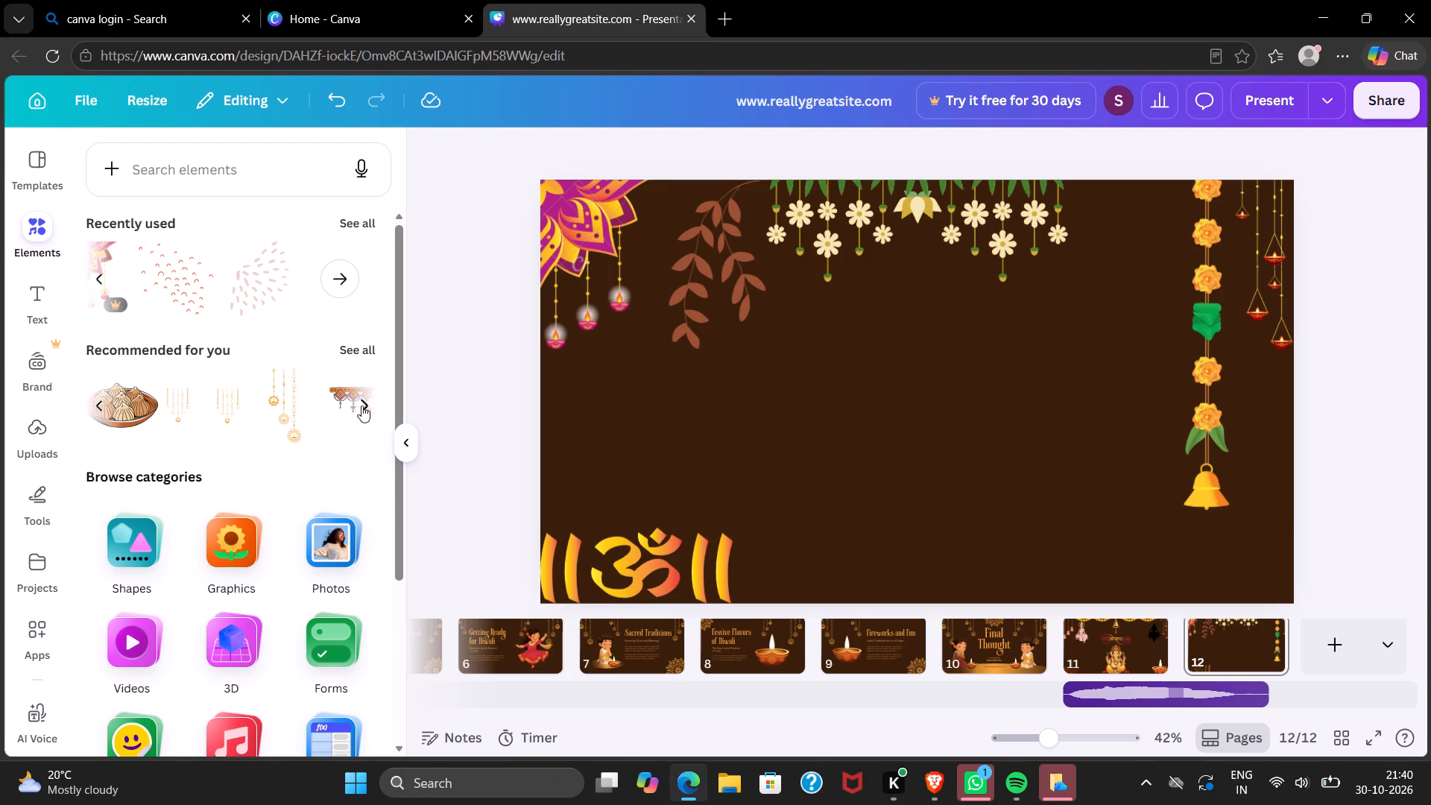
{"action": "left_click", "coordinate": [285, 397]}
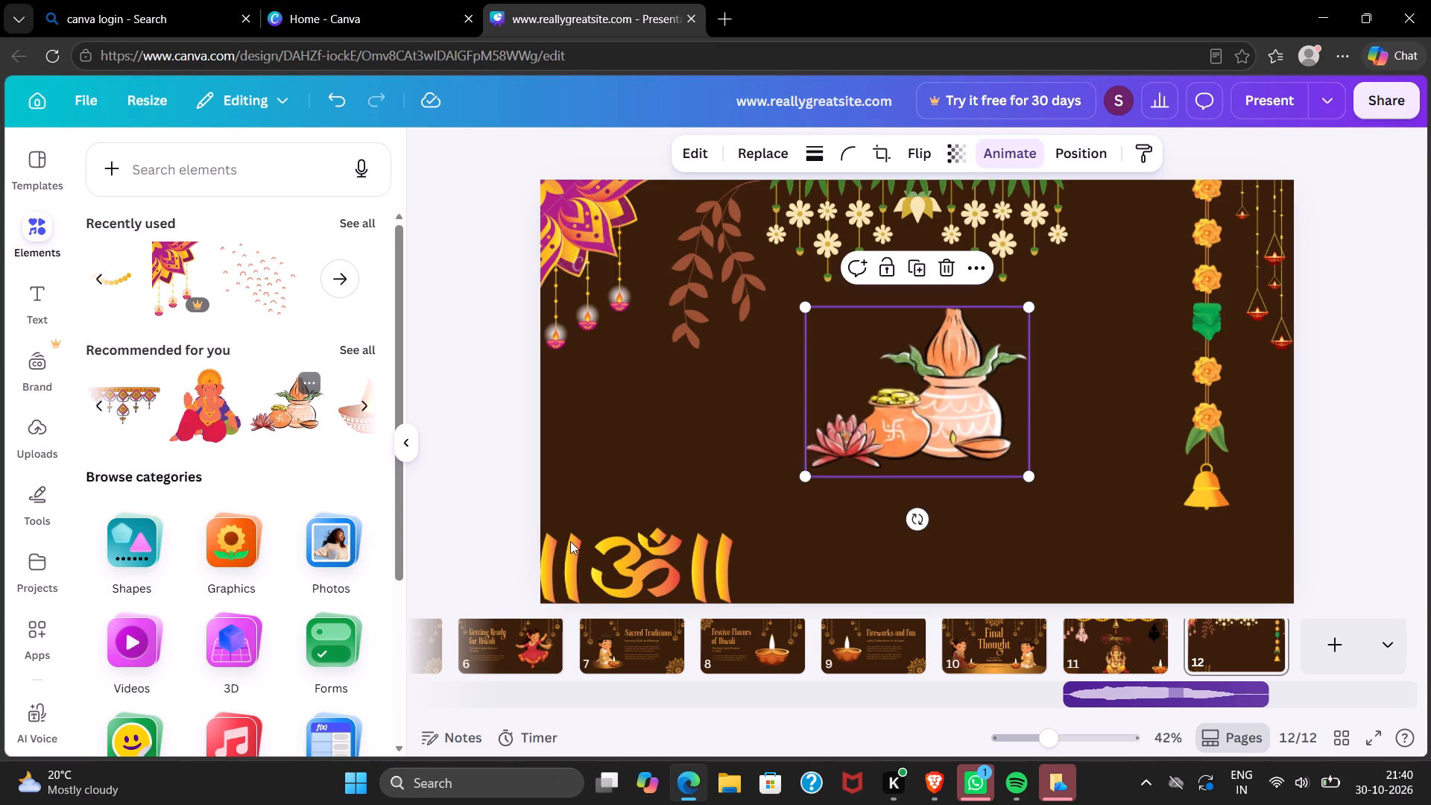
{"action": "left_click_drag", "start_coordinate": [925, 416], "coordinate": [1066, 562]}
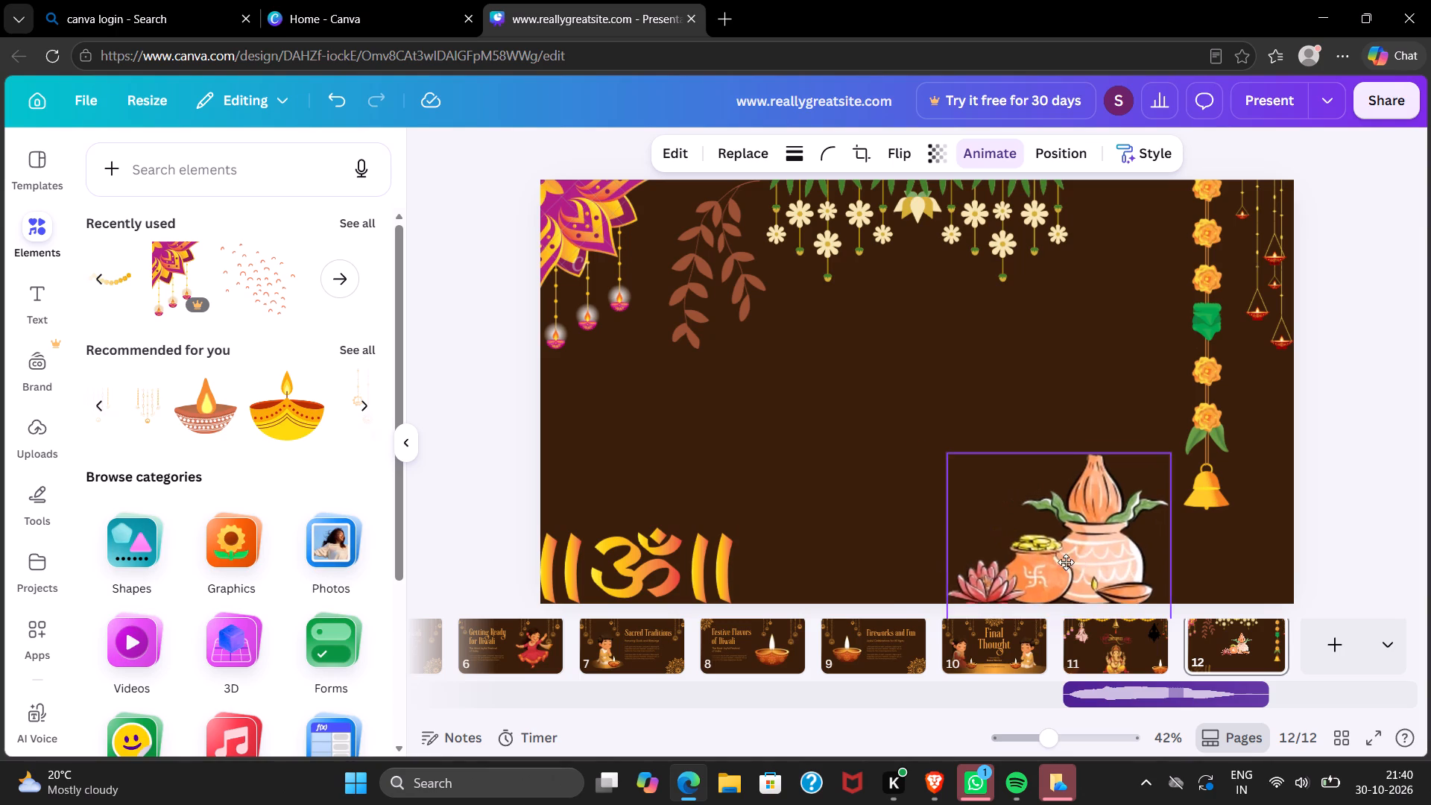
{"action": "left_click_drag", "start_coordinate": [1066, 562], "coordinate": [1014, 525]}
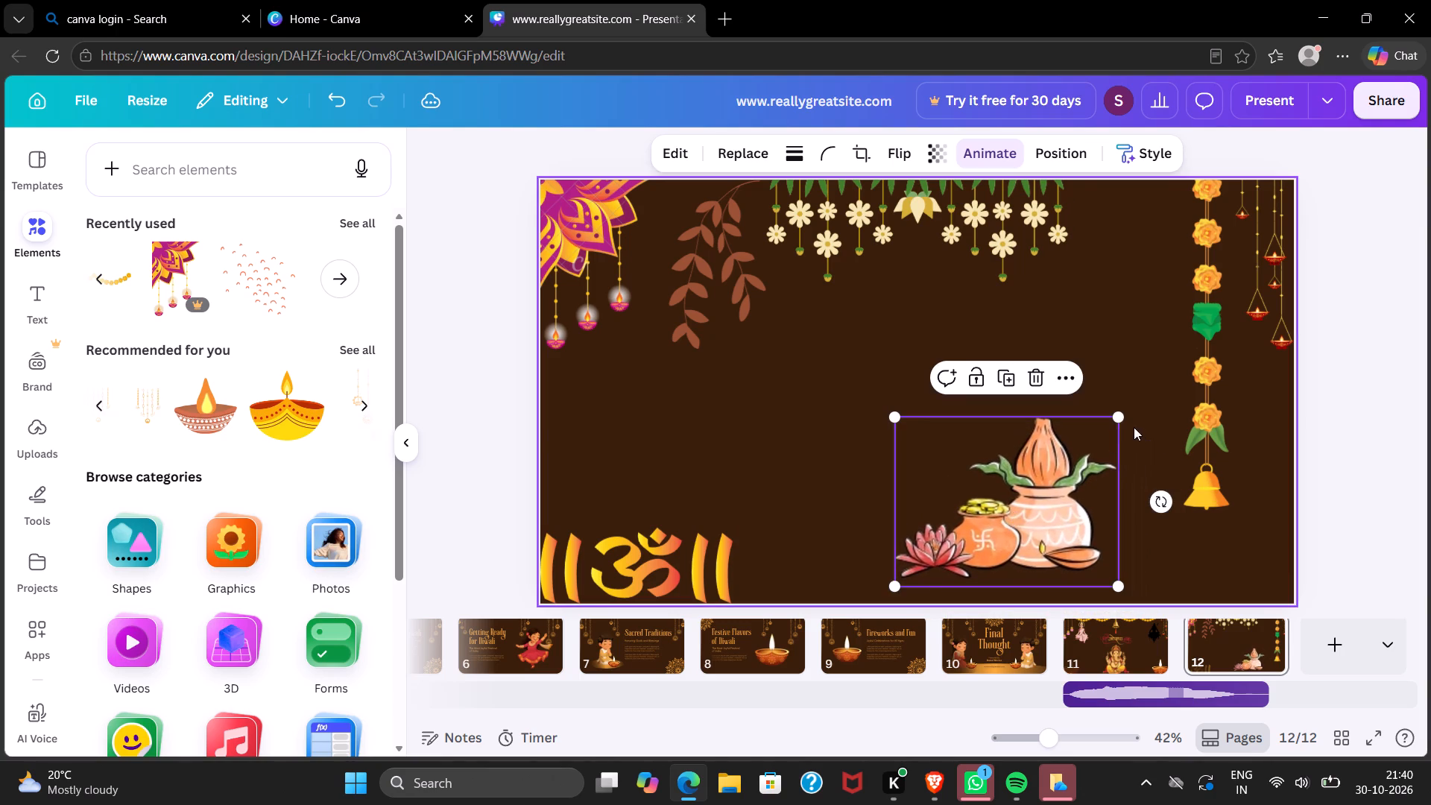
{"action": "left_click_drag", "start_coordinate": [1121, 417], "coordinate": [1037, 465]}
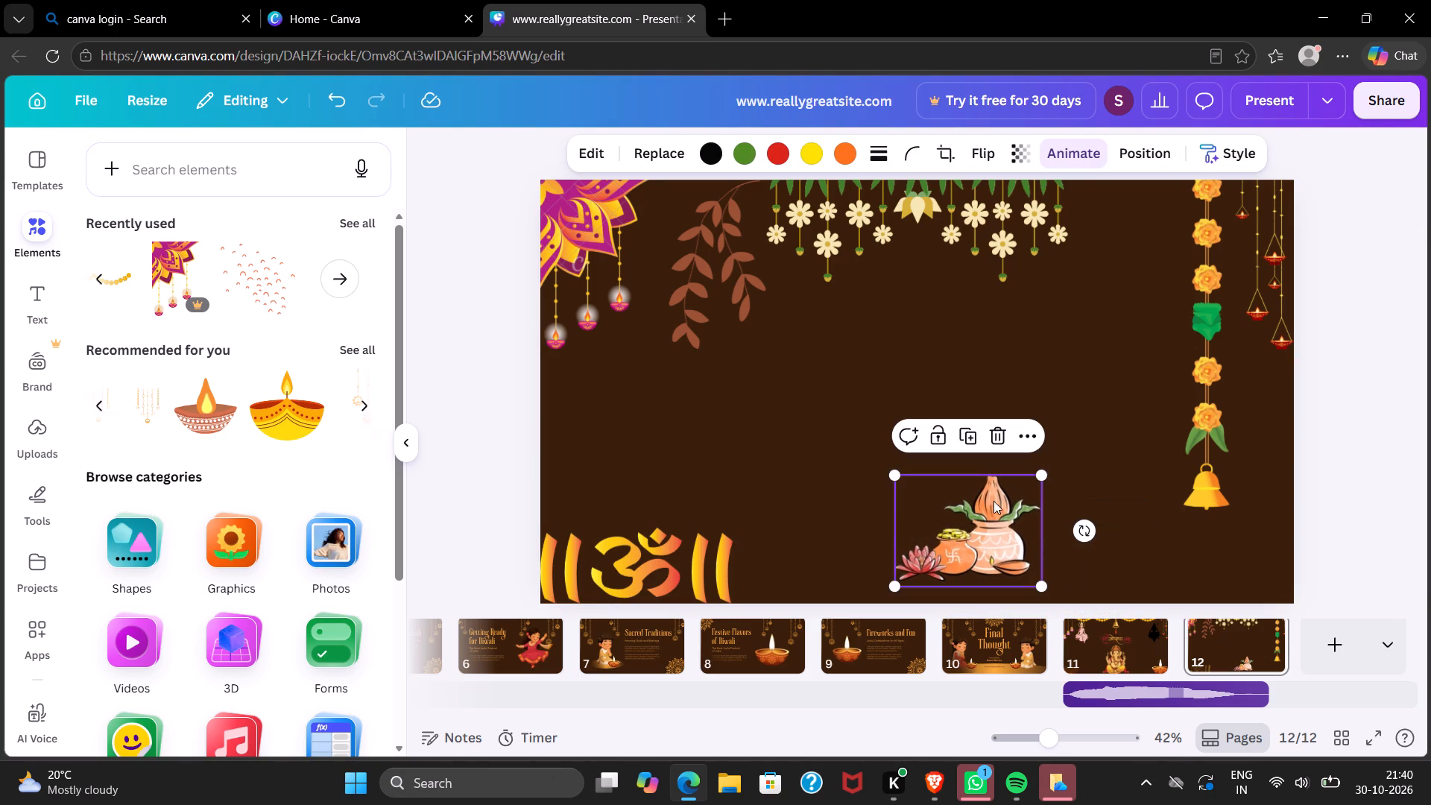
{"action": "left_click_drag", "start_coordinate": [1037, 471], "coordinate": [1053, 461]}
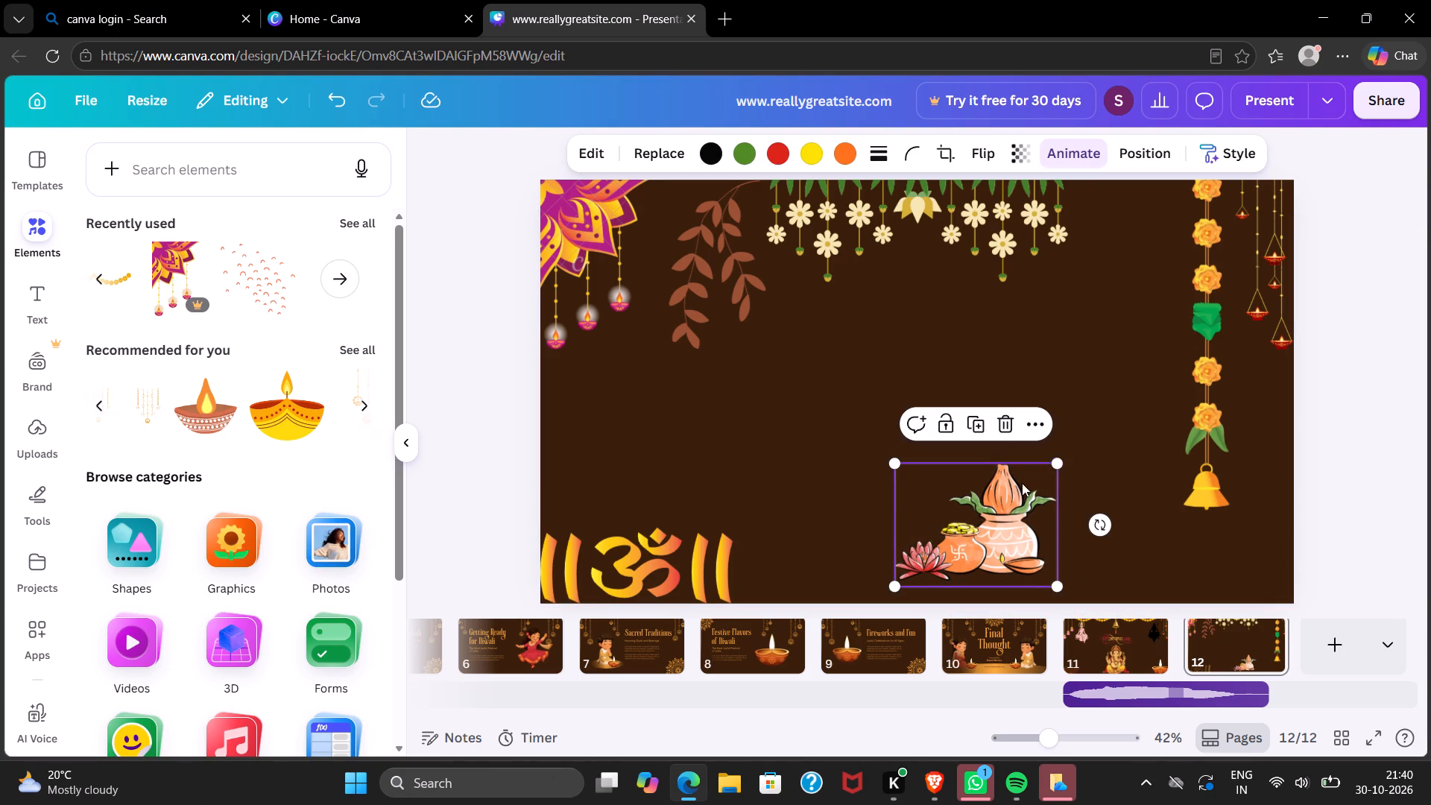
Move the kalash graphic onto page 12's bottom edge beside the Om symbol, with its right side on the page's vertical centre line.
{"action": "left_click_drag", "start_coordinate": [958, 530], "coordinate": [802, 546]}
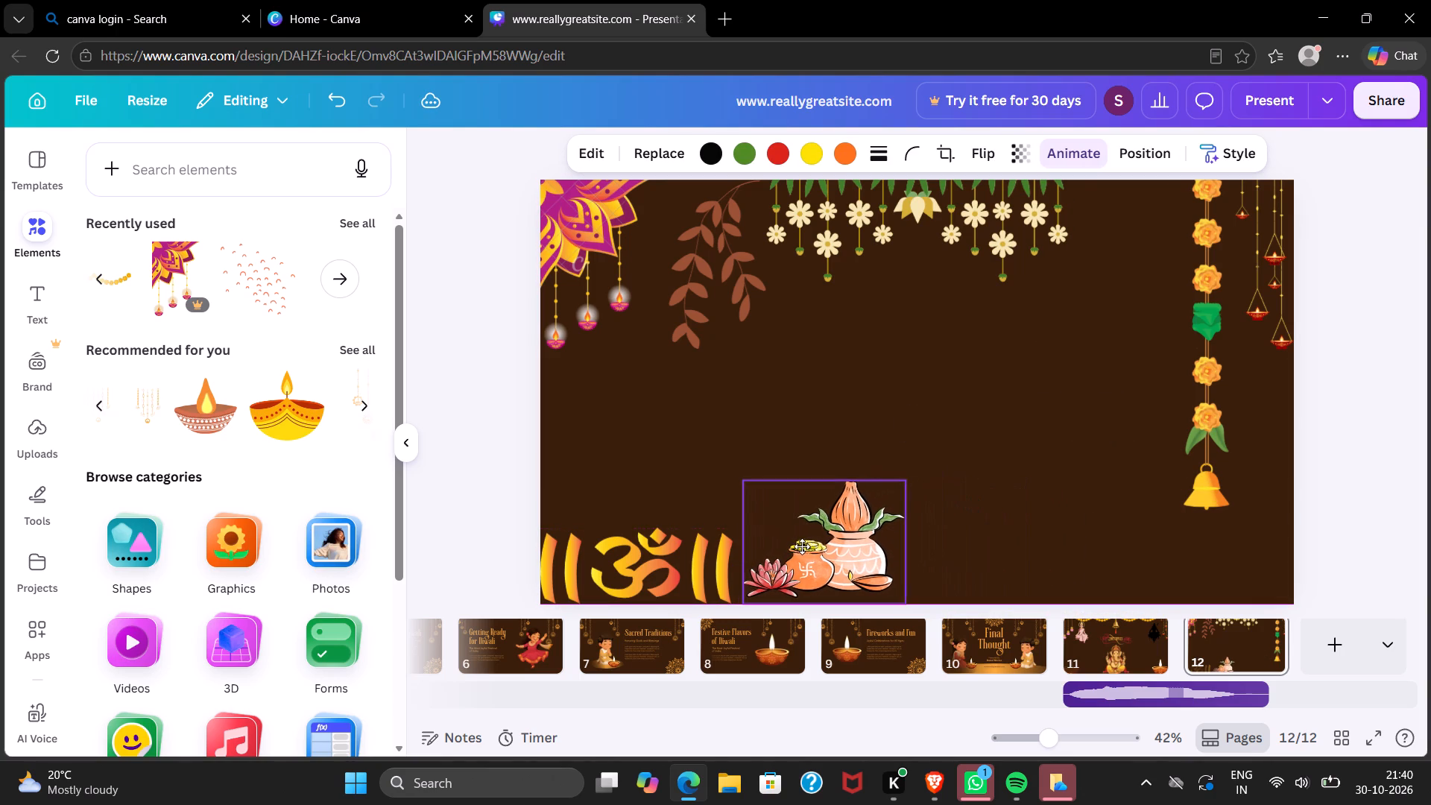
{"action": "left_click_drag", "start_coordinate": [802, 546], "coordinate": [821, 544]}
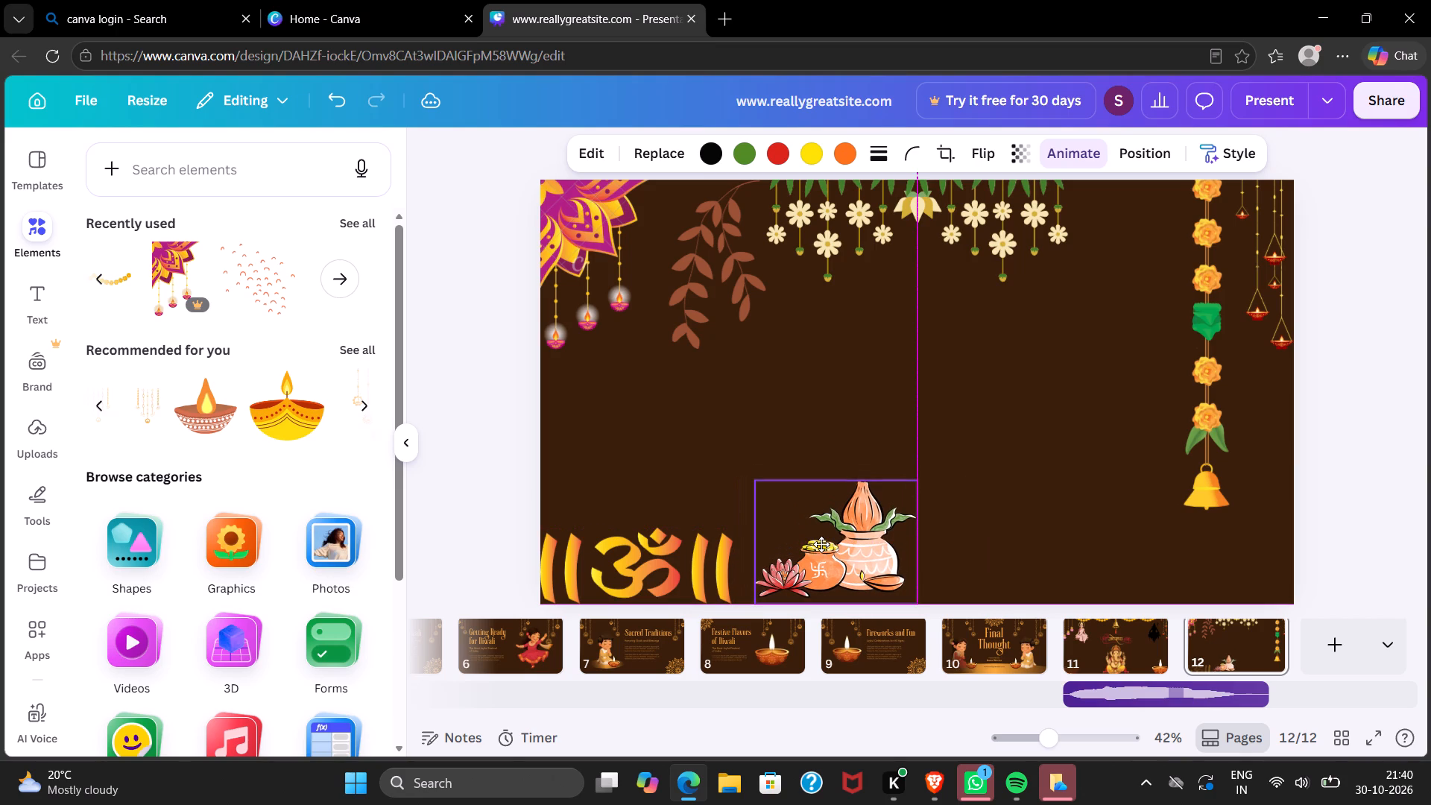
{"action": "left_click_drag", "start_coordinate": [821, 544], "coordinate": [820, 543]}
{"action": "left_click", "coordinate": [689, 467]}
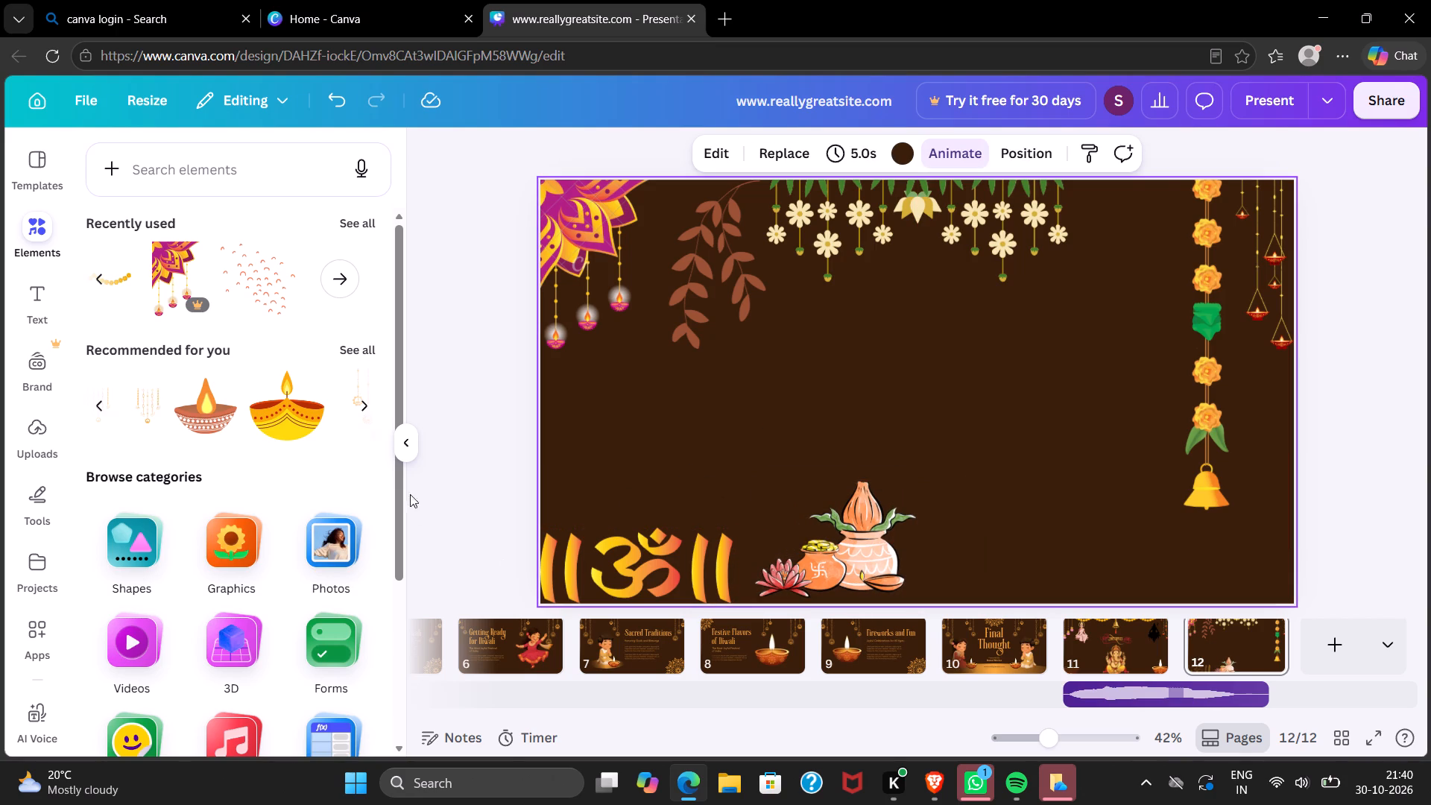
Insert the recommended terracotta diya with white patterns, shrink it and place it at page 12's horizontal centre, above the kalash.
{"action": "left_click_drag", "start_coordinate": [215, 403], "coordinate": [219, 400]}
{"action": "left_click_drag", "start_coordinate": [219, 400], "coordinate": [225, 398]}
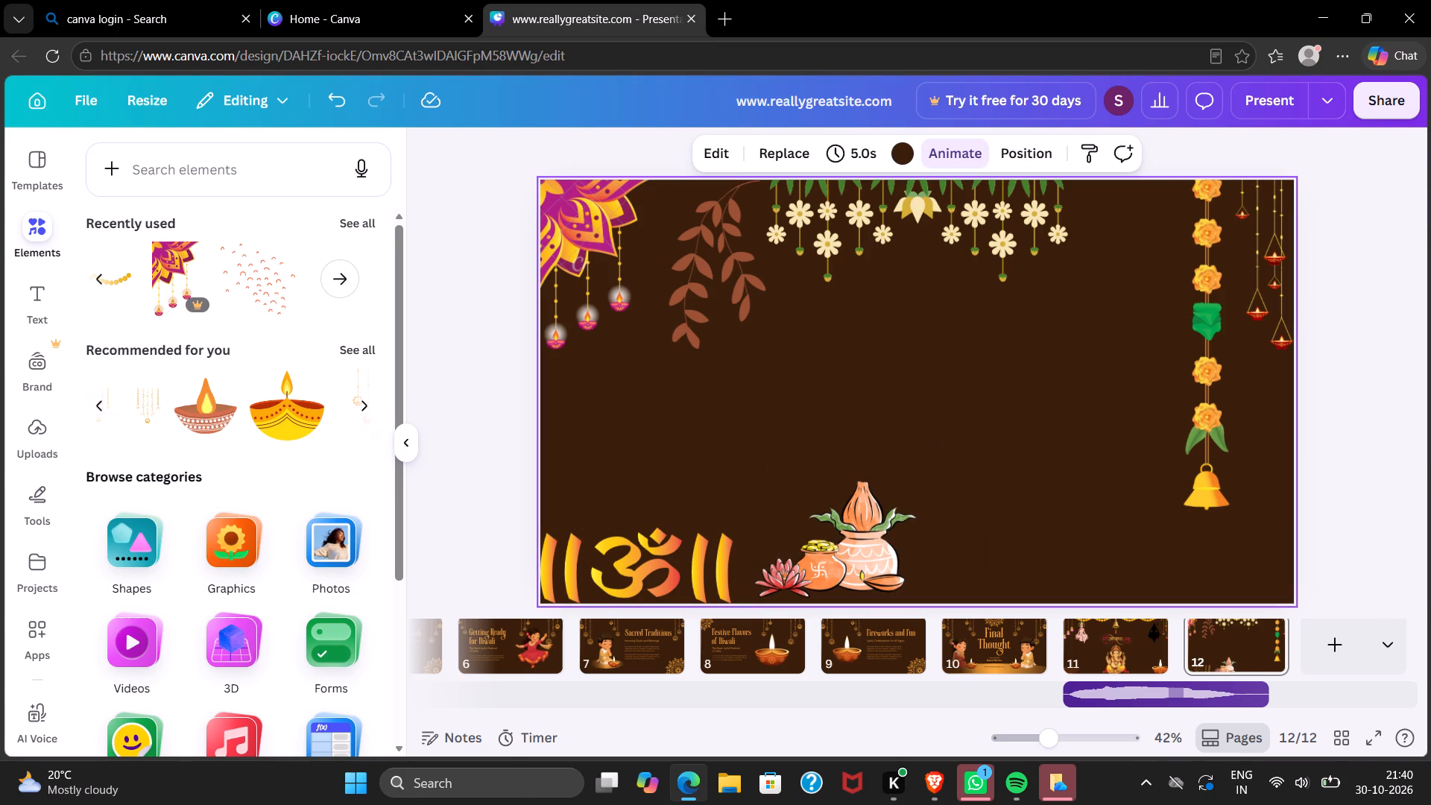
{"action": "left_click", "coordinate": [195, 394]}
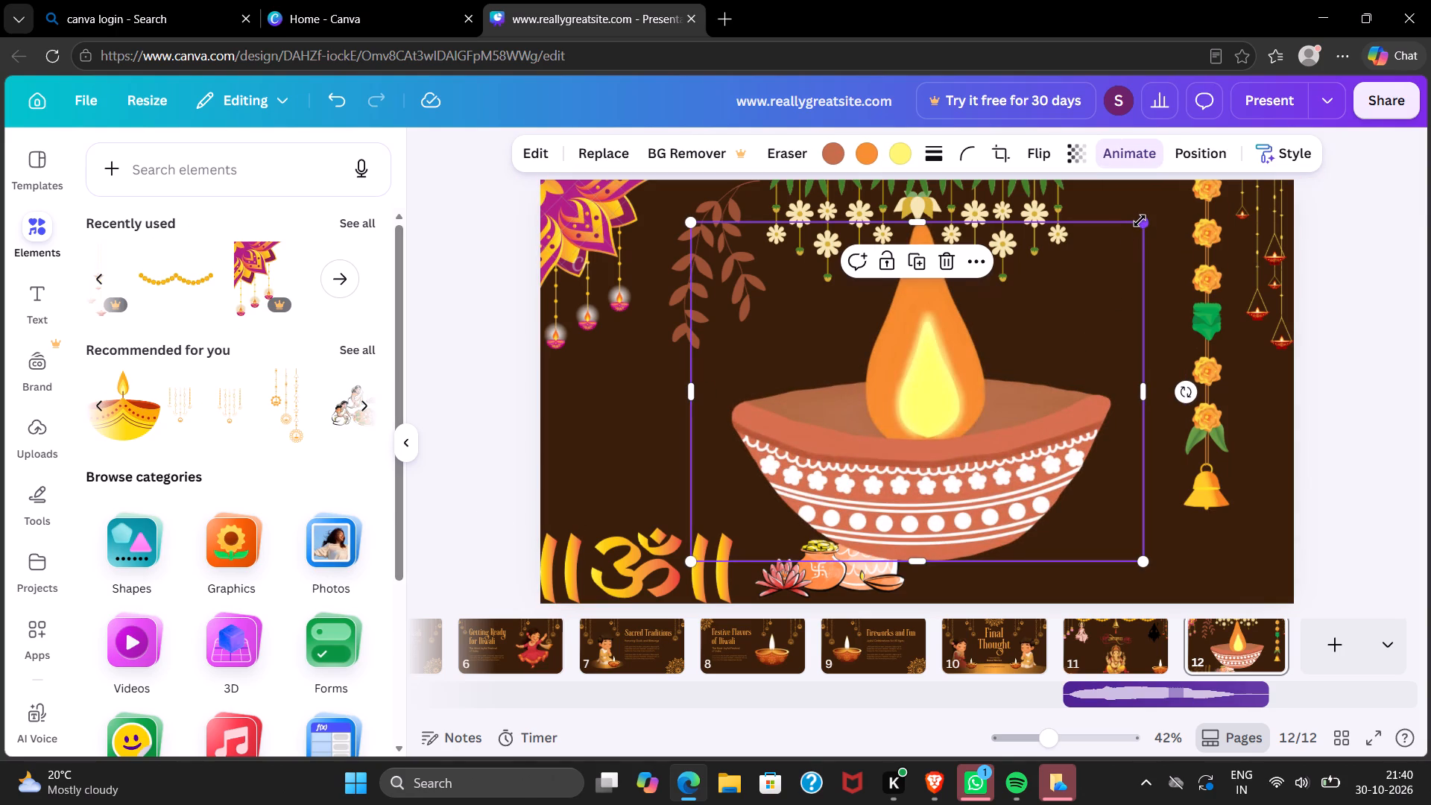
{"action": "left_click_drag", "start_coordinate": [1143, 219], "coordinate": [887, 402]}
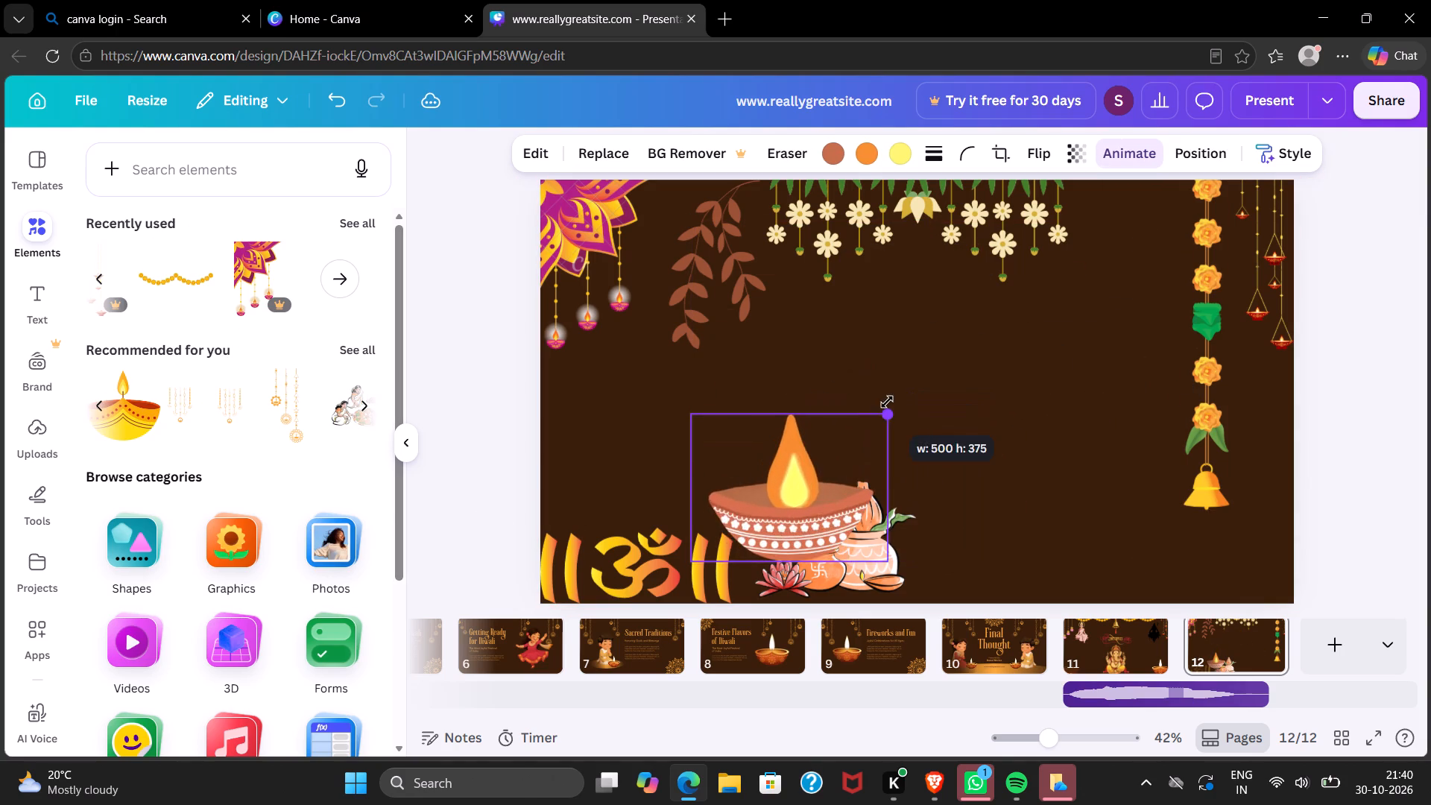
{"action": "left_click_drag", "start_coordinate": [887, 402], "coordinate": [775, 449]}
{"action": "left_click_drag", "start_coordinate": [719, 492], "coordinate": [692, 449]}
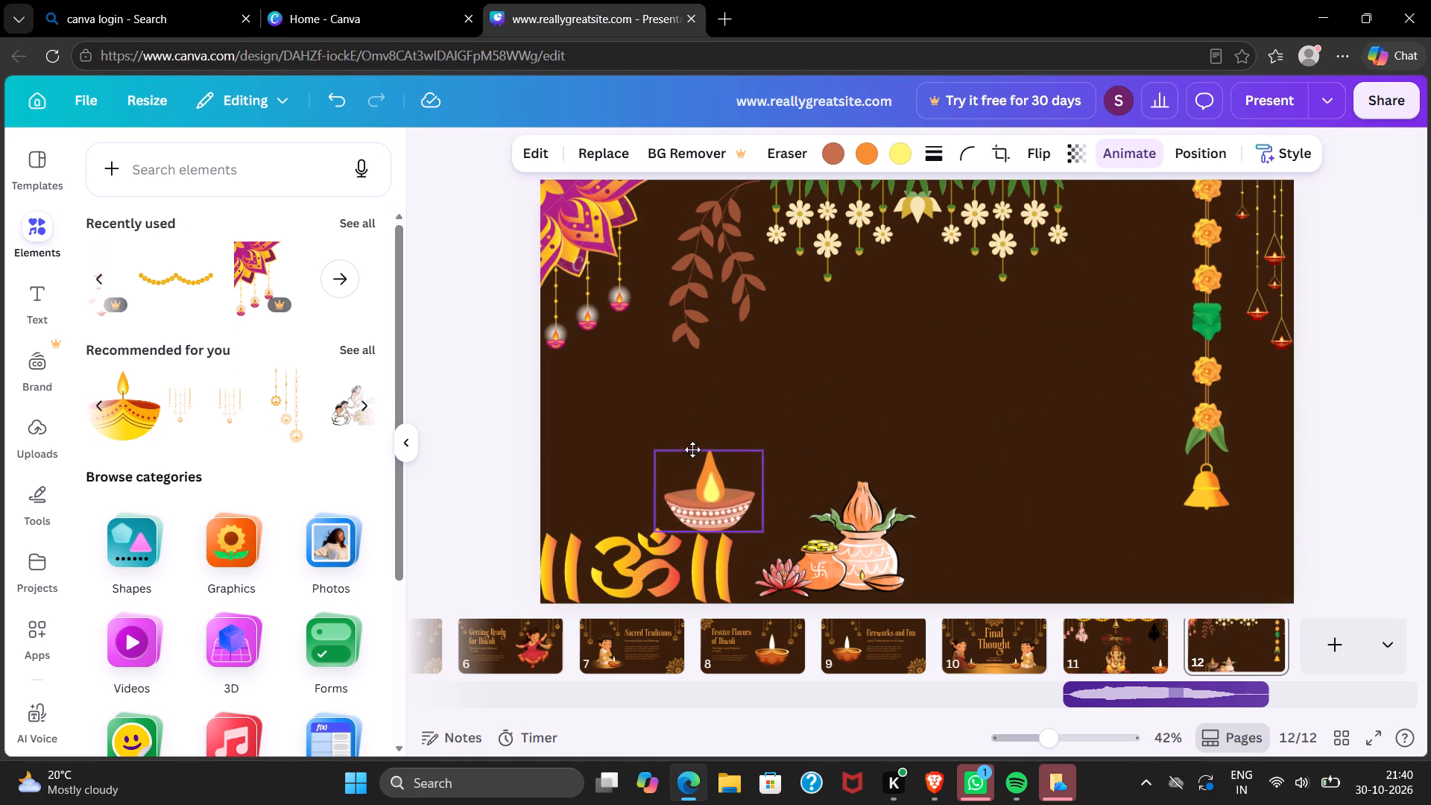
{"action": "left_click_drag", "start_coordinate": [692, 449], "coordinate": [864, 386]}
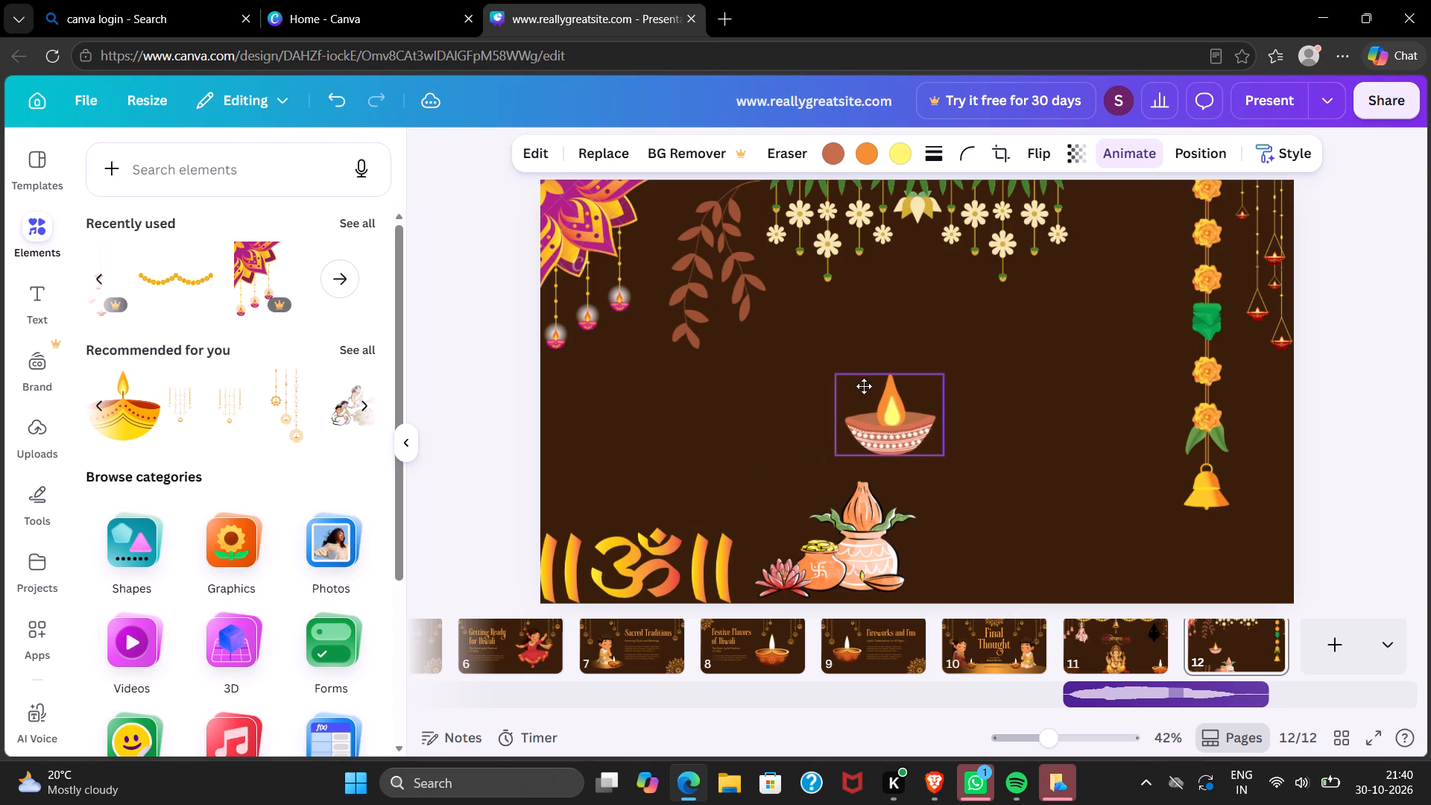
{"action": "left_click_drag", "start_coordinate": [864, 386], "coordinate": [887, 376]}
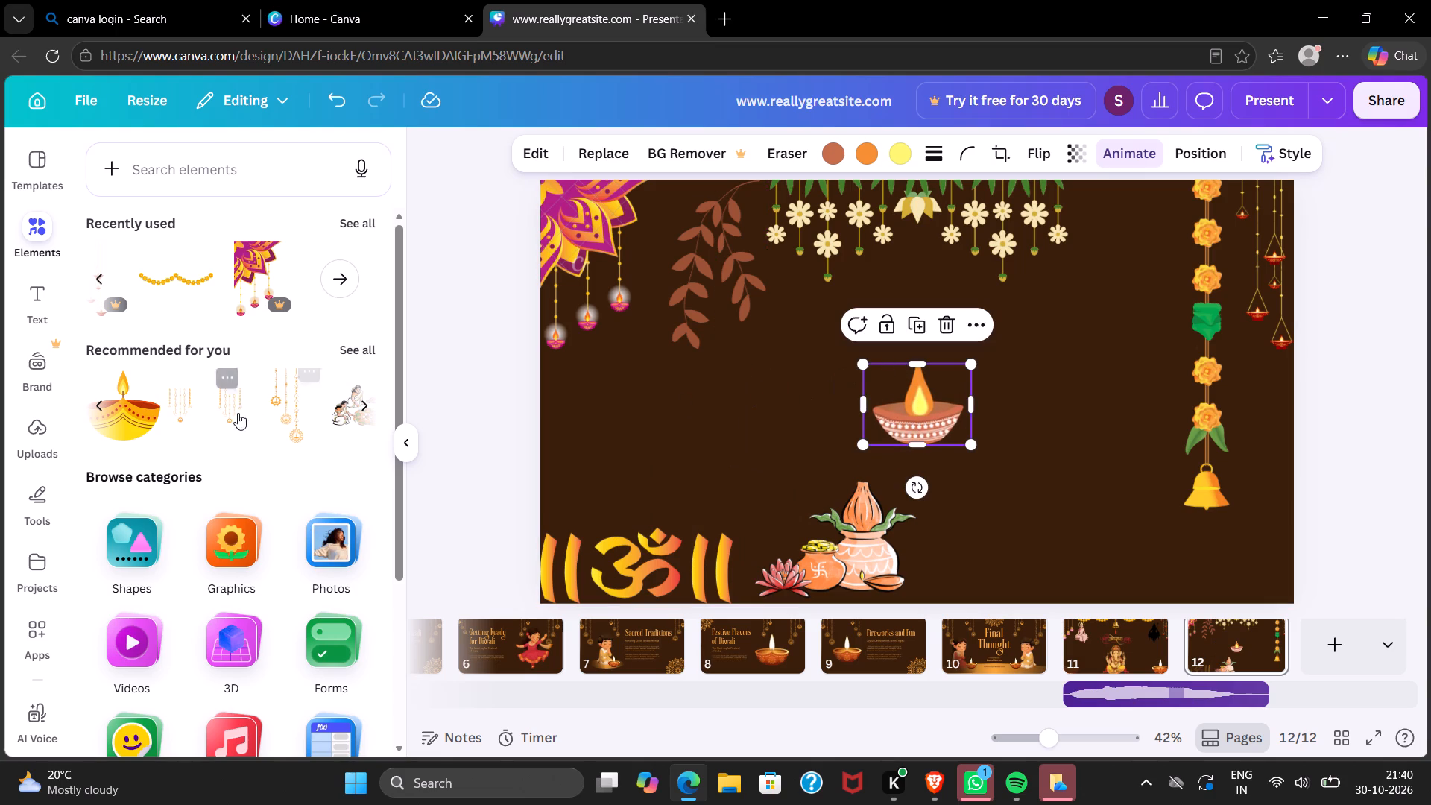
Insert the recommended horizontal marigold strip and place it against page 12's left edge, above the Om symbol.
{"action": "scroll", "coordinate": [346, 402], "scroll_direction": "down", "scroll_amount": 4}
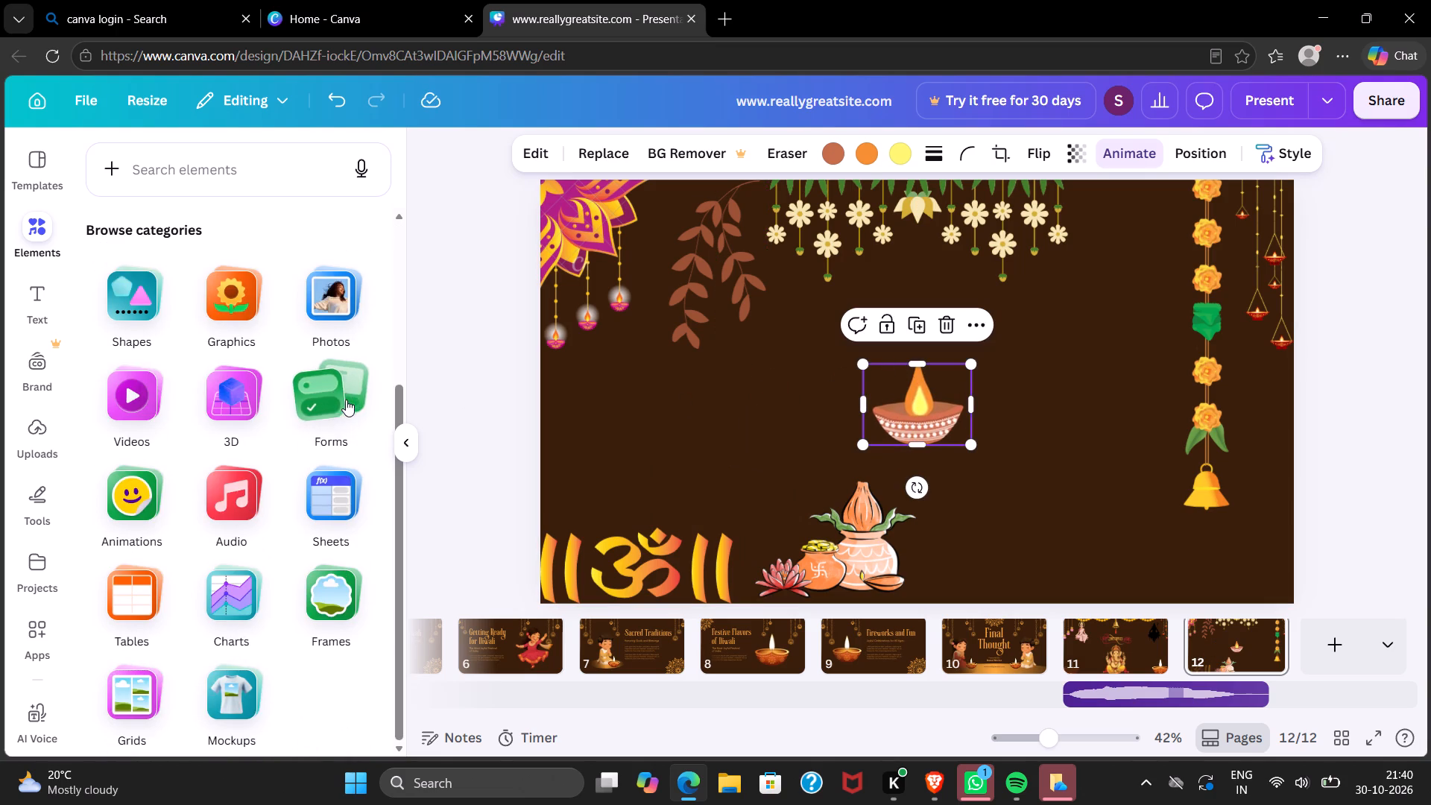
{"action": "scroll", "coordinate": [346, 400], "scroll_direction": "down", "scroll_amount": 3}
{"action": "scroll", "coordinate": [346, 395], "scroll_direction": "up", "scroll_amount": 3}
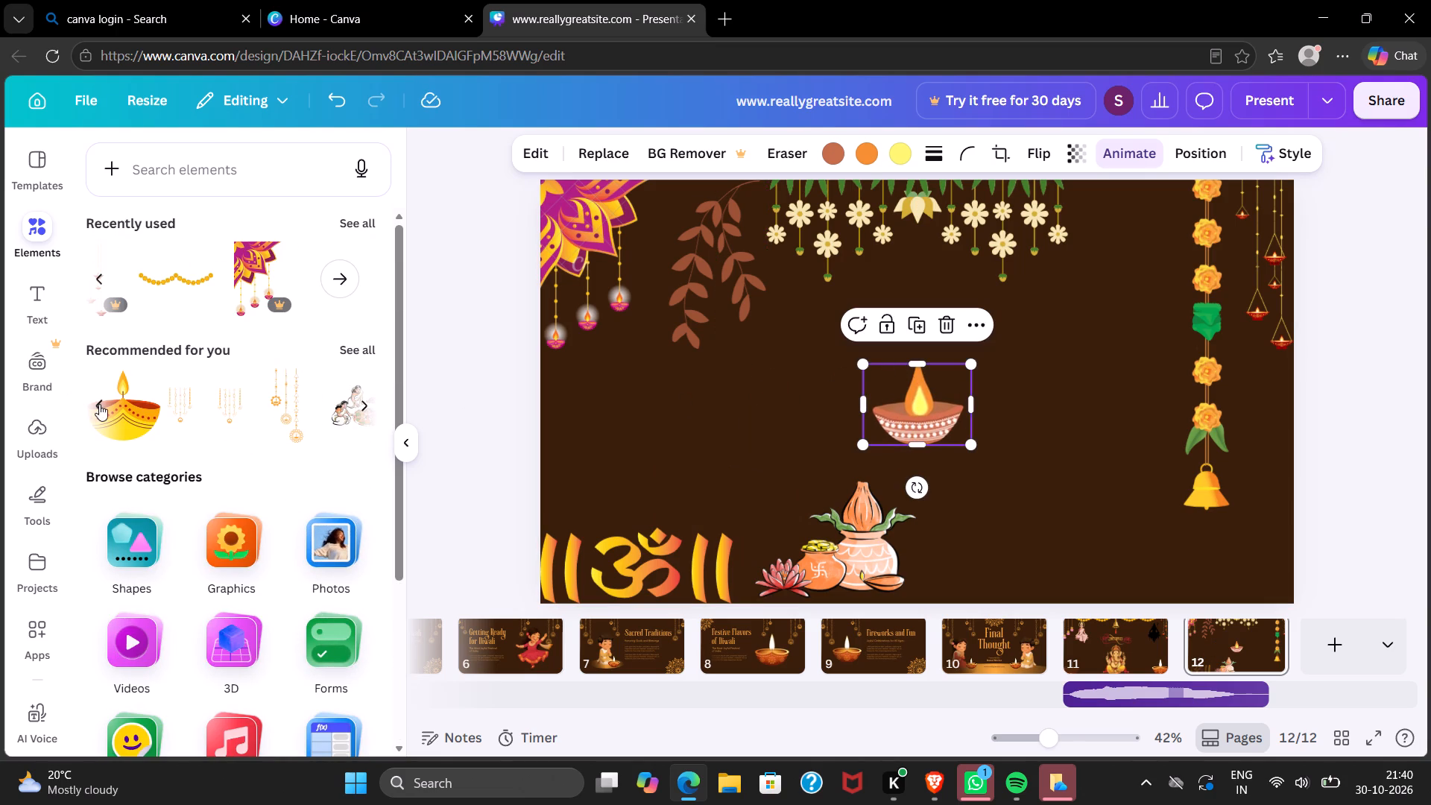
{"action": "left_click", "coordinate": [104, 410]}
{"action": "left_click", "coordinate": [219, 406]}
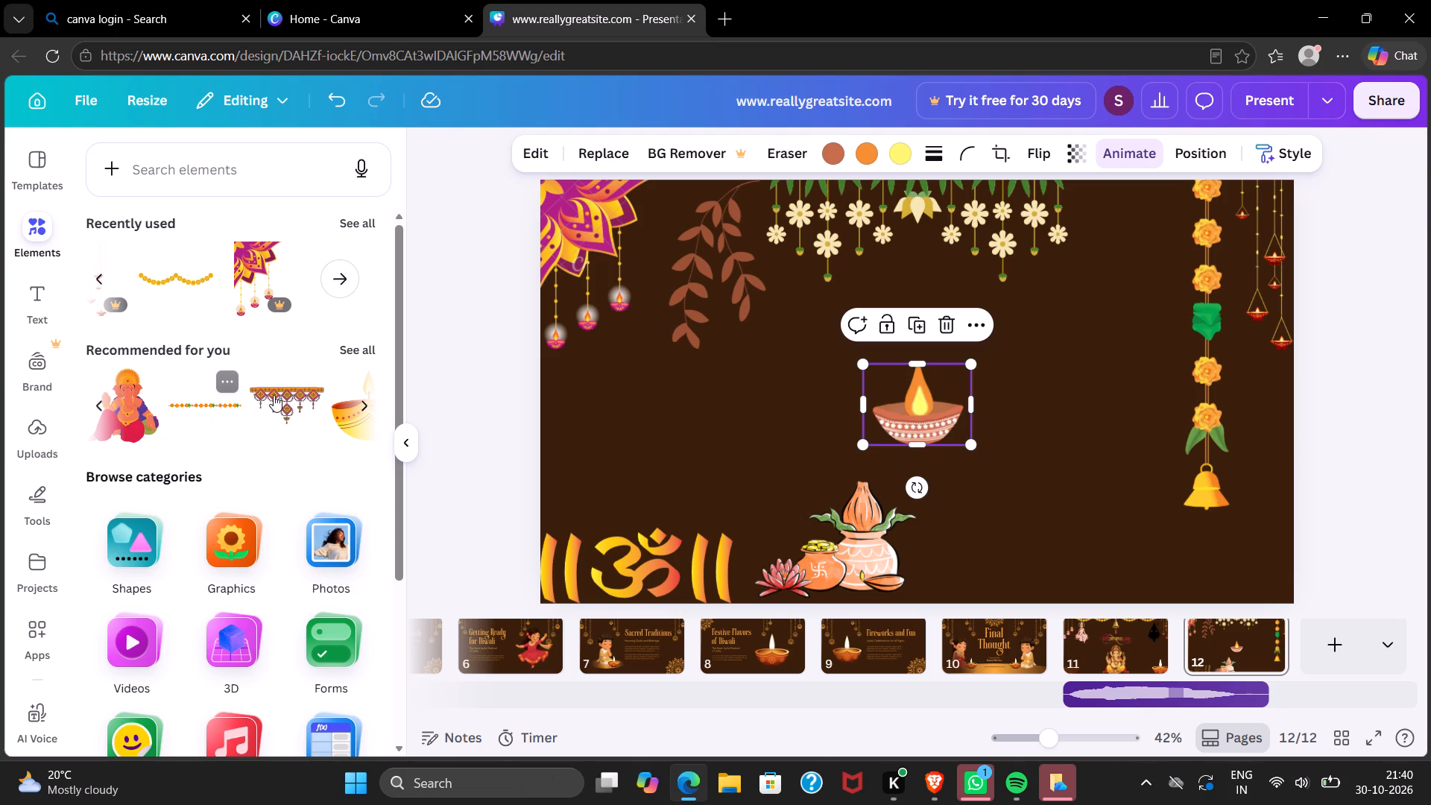
{"action": "left_click_drag", "start_coordinate": [817, 388], "coordinate": [602, 441]}
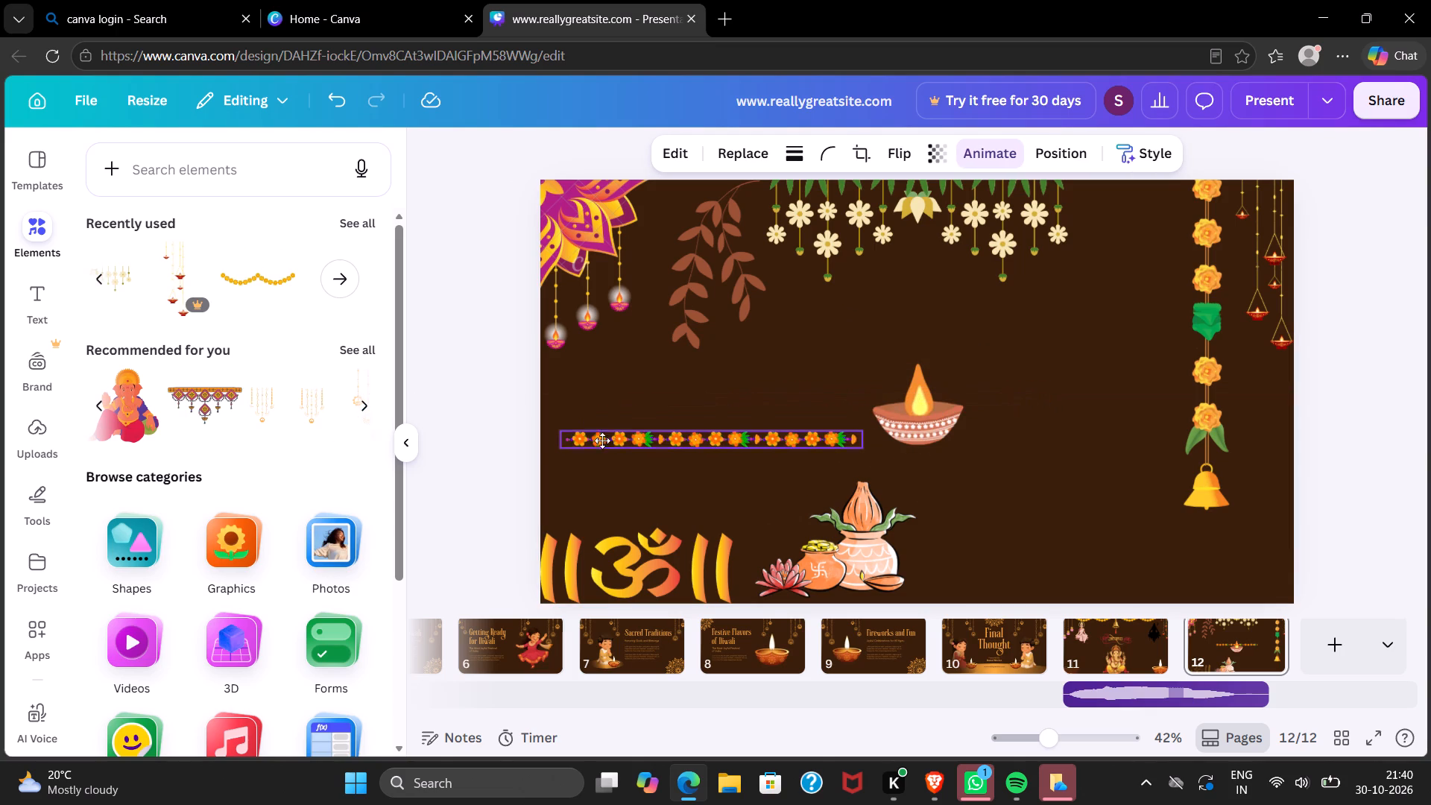
{"action": "left_click_drag", "start_coordinate": [602, 441], "coordinate": [593, 470]}
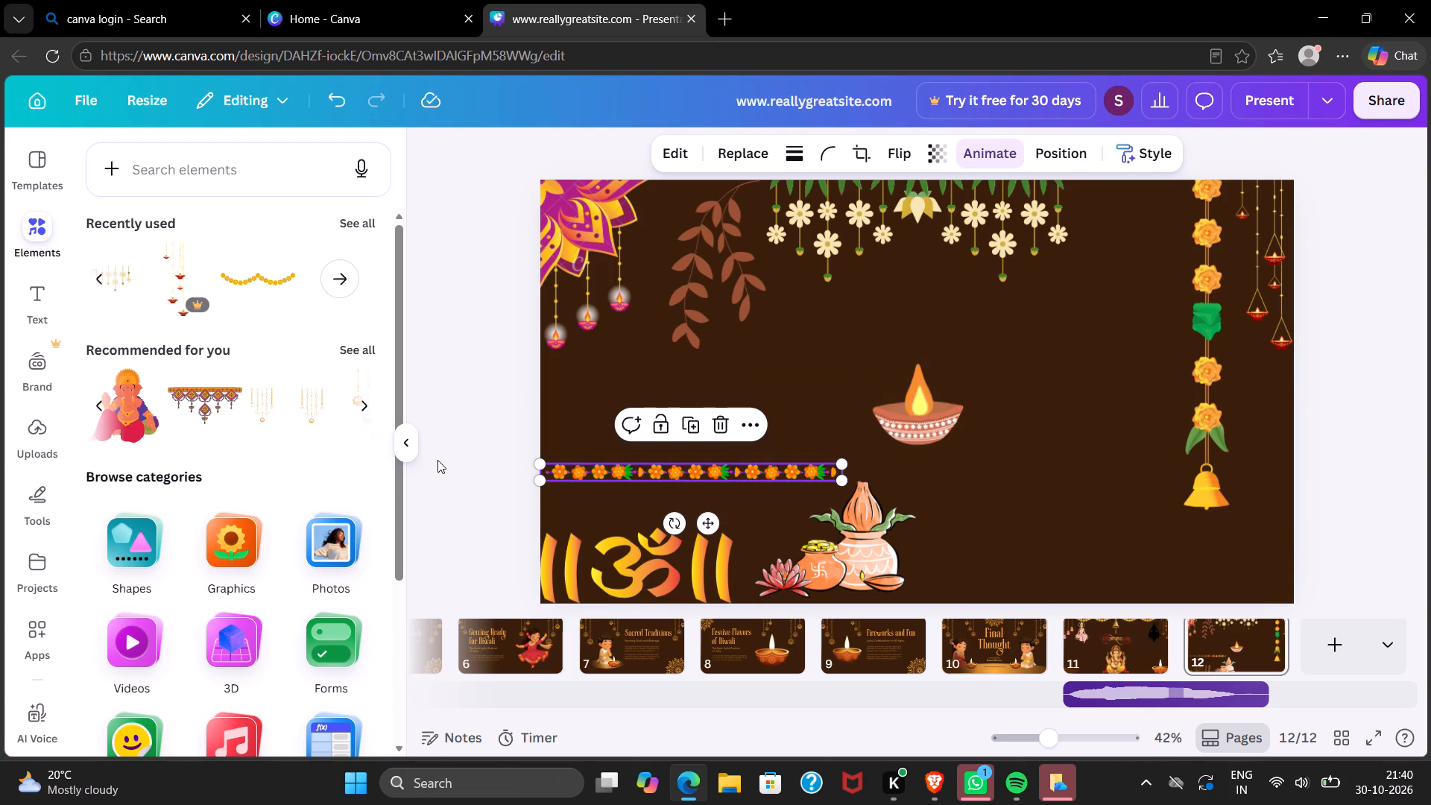
Insert the recommended orange and purple toran hanging and place it right of page 12's centre, overlapping the terracotta diya.
{"action": "left_click", "coordinate": [212, 412]}
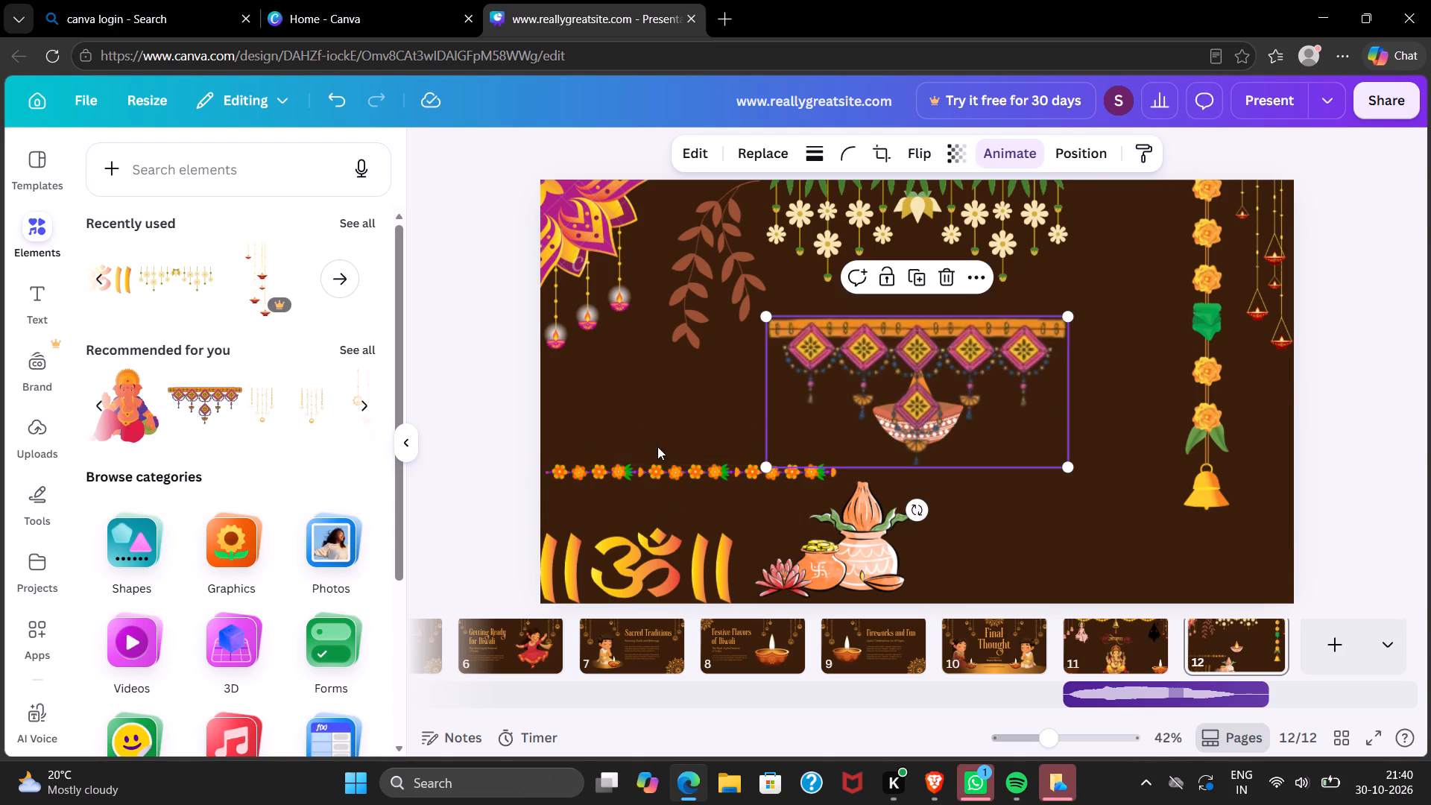
{"action": "left_click_drag", "start_coordinate": [853, 406], "coordinate": [991, 526]}
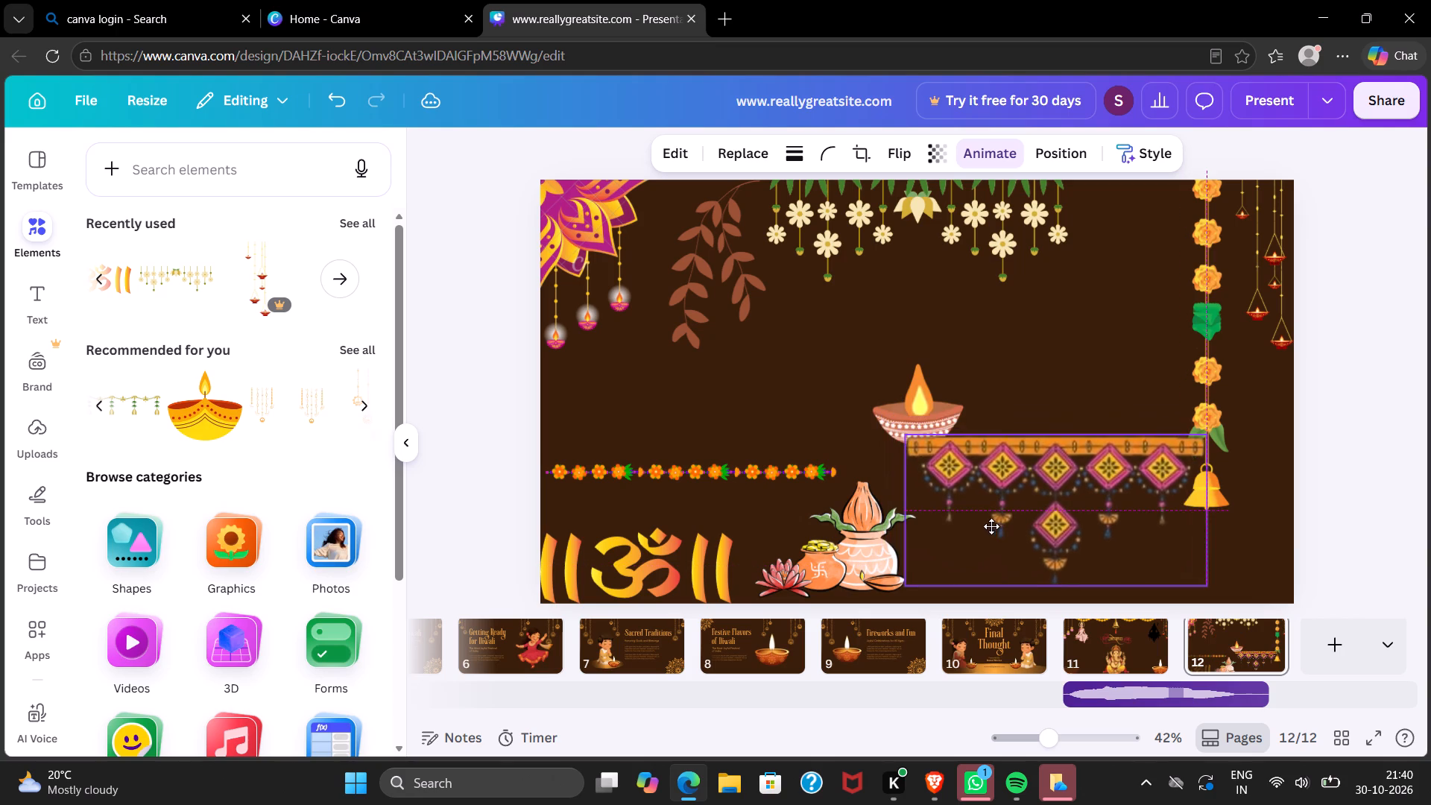
{"action": "left_click_drag", "start_coordinate": [991, 526], "coordinate": [948, 376]}
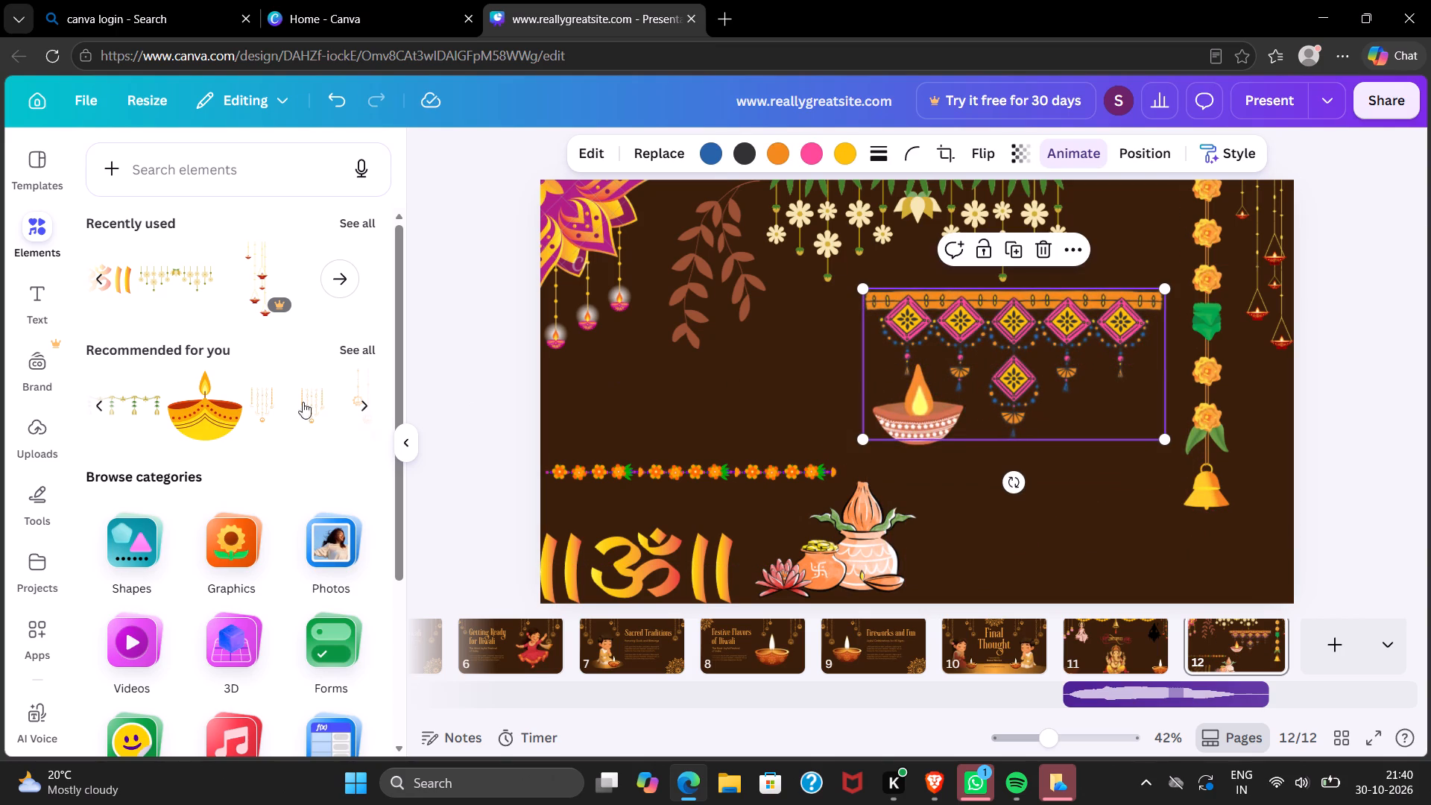
Insert the recommended golden hanging-ornament strings and move them to page 12's right edge, over the marigold string and diya strings.
{"action": "left_click_drag", "start_coordinate": [250, 422], "coordinate": [259, 420]}
{"action": "left_click", "coordinate": [302, 398]}
{"action": "left_click_drag", "start_coordinate": [887, 354], "coordinate": [887, 355]}
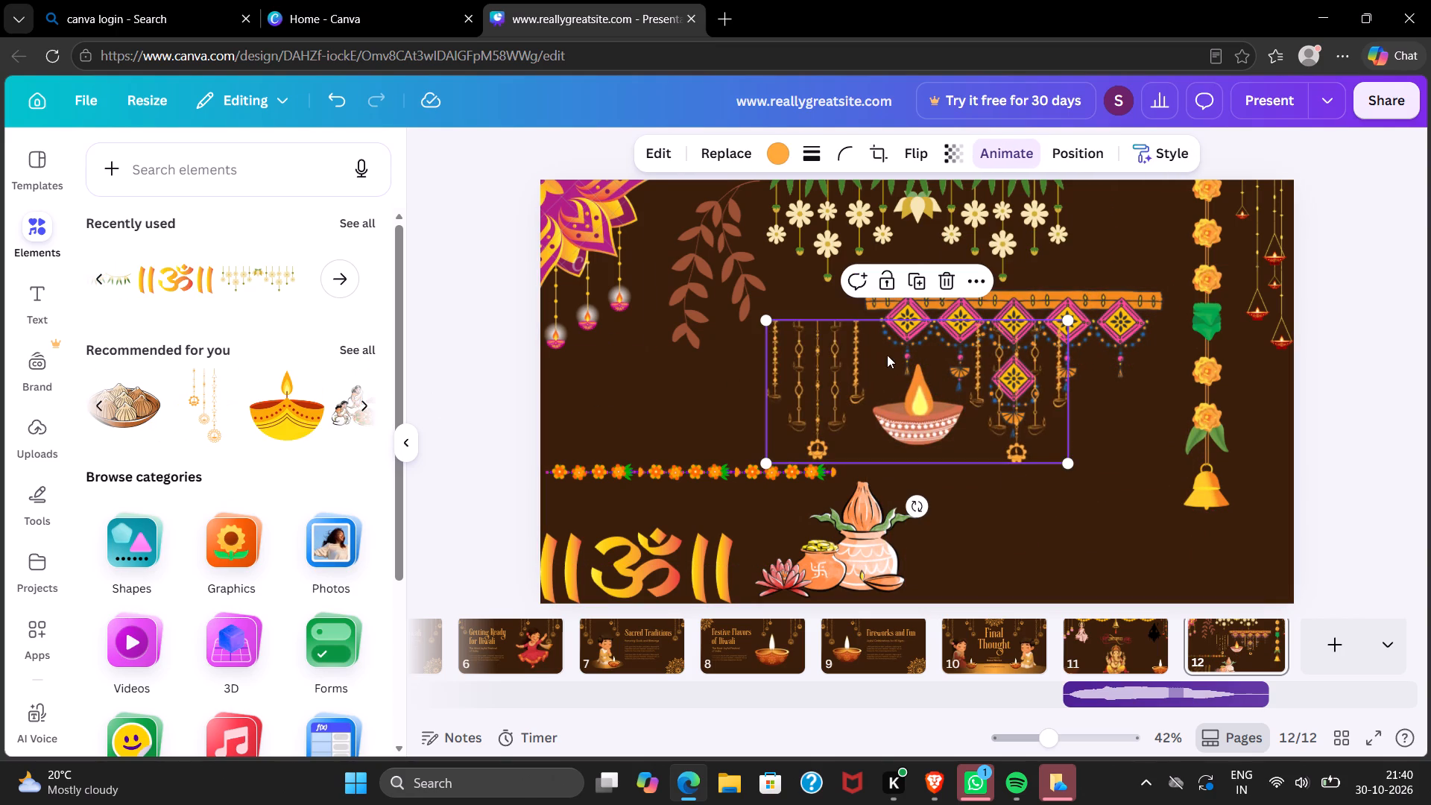
{"action": "left_click_drag", "start_coordinate": [887, 355], "coordinate": [1218, 282]}
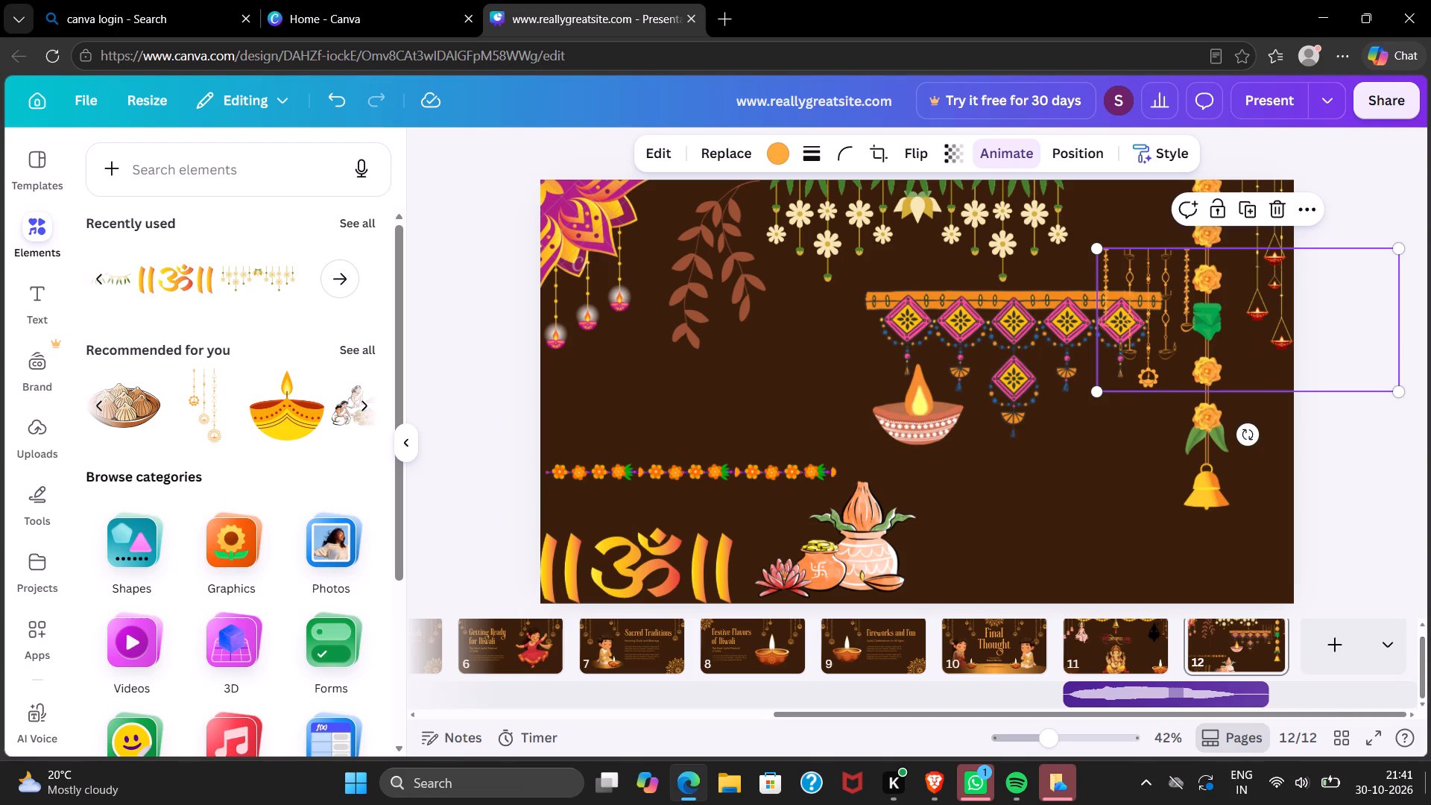
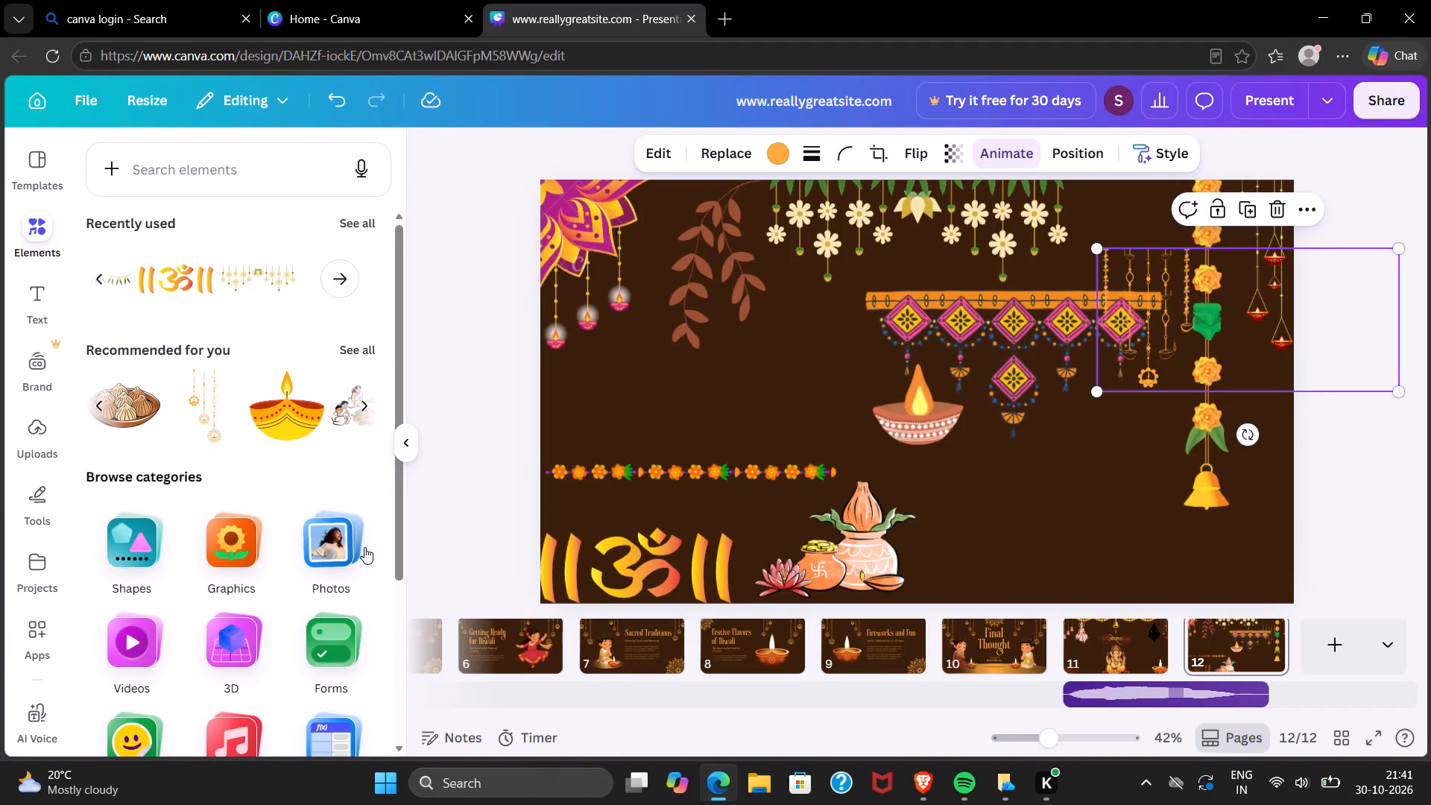
Undo all the festive graphics placed on page 12, continuing back until the addition of page 12 itself is undone.
{"action": "left_click", "coordinate": [335, 94]}
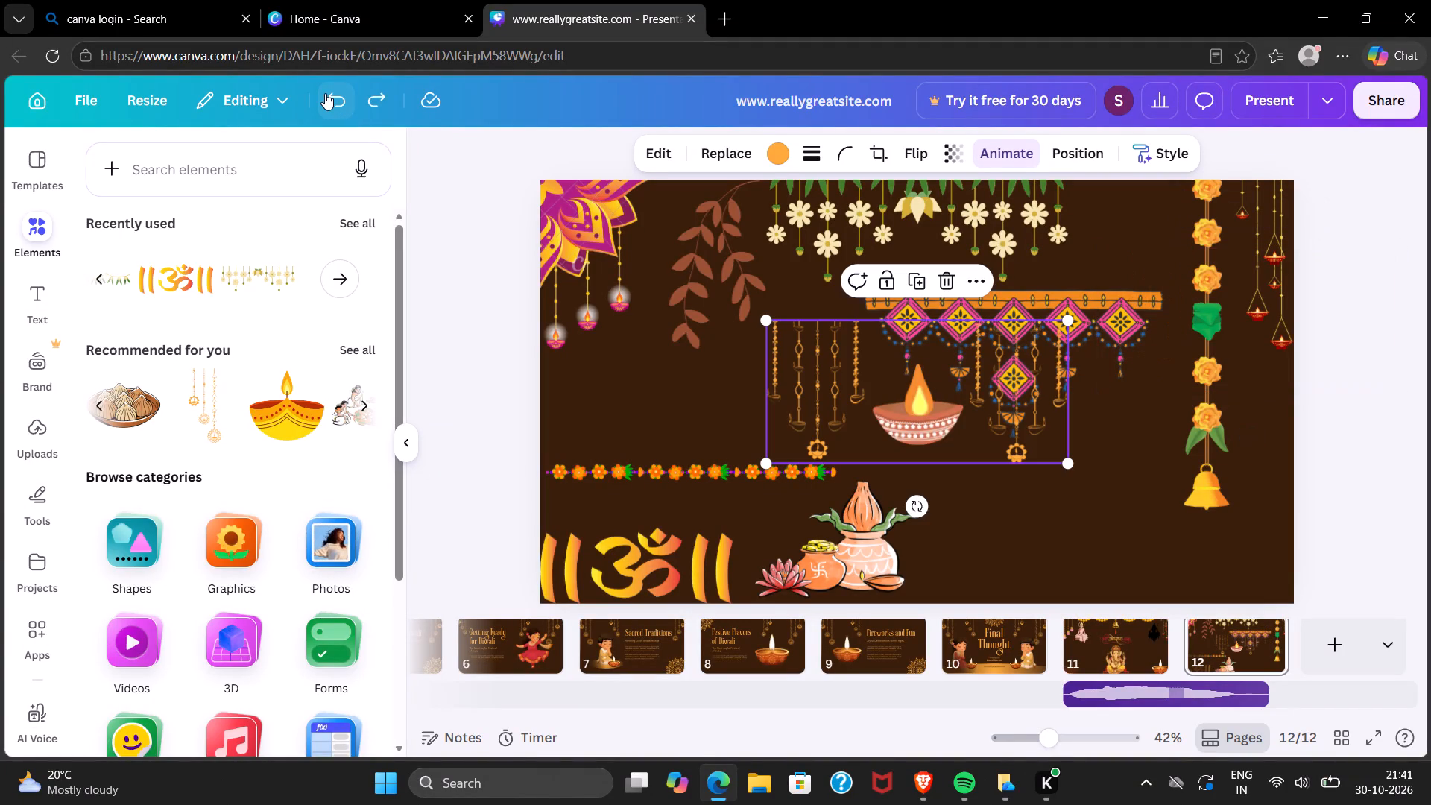
{"action": "type", "text": "zz"}
{"action": "type", "text": "zz"}
{"action": "key", "text": "ctrl+z"}
{"action": "key", "text": "ctrl+z"}
{"action": "key", "text": "z"}
{"action": "key", "text": "ctrl+z"}
{"action": "key", "text": "ctrl+z"}
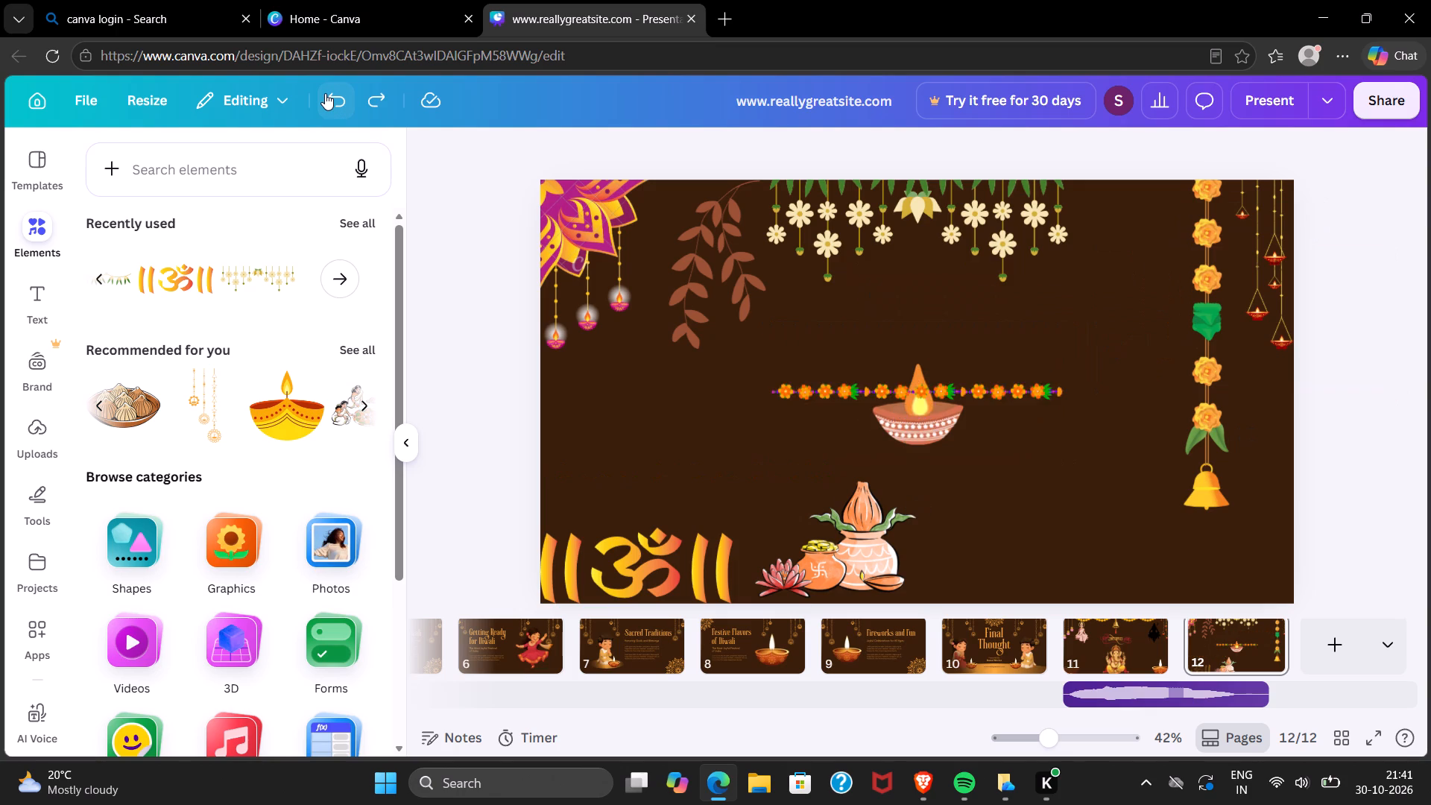
{"action": "key", "text": "ctrl+z"}
{"action": "key", "text": "ctrl+z"}
{"action": "key", "text": "ctrl+z"}
{"action": "key", "text": "z"}
{"action": "key", "text": "ctrl+z"}
{"action": "key", "text": "ctrl+z"}
{"action": "key", "text": "ctrl+z"}
{"action": "key", "text": "z"}
{"action": "key", "text": "ctrl+z"}
{"action": "key", "text": "ctrl+z"}
{"action": "key", "text": "ctrl+z"}
{"action": "key", "text": "ctrl+z"}
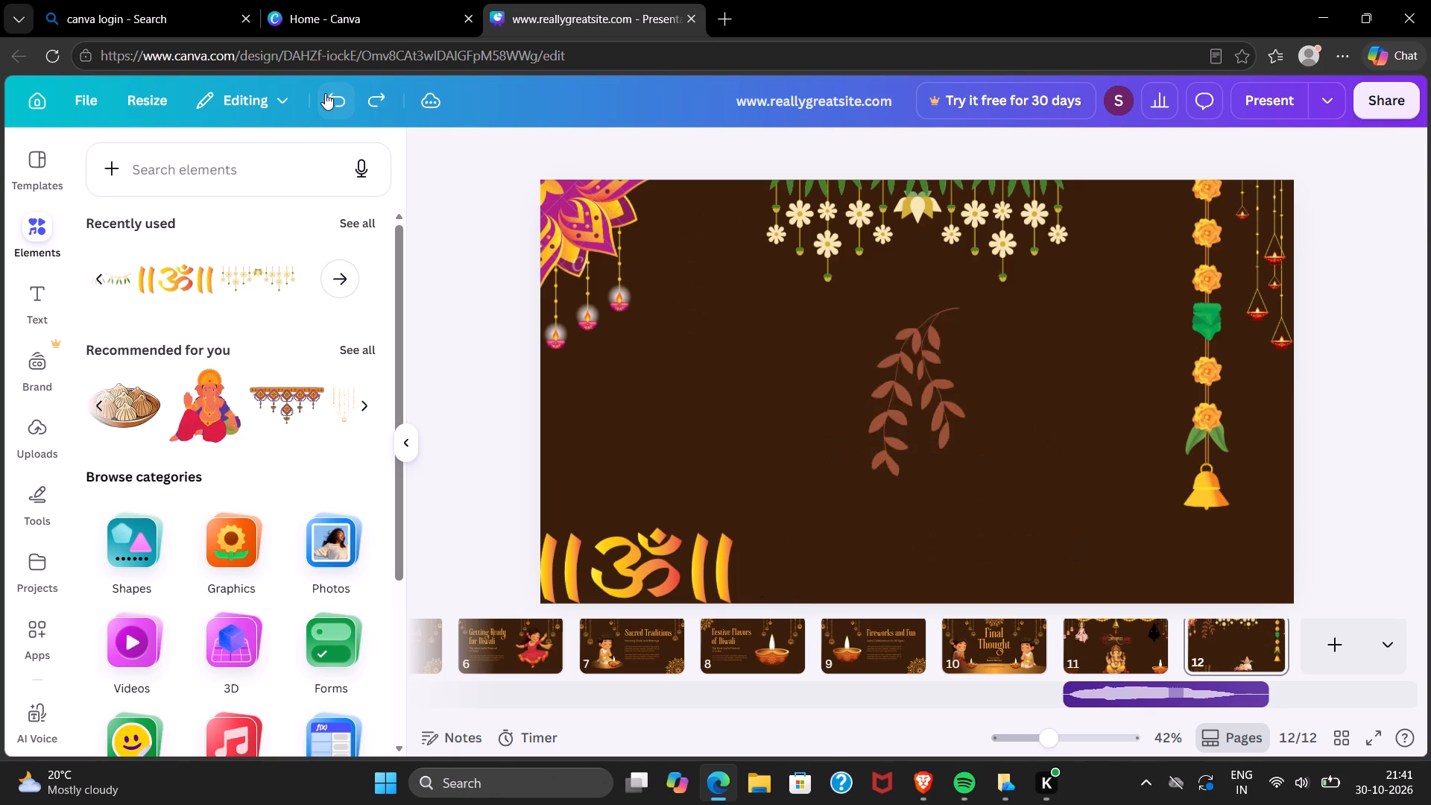
{"action": "key", "text": "ctrl+z"}
{"action": "key", "text": "ctrl+z"}
{"action": "key", "text": "ctrl+z"}
{"action": "key", "text": "ctrl+z"}
{"action": "key", "text": "ctrl+z"}
{"action": "key", "text": "ctrl+z"}
{"action": "key", "text": "ctrl+z"}
{"action": "key", "text": "ctrl+z"}
{"action": "key", "text": "ctrl+z"}
{"action": "key", "text": "ctrl+z"}
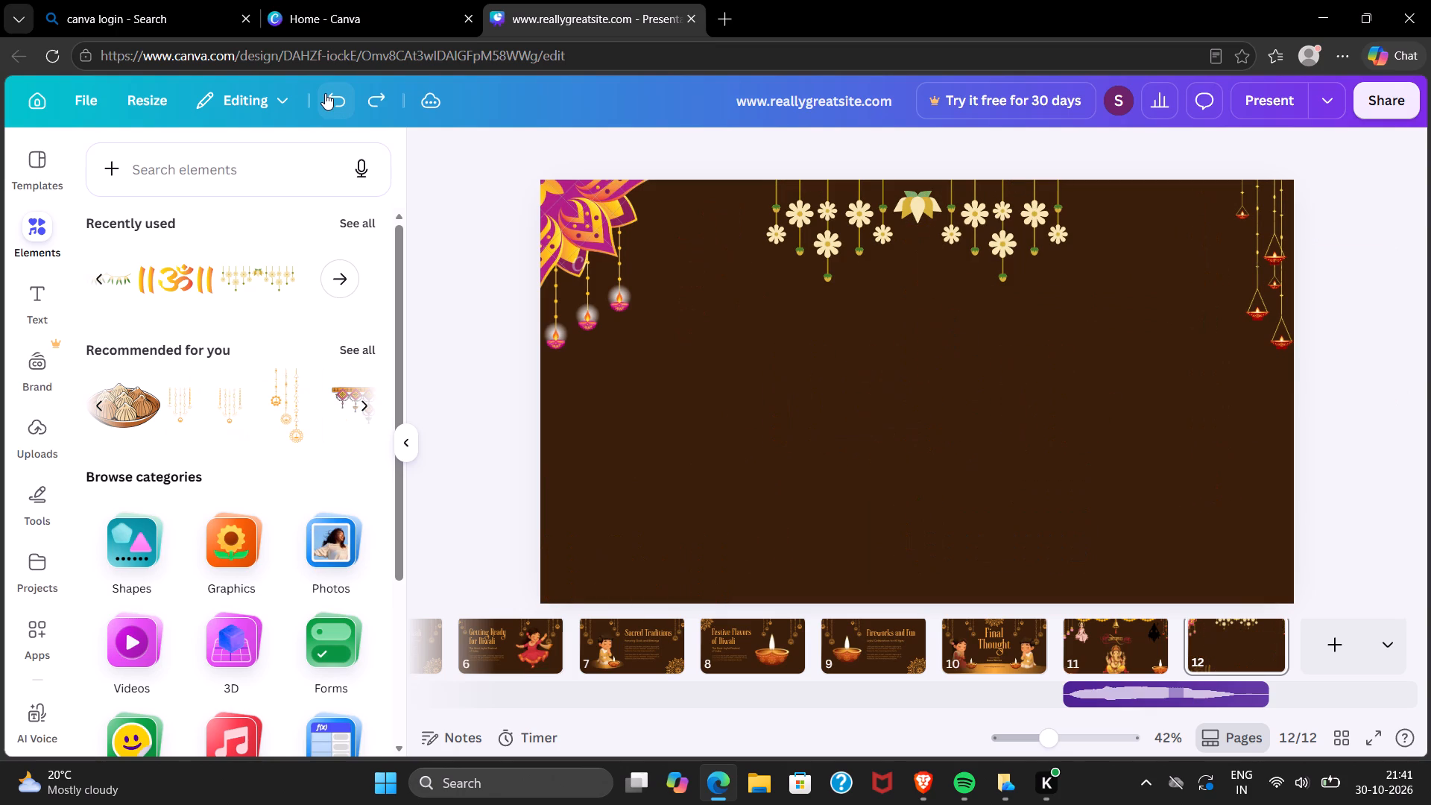
{"action": "key", "text": "ctrl+z"}
{"action": "key", "text": "ctrl+z"}
{"action": "key", "text": "ctrl+z"}
{"action": "key", "text": "ctrl+z"}
{"action": "key", "text": "ctrl+z"}
{"action": "key", "text": "ctrl+z"}
{"action": "key", "text": "ctrl+z"}
{"action": "key", "text": "z"}
{"action": "key", "text": "ctrl+z"}
{"action": "key", "text": "ctrl+z"}
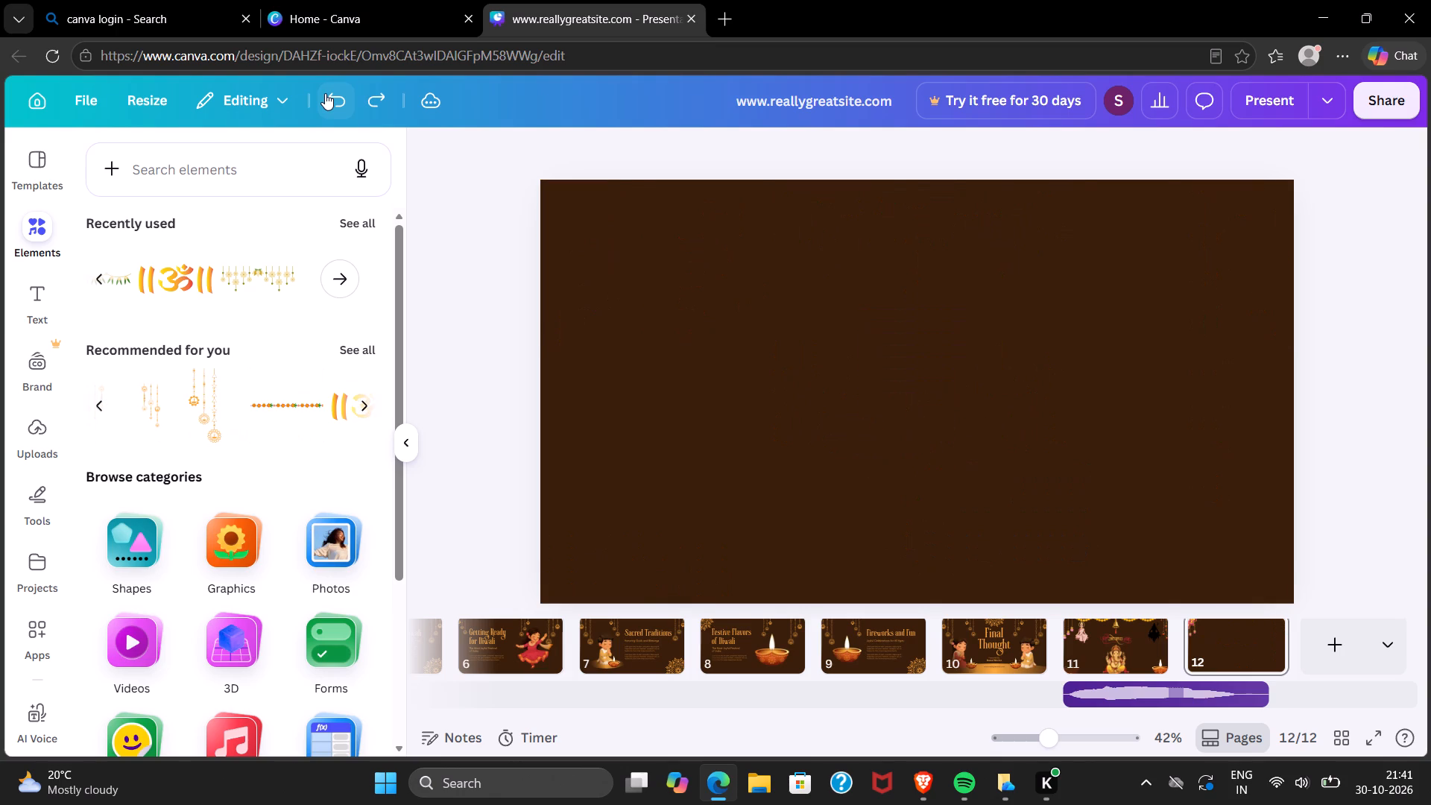
{"action": "key", "text": "ctrl+z"}
{"action": "type", "text": "zzz"}
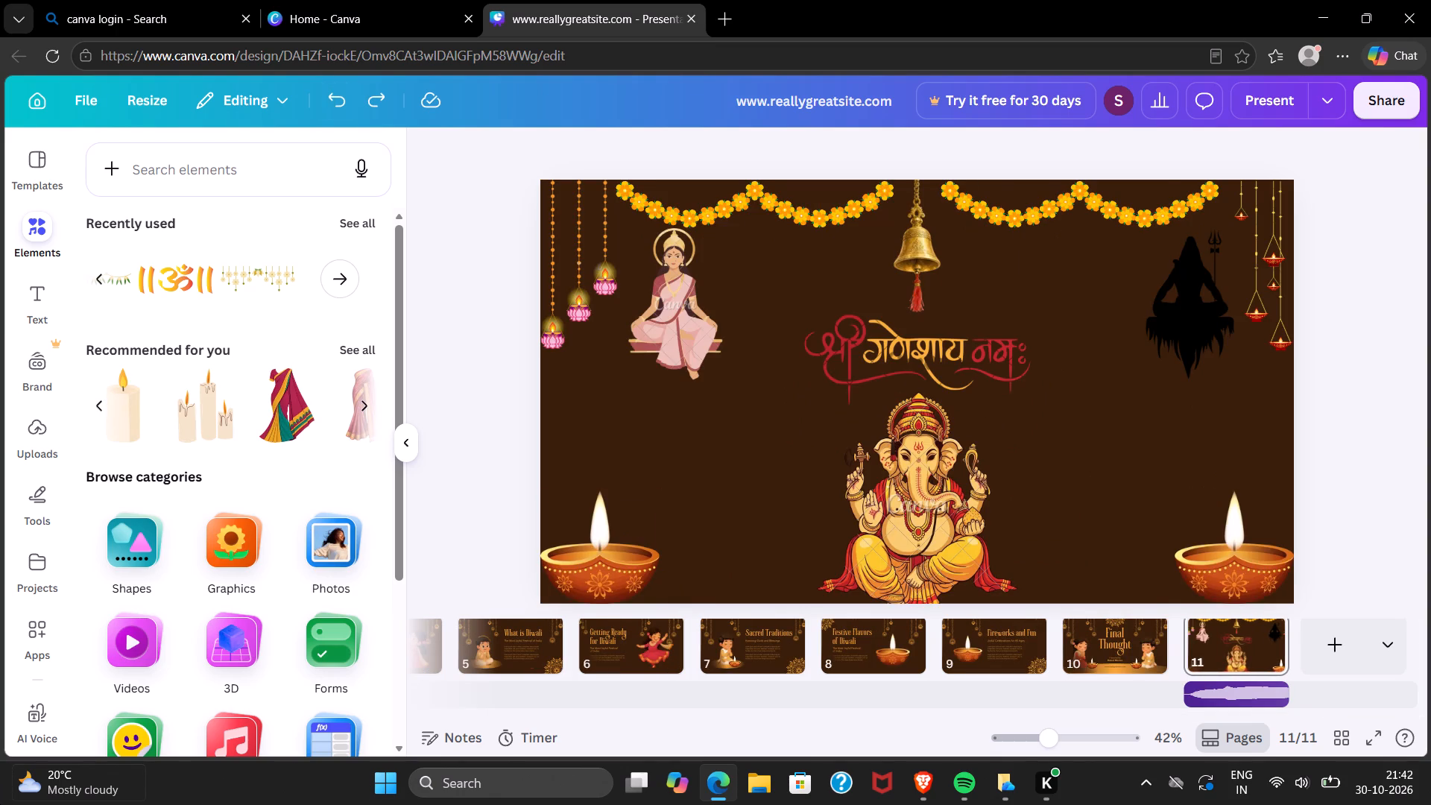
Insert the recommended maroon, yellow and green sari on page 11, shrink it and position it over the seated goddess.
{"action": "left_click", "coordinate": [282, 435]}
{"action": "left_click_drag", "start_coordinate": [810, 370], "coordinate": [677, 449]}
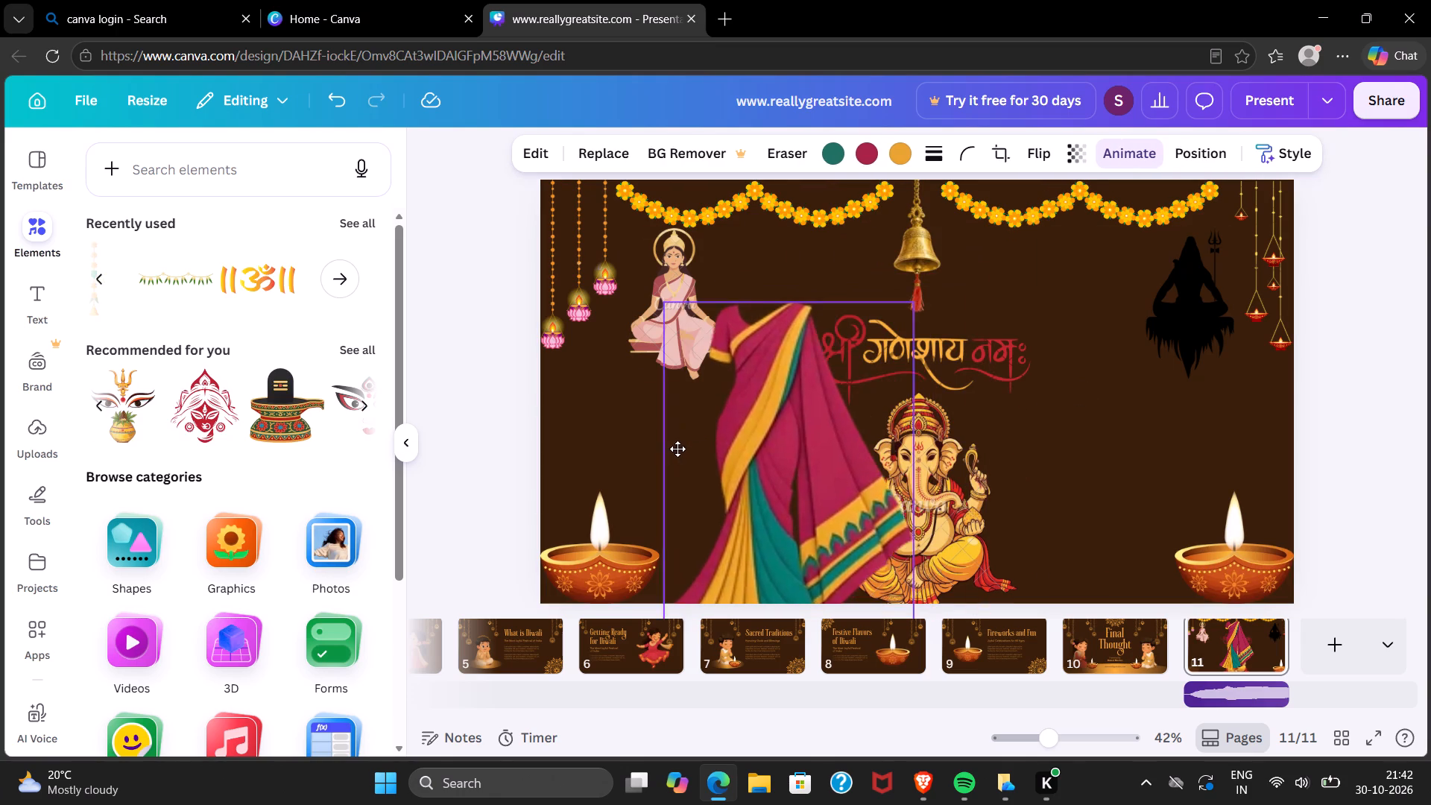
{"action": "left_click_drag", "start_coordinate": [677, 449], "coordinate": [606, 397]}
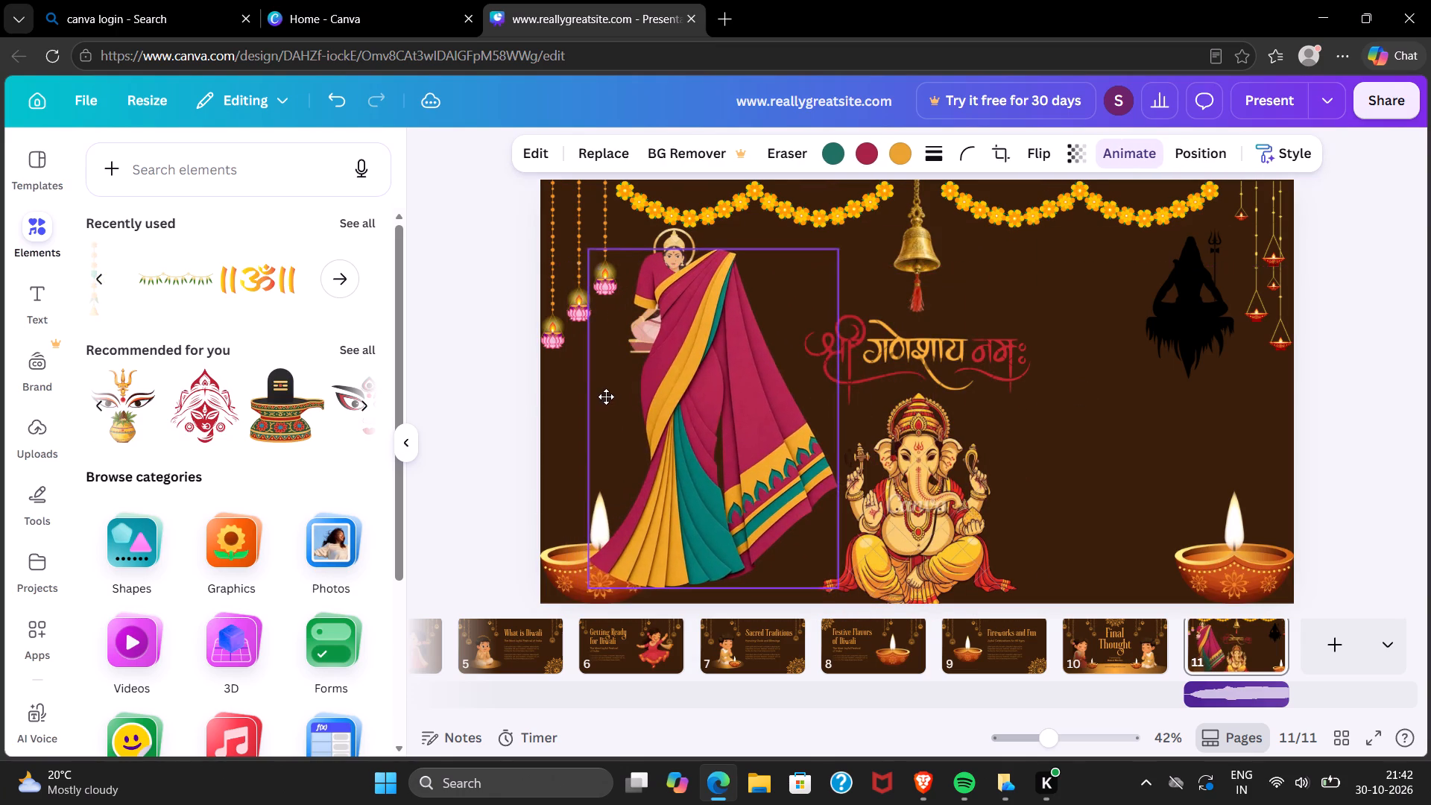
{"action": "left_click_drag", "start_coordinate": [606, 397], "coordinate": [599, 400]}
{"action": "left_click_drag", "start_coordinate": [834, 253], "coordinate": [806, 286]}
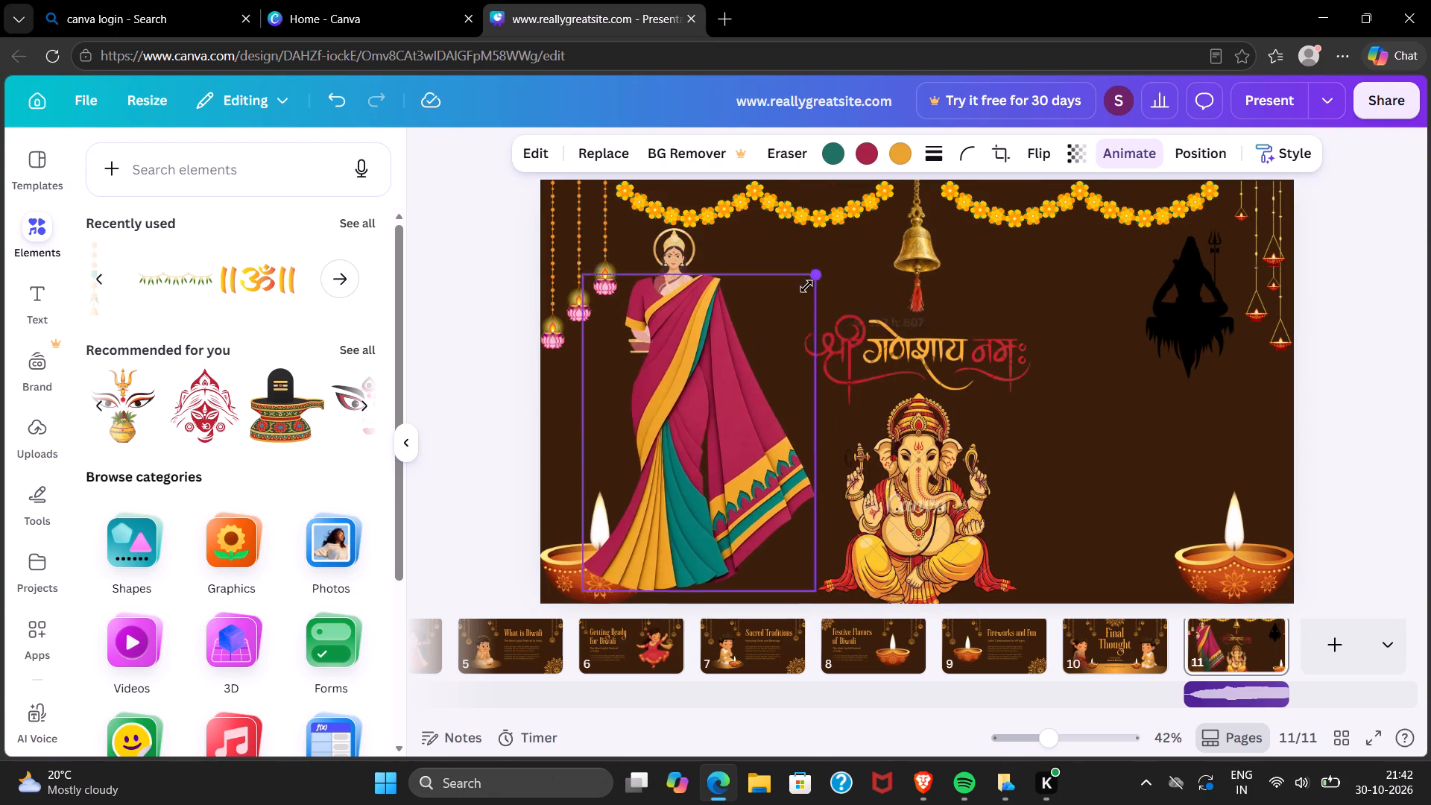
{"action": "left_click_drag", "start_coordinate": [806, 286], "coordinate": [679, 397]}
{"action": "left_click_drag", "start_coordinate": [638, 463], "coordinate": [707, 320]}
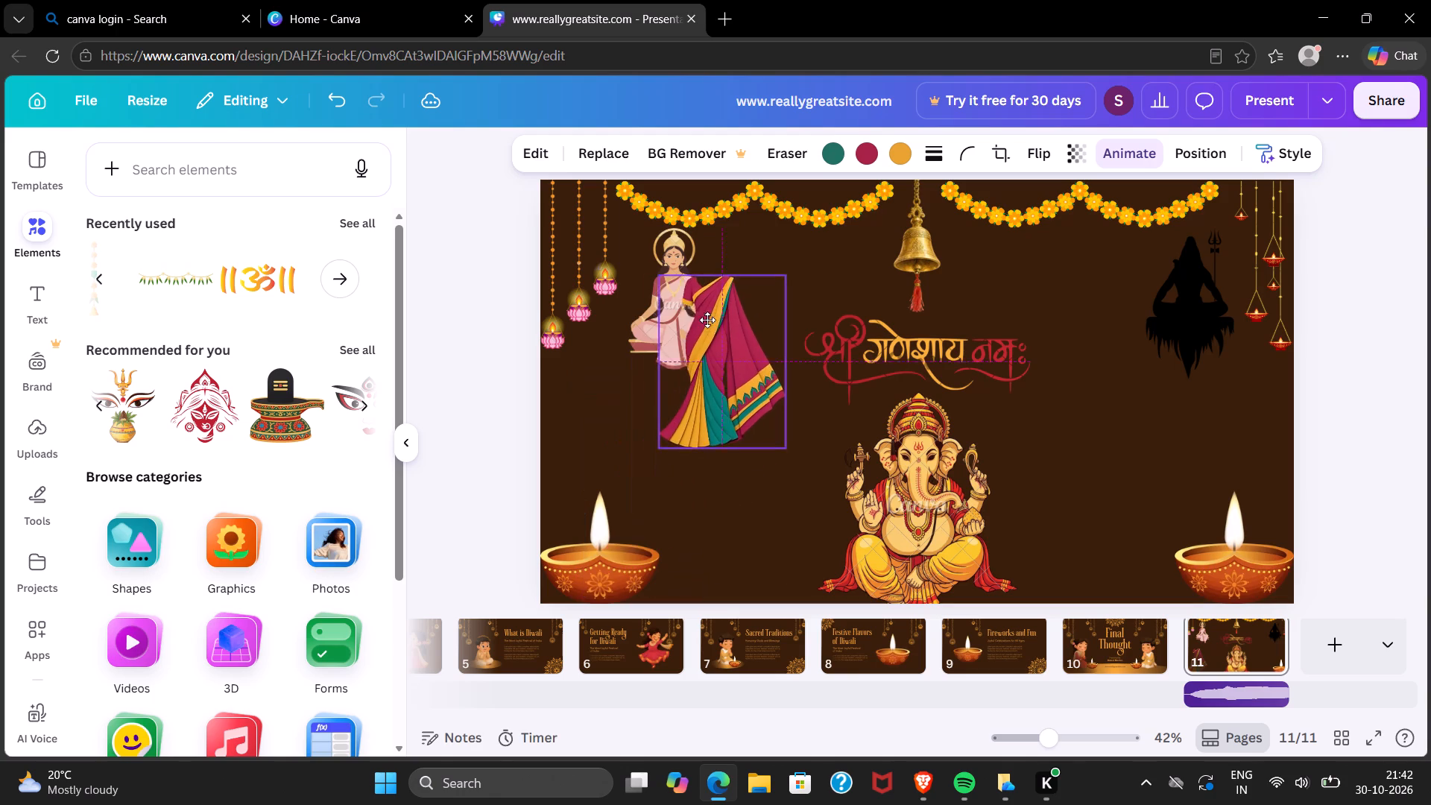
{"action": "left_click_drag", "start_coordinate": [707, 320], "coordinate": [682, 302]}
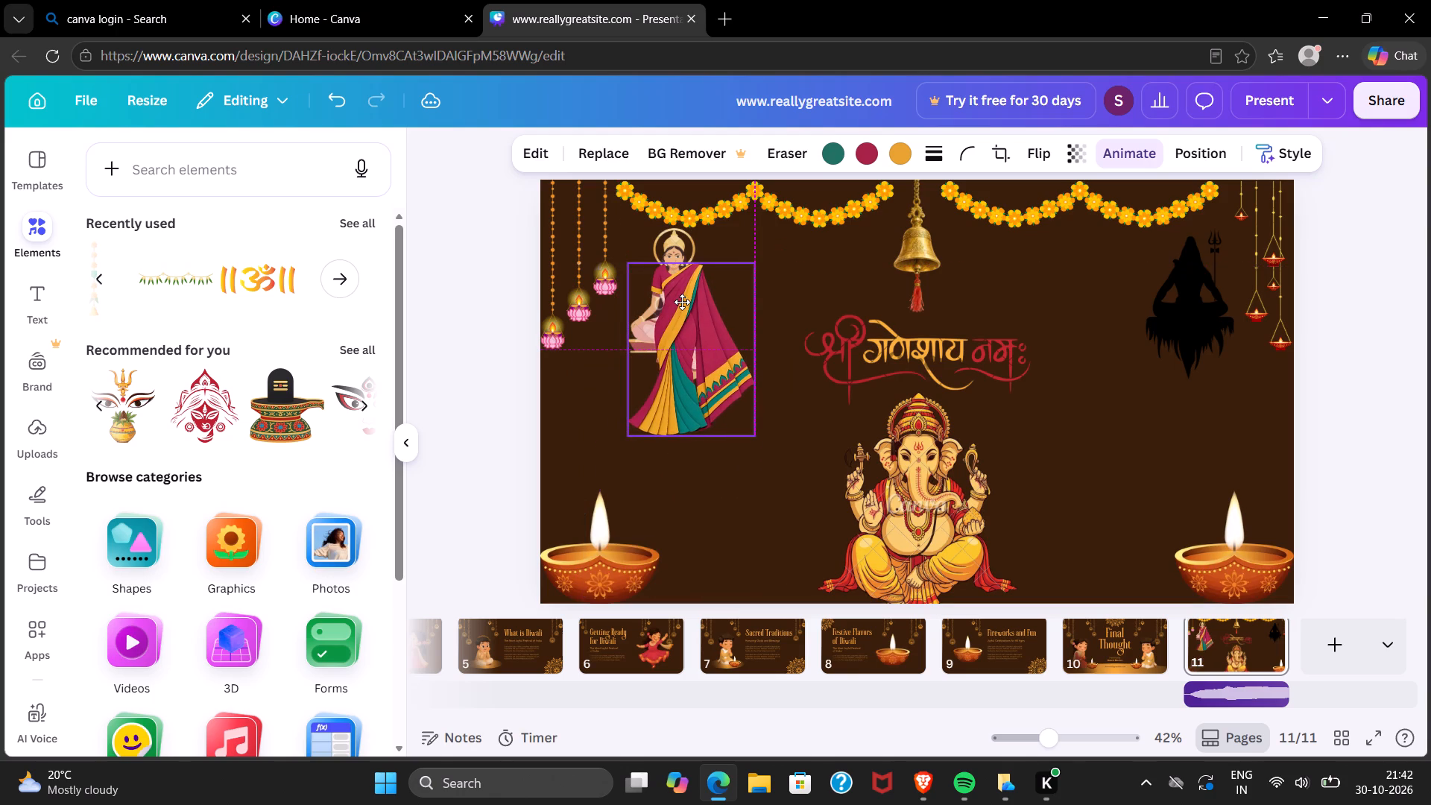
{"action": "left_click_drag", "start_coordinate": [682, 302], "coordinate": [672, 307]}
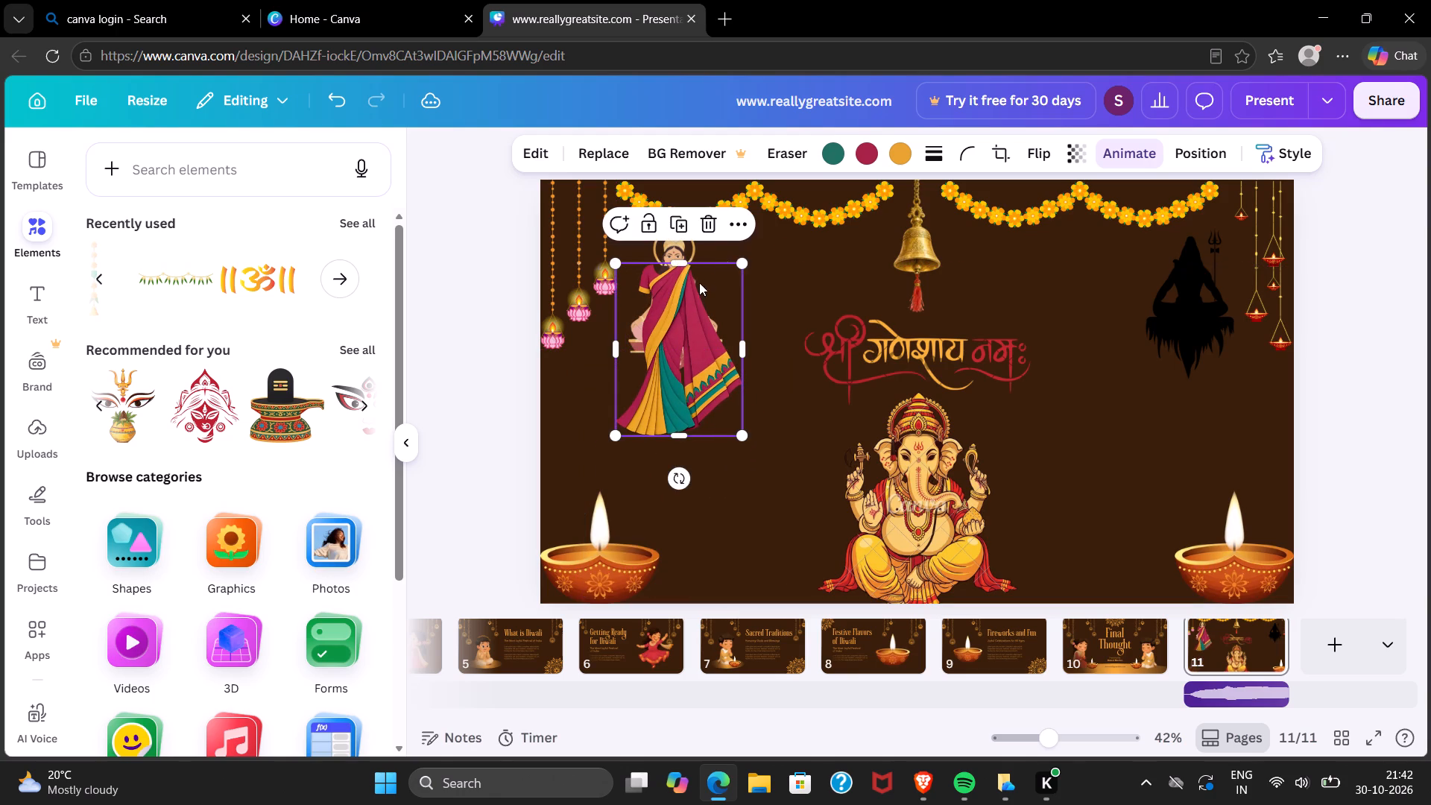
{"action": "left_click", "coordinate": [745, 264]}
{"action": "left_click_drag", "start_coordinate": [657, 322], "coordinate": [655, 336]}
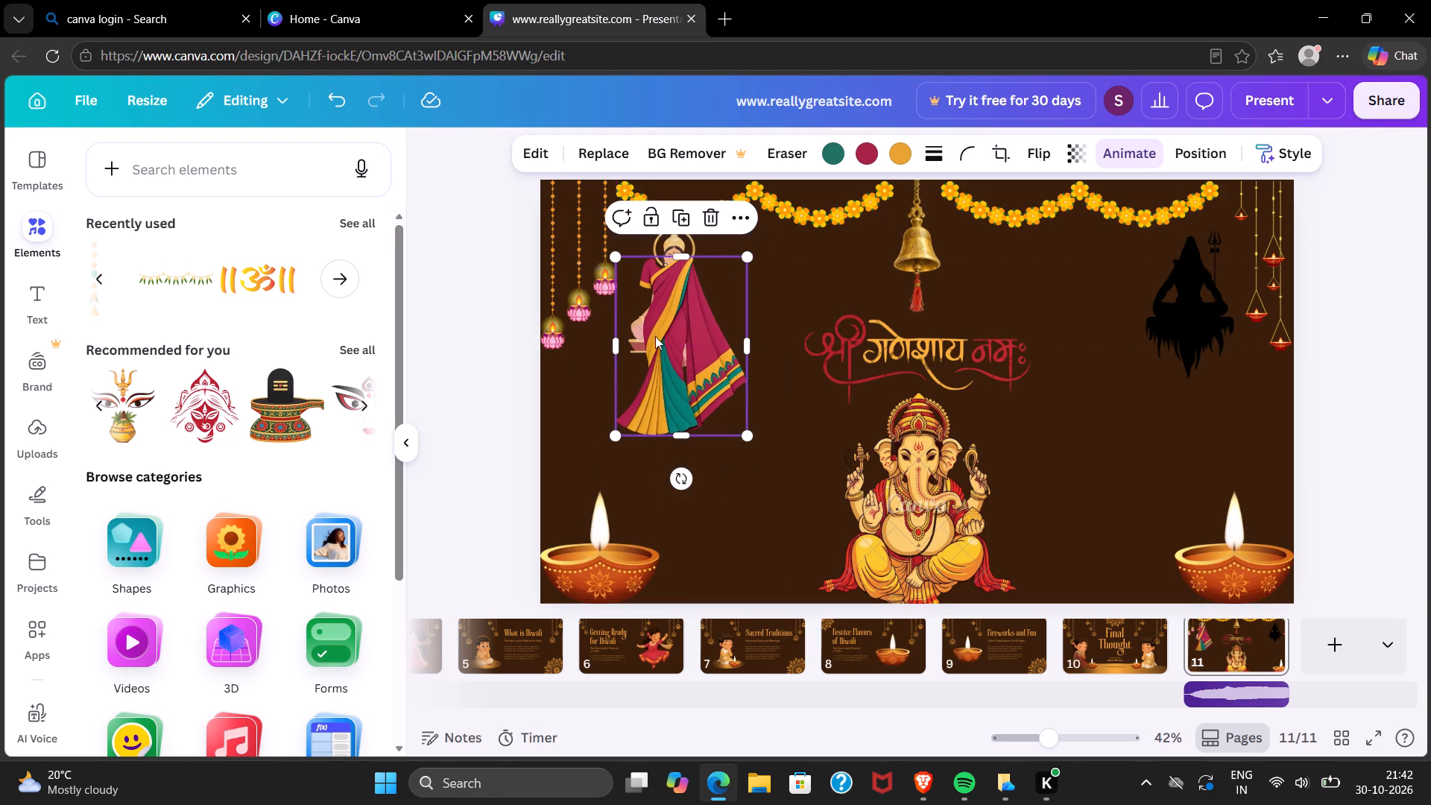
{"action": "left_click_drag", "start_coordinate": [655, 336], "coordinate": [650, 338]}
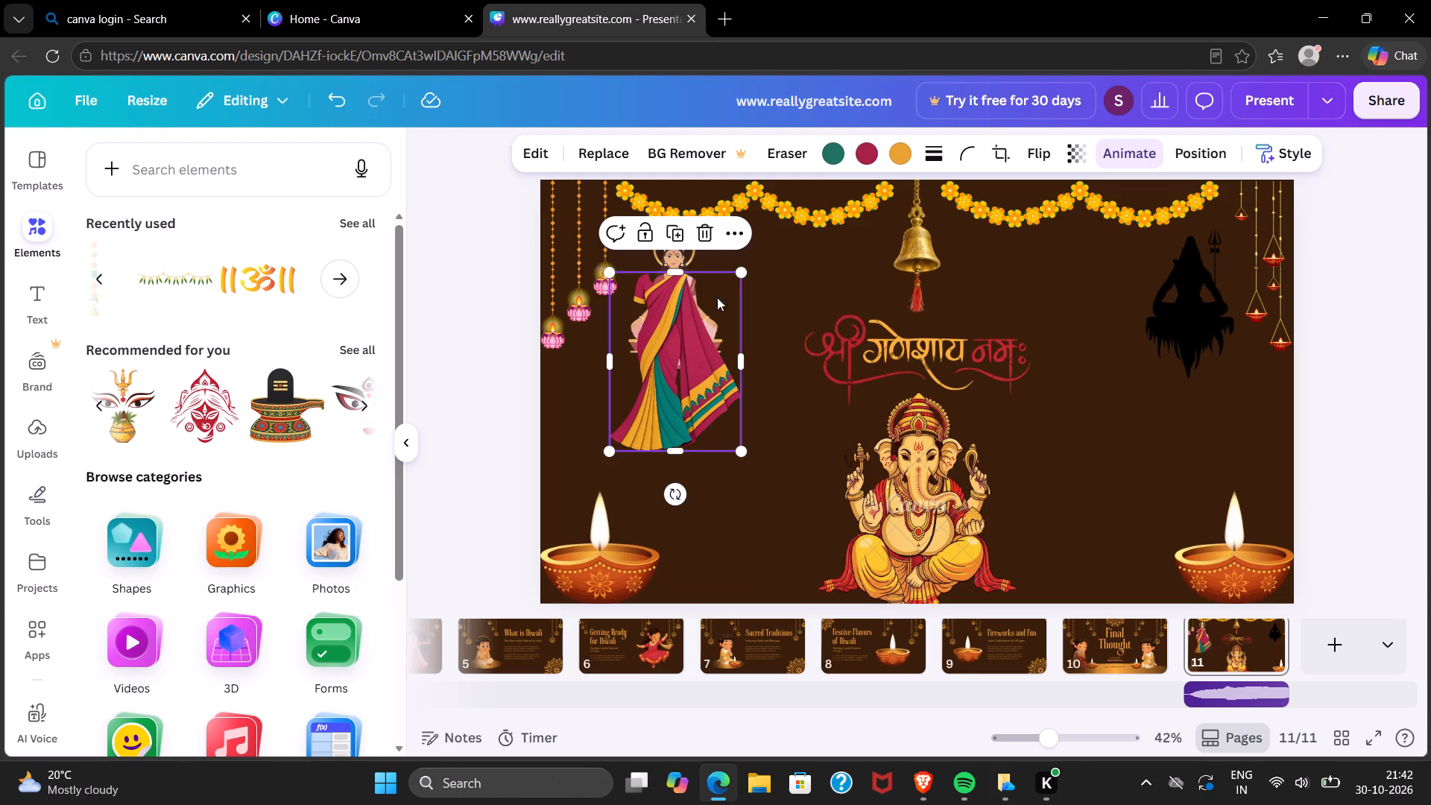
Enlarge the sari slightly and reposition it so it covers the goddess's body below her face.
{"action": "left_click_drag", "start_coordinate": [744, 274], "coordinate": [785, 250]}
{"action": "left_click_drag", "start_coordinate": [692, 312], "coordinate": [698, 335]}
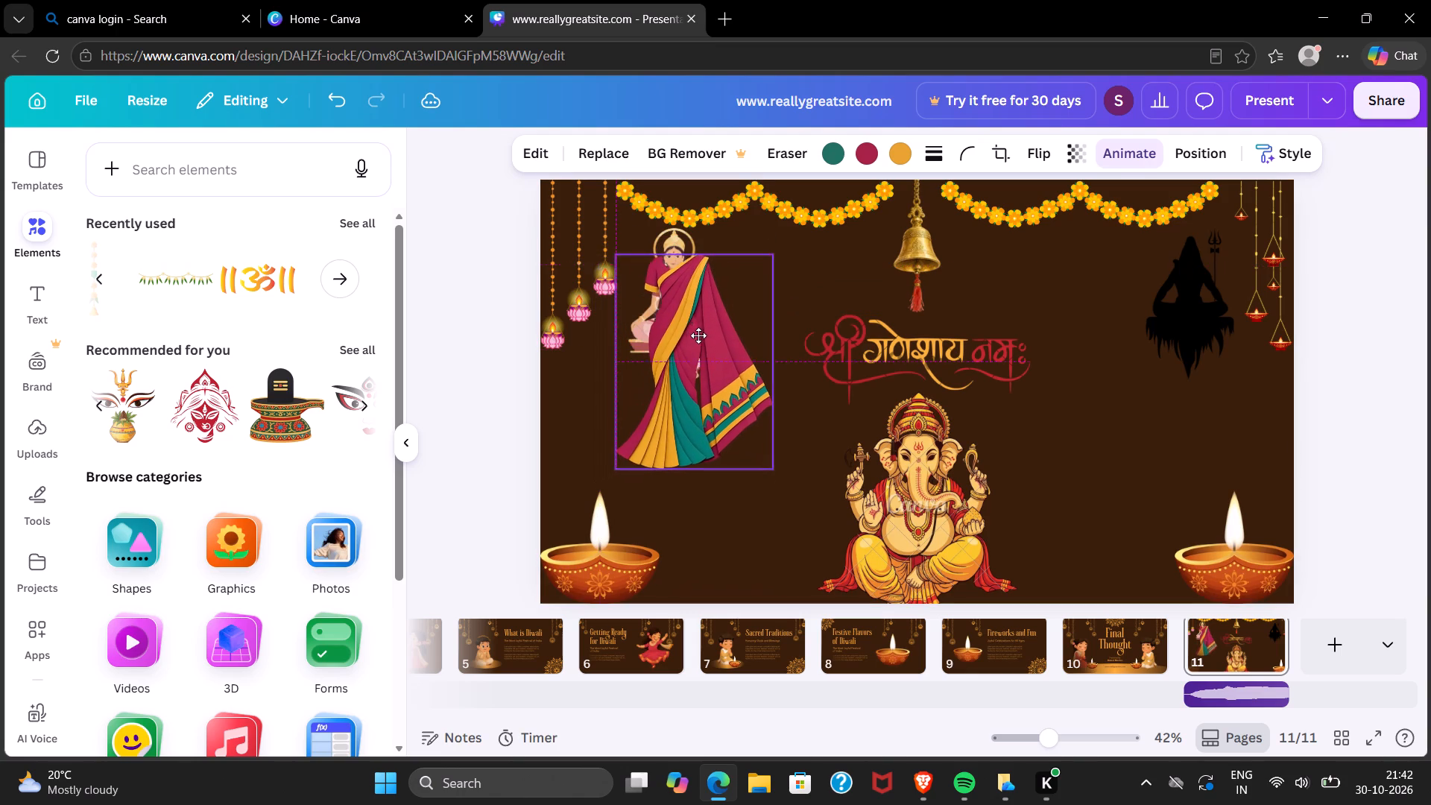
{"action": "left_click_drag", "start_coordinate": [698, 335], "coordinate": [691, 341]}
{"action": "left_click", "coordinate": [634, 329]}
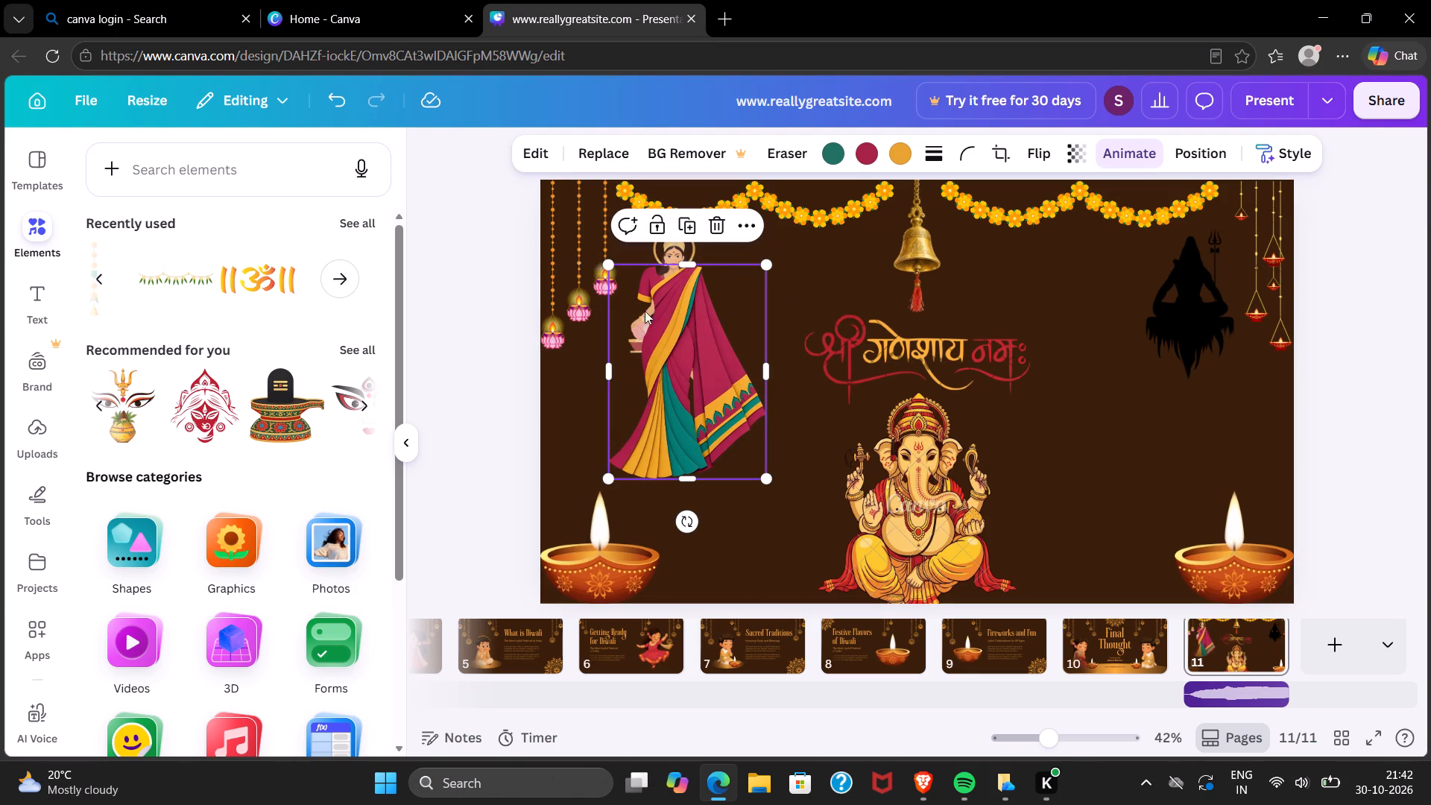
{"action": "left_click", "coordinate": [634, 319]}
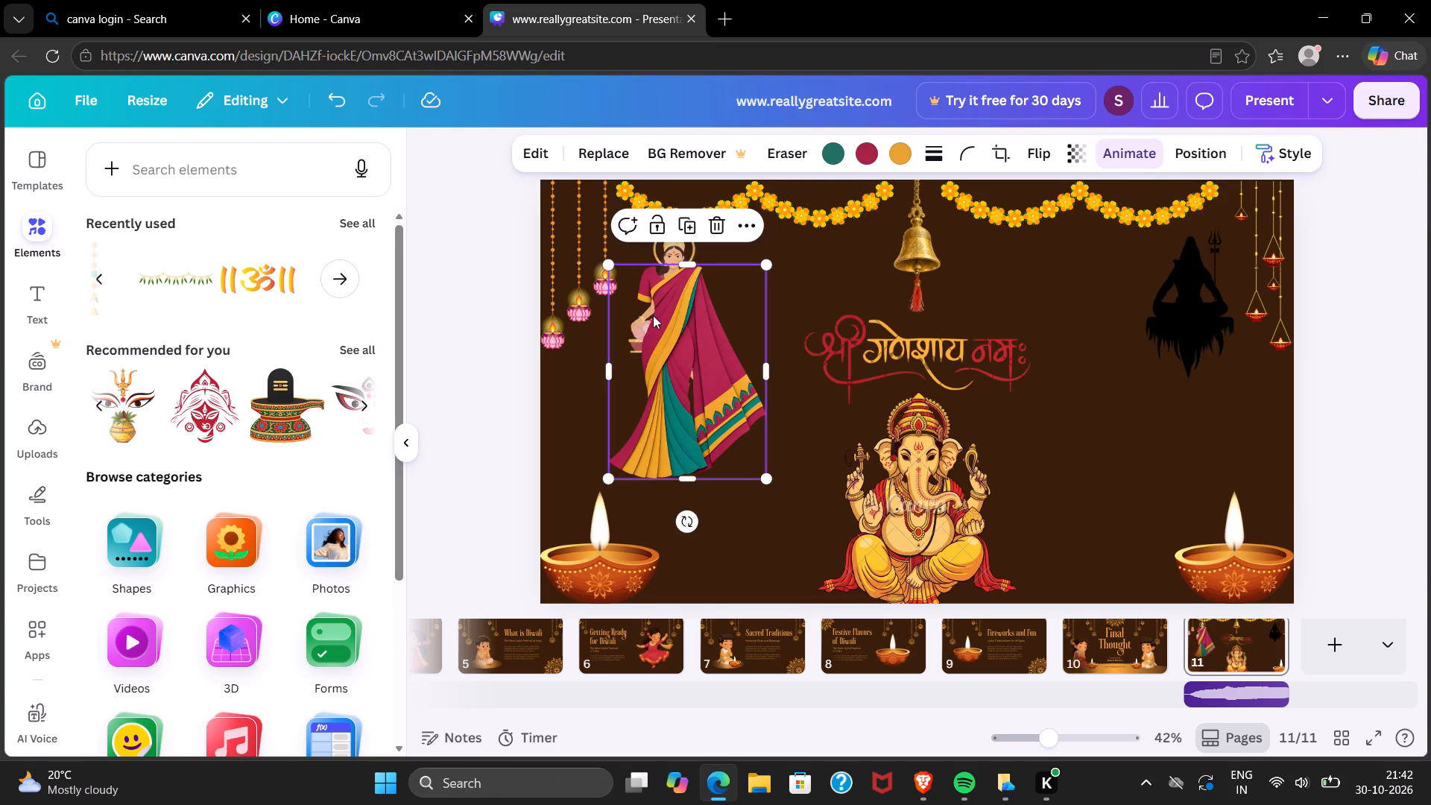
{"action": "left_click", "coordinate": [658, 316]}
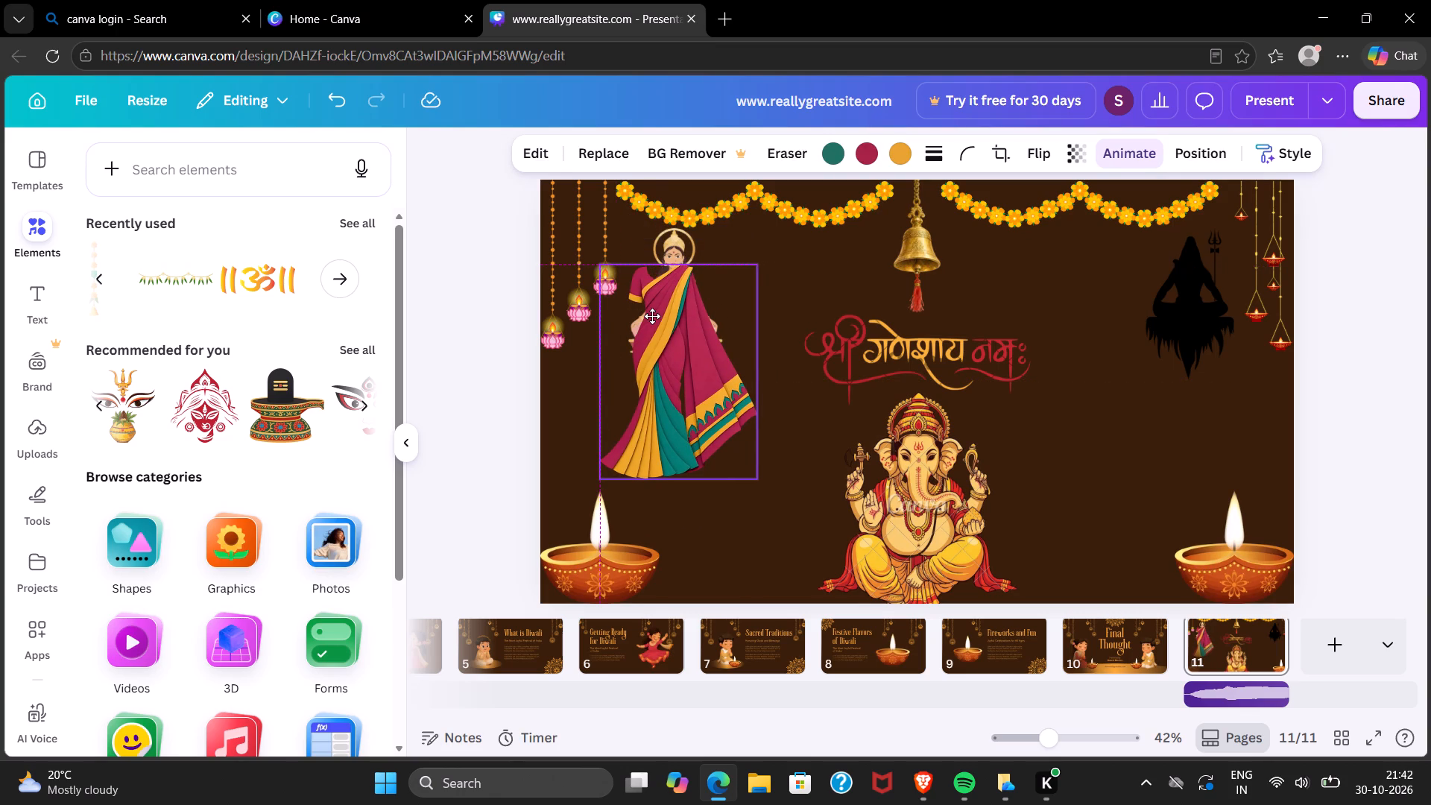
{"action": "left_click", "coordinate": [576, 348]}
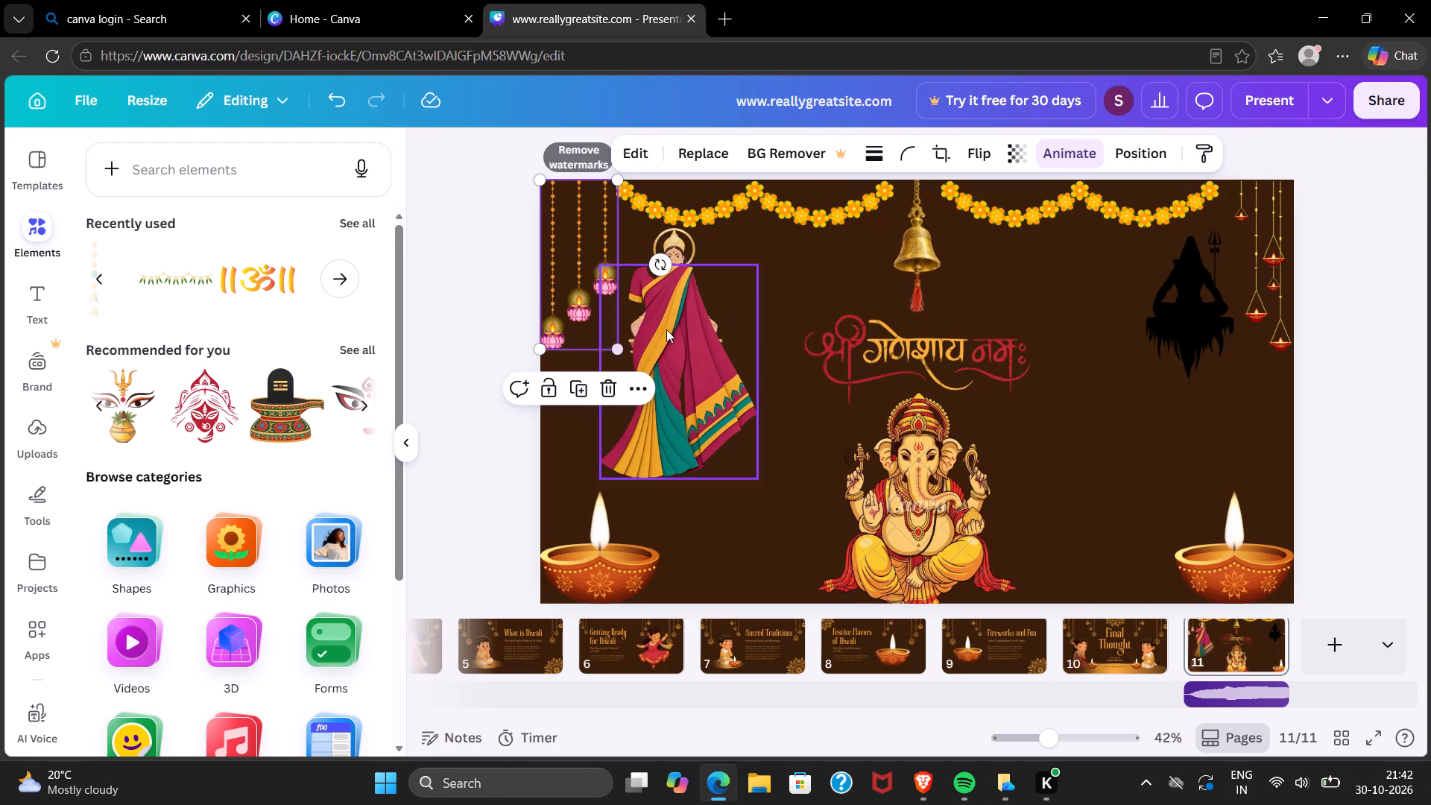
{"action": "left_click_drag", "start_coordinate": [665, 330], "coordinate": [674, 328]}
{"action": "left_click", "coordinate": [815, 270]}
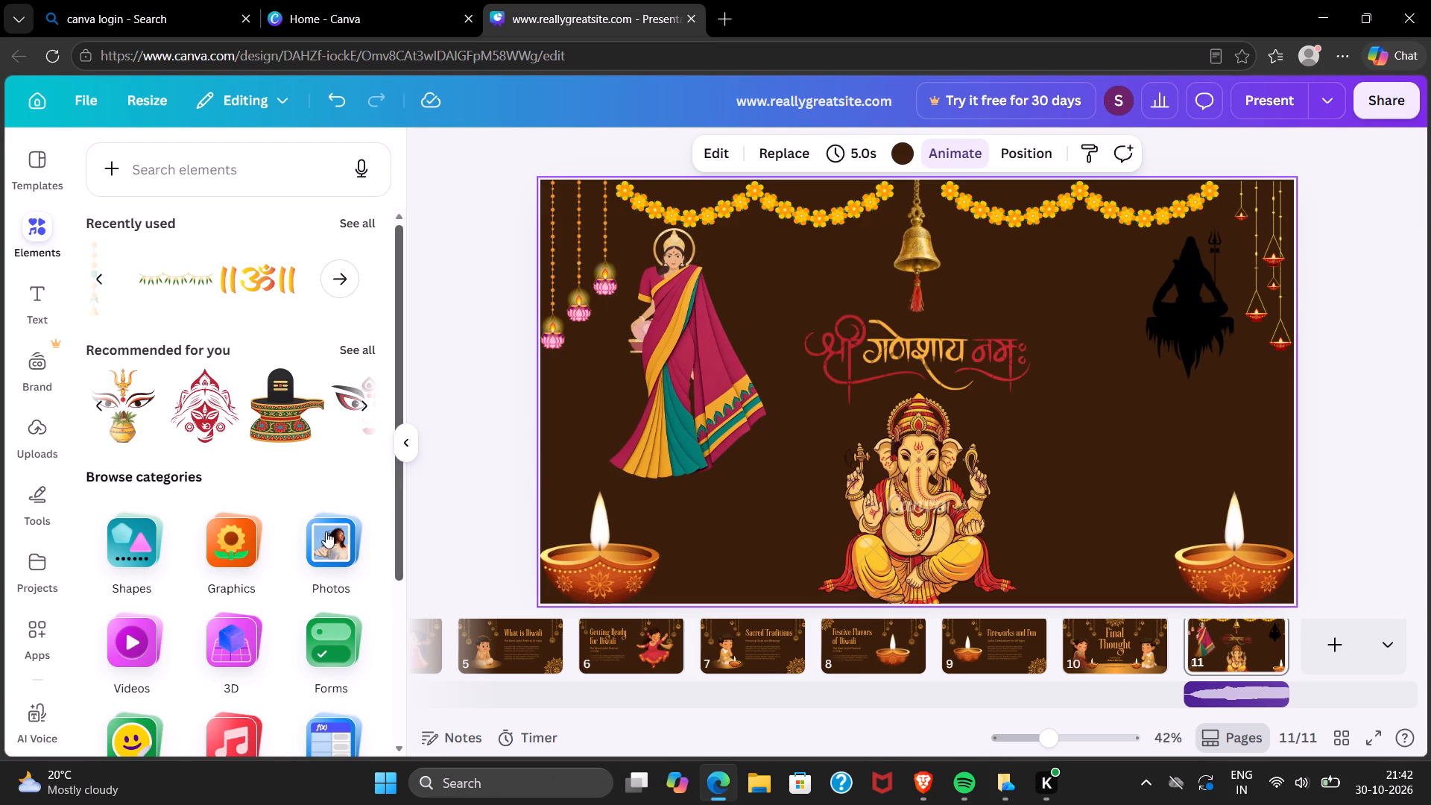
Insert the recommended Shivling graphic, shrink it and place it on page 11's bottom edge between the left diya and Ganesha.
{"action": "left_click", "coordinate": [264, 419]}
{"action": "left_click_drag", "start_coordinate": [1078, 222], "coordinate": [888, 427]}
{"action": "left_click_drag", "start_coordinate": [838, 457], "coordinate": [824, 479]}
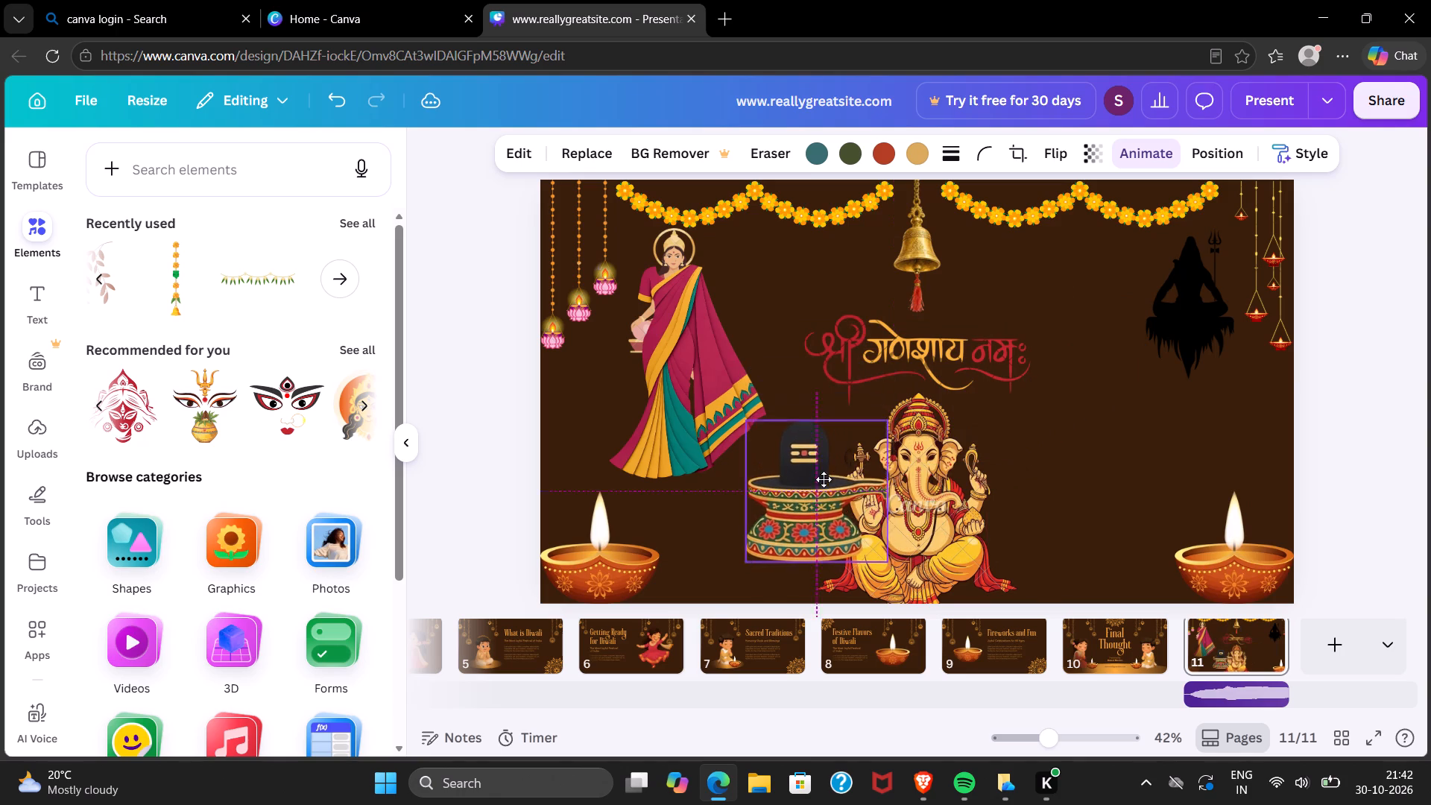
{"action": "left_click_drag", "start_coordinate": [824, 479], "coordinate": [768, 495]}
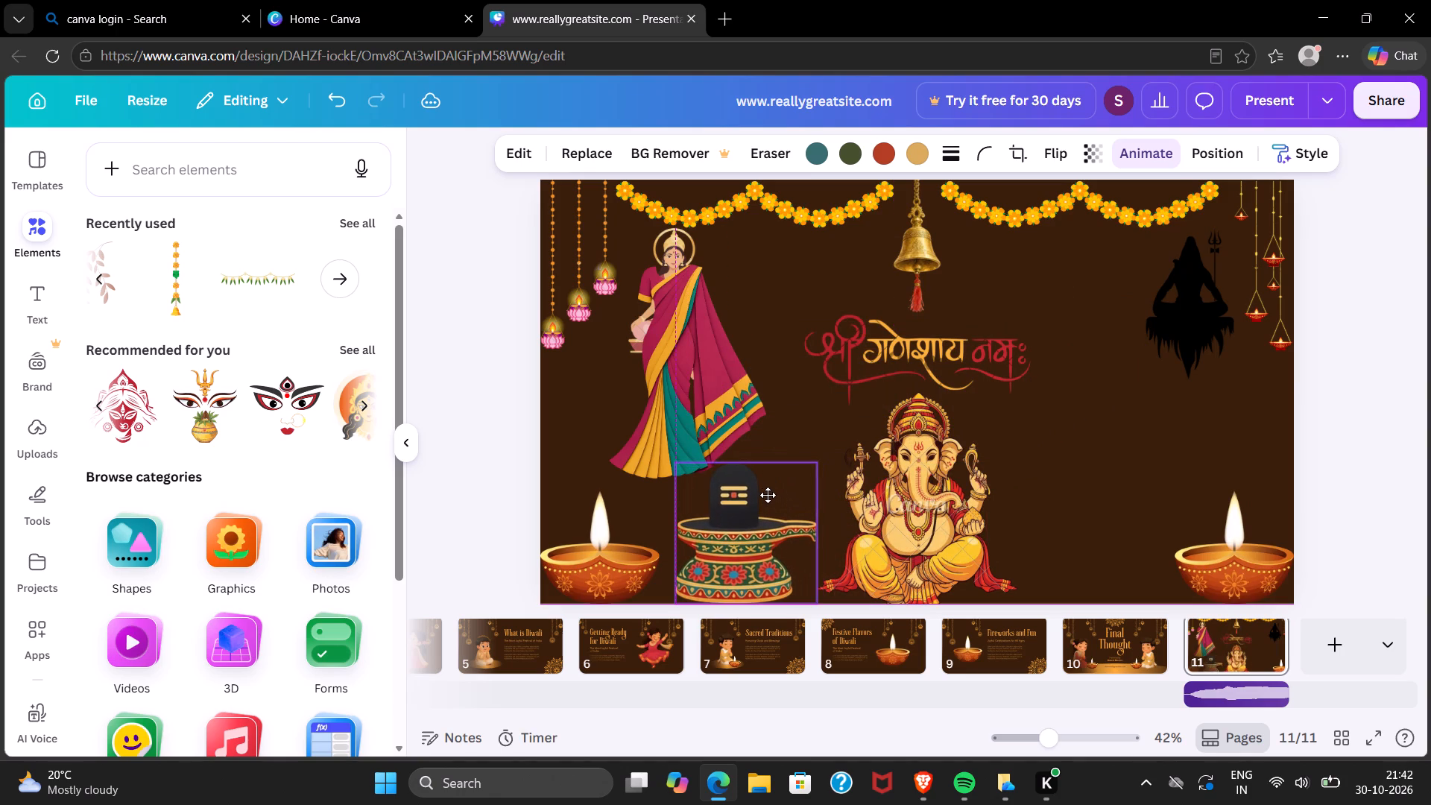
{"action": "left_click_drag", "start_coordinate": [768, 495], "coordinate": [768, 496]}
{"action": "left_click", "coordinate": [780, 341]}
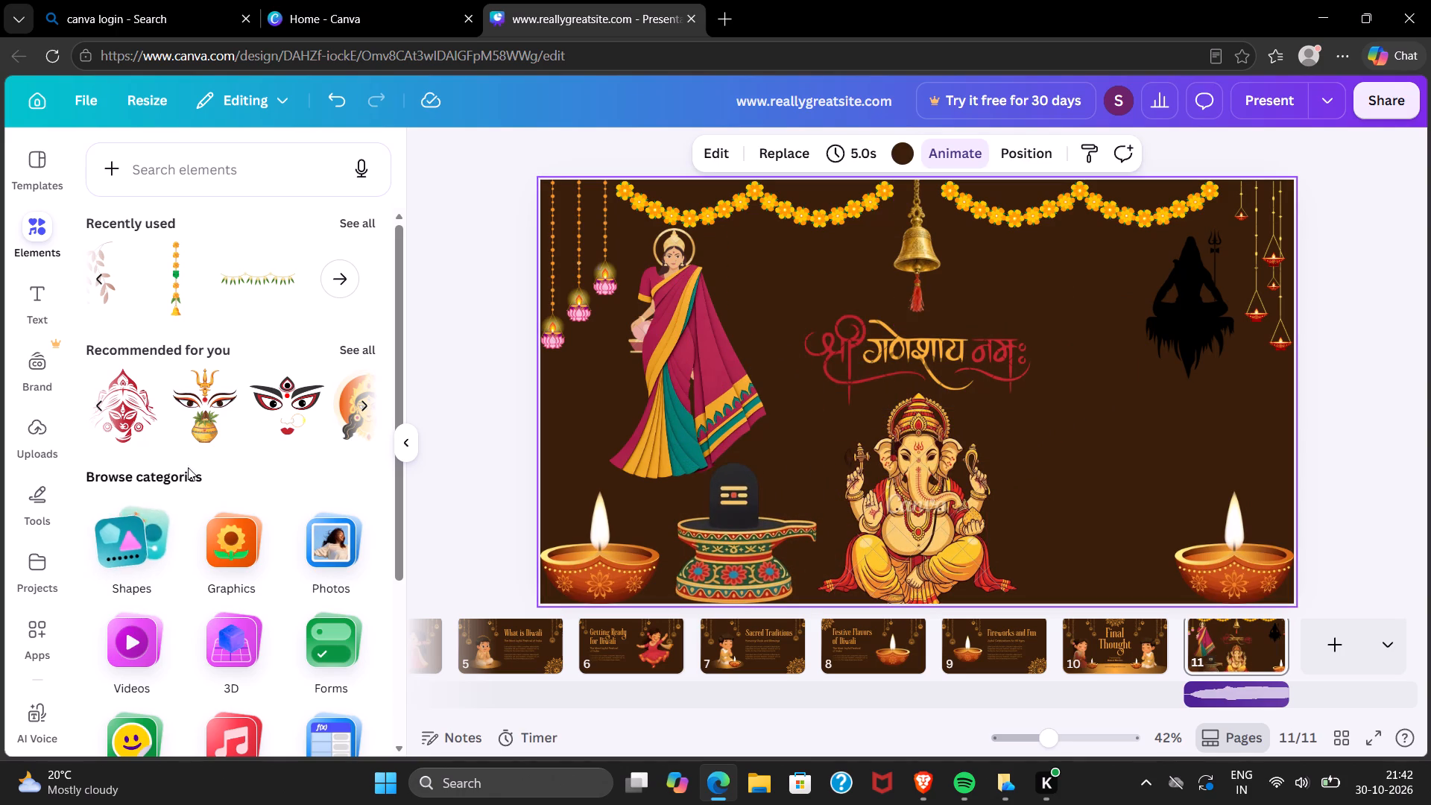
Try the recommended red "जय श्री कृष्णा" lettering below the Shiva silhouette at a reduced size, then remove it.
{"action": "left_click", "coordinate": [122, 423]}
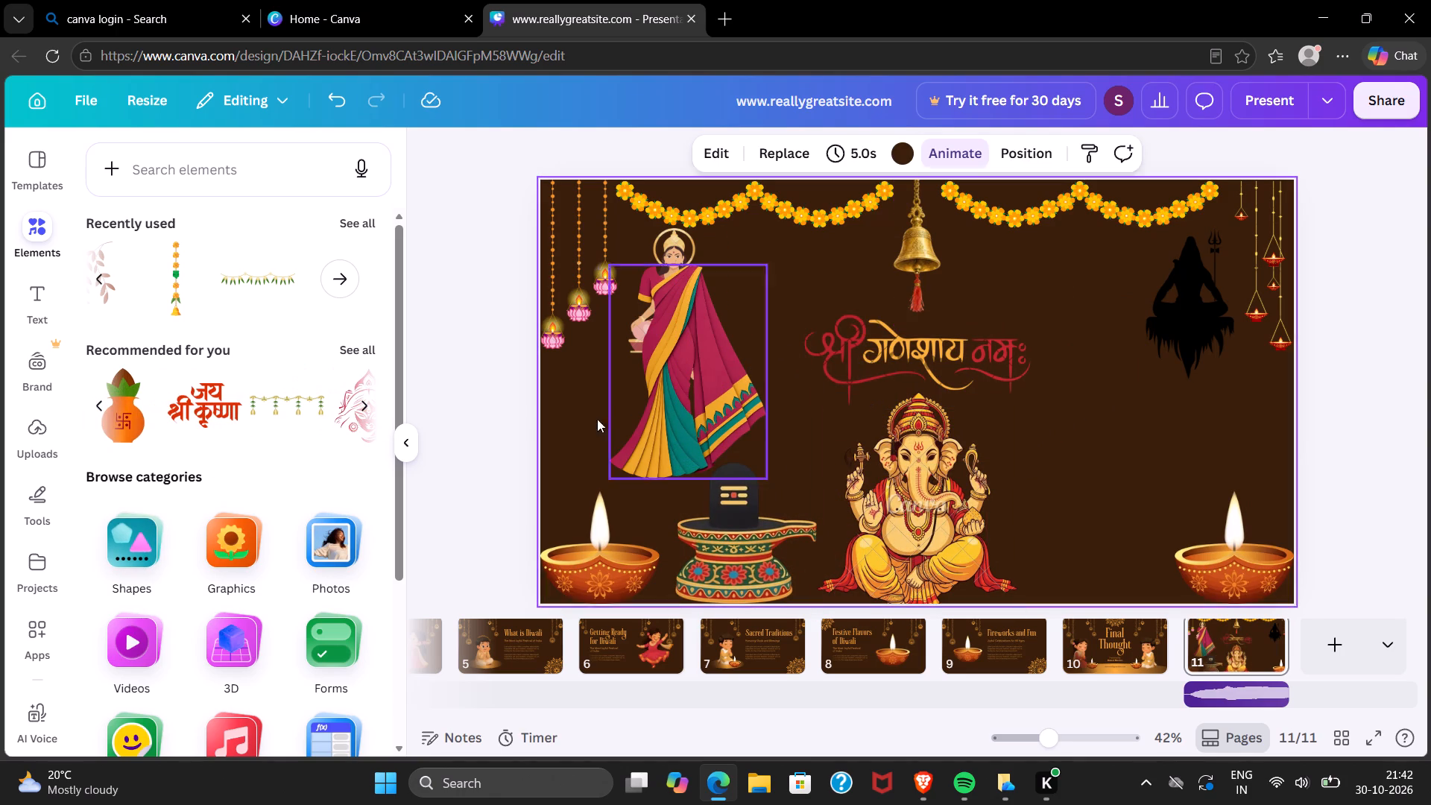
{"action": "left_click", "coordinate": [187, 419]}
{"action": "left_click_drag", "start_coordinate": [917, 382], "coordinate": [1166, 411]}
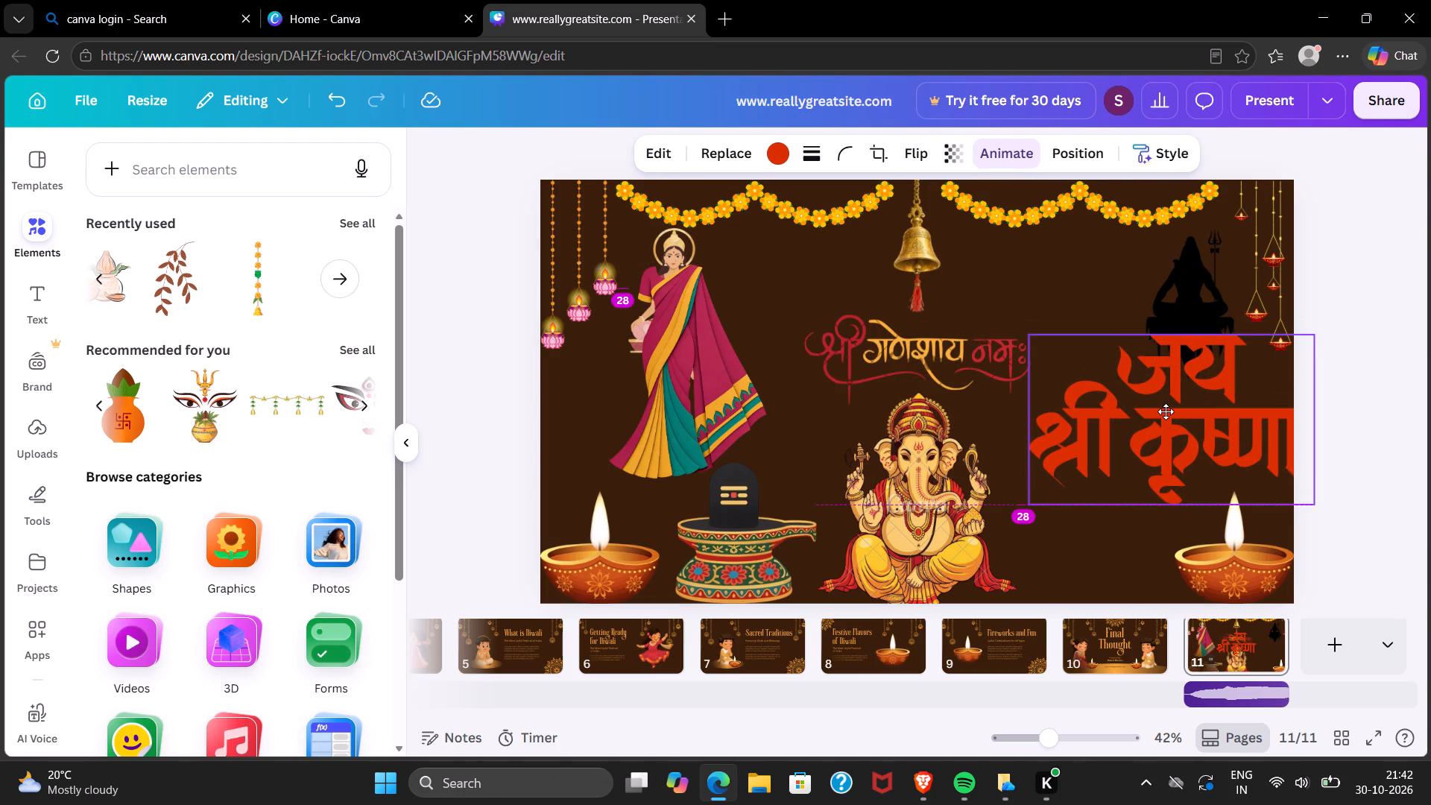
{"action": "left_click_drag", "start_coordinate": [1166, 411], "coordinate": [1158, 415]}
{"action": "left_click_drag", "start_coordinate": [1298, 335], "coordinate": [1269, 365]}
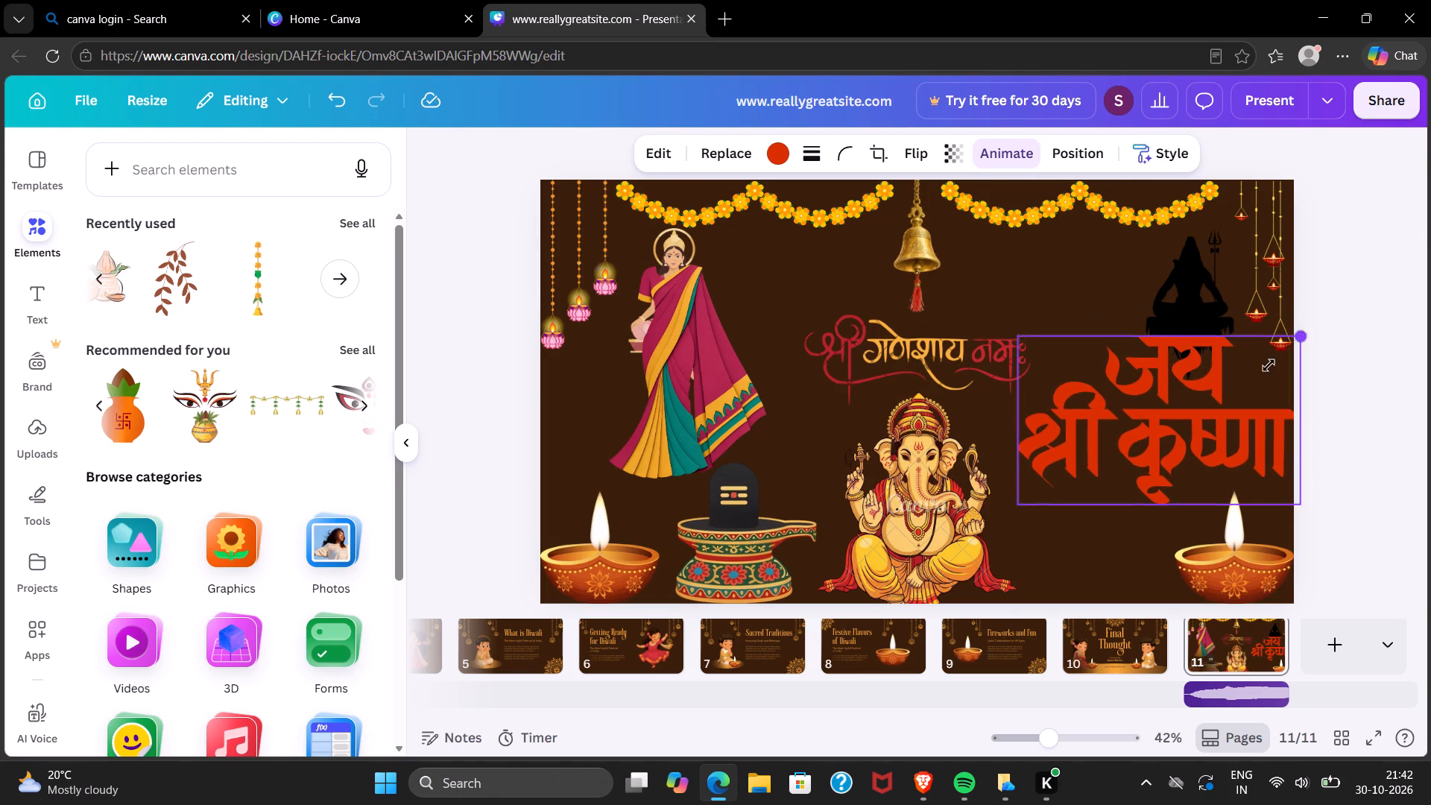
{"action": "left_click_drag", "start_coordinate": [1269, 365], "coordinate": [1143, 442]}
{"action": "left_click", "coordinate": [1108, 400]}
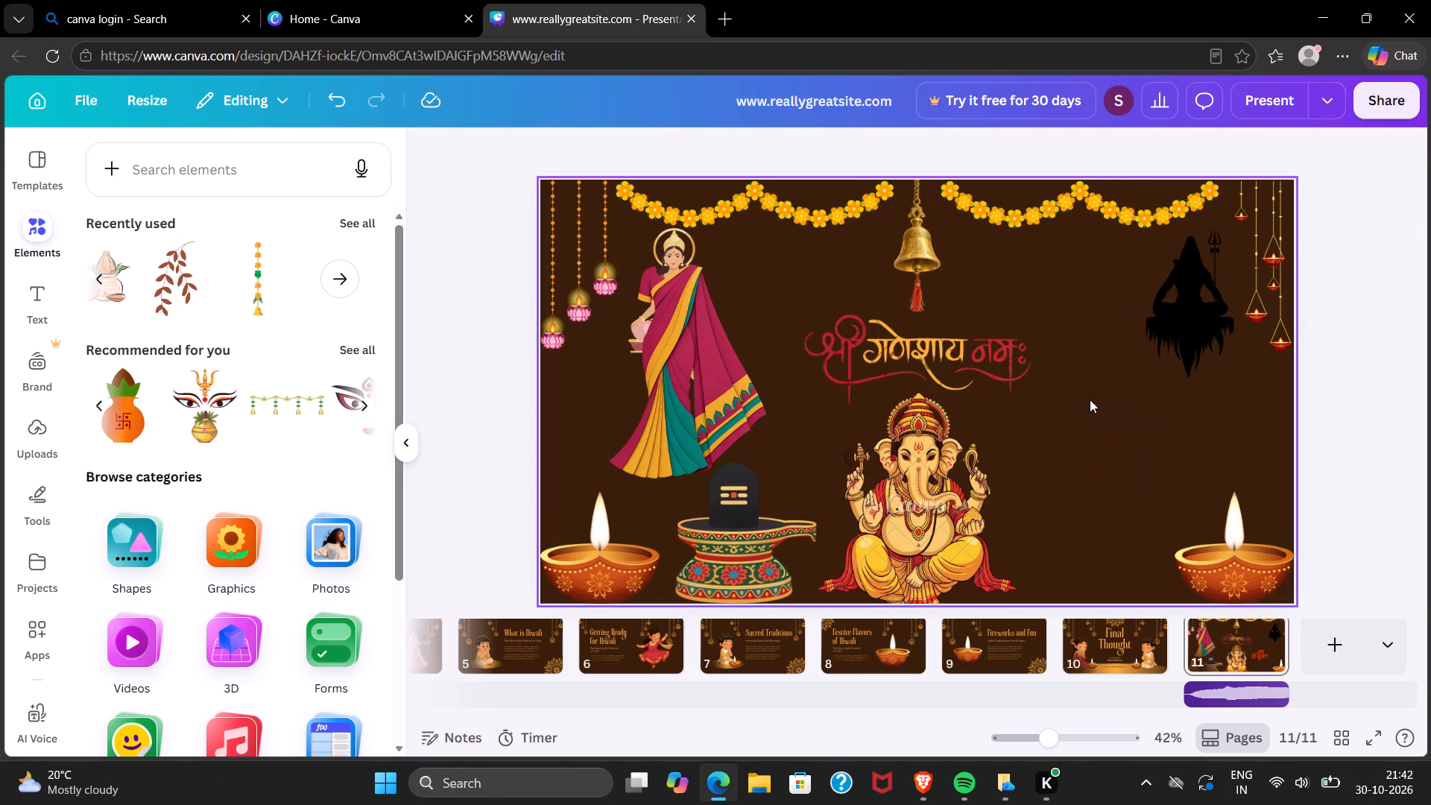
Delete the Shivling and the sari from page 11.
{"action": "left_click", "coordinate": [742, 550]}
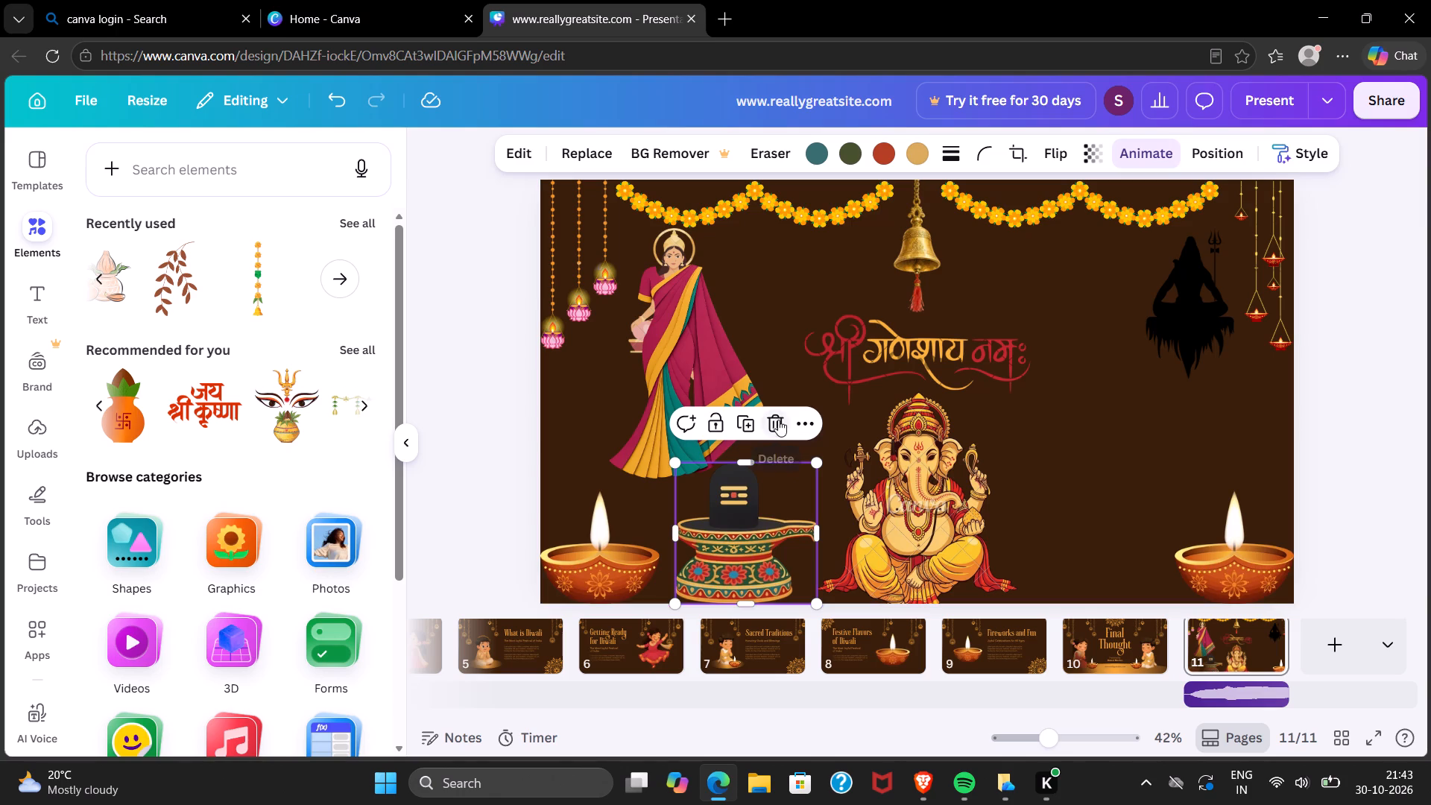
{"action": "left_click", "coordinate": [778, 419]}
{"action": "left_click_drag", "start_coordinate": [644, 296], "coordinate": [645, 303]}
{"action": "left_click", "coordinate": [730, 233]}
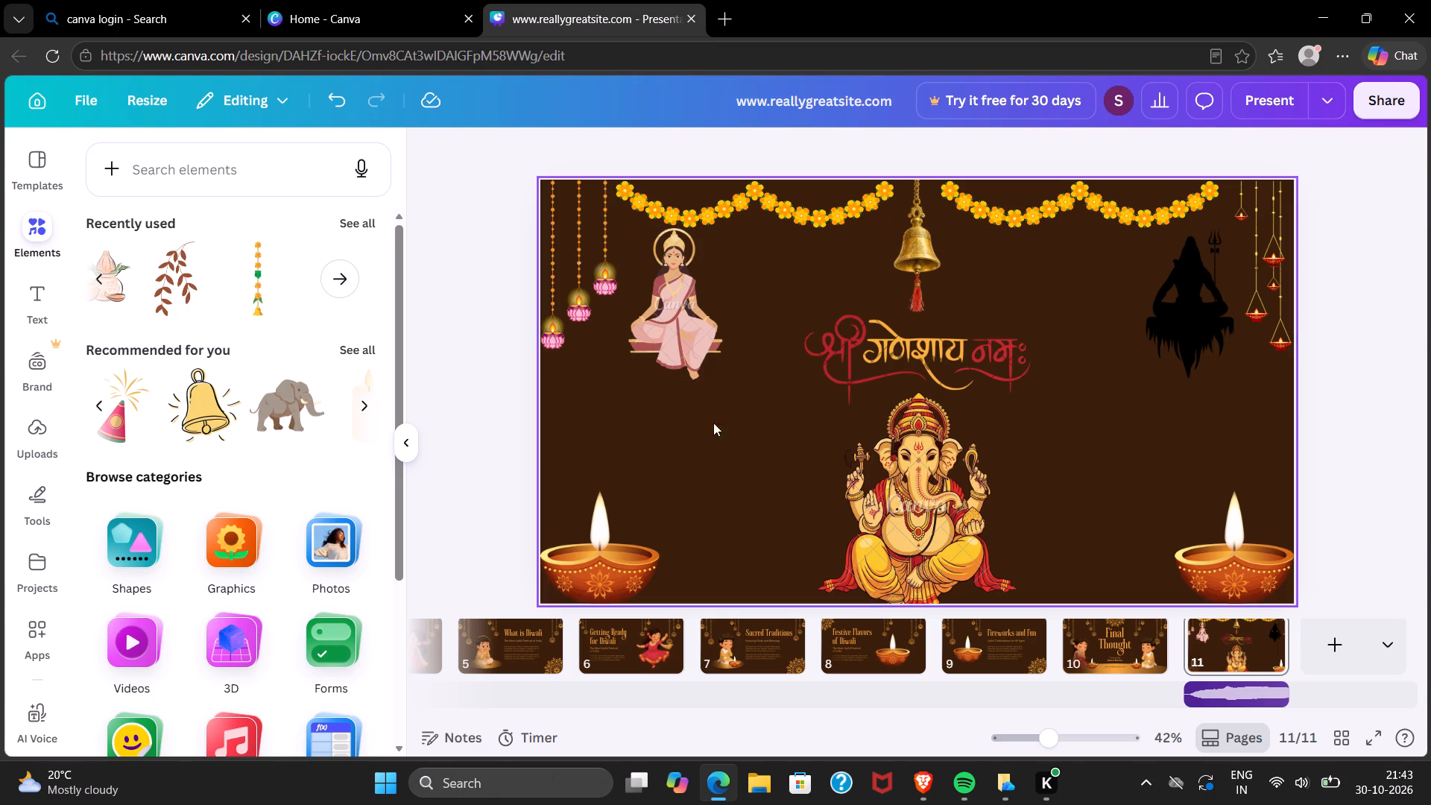
Add a new blank page 12 after page 11.
{"action": "left_click", "coordinate": [1333, 631]}
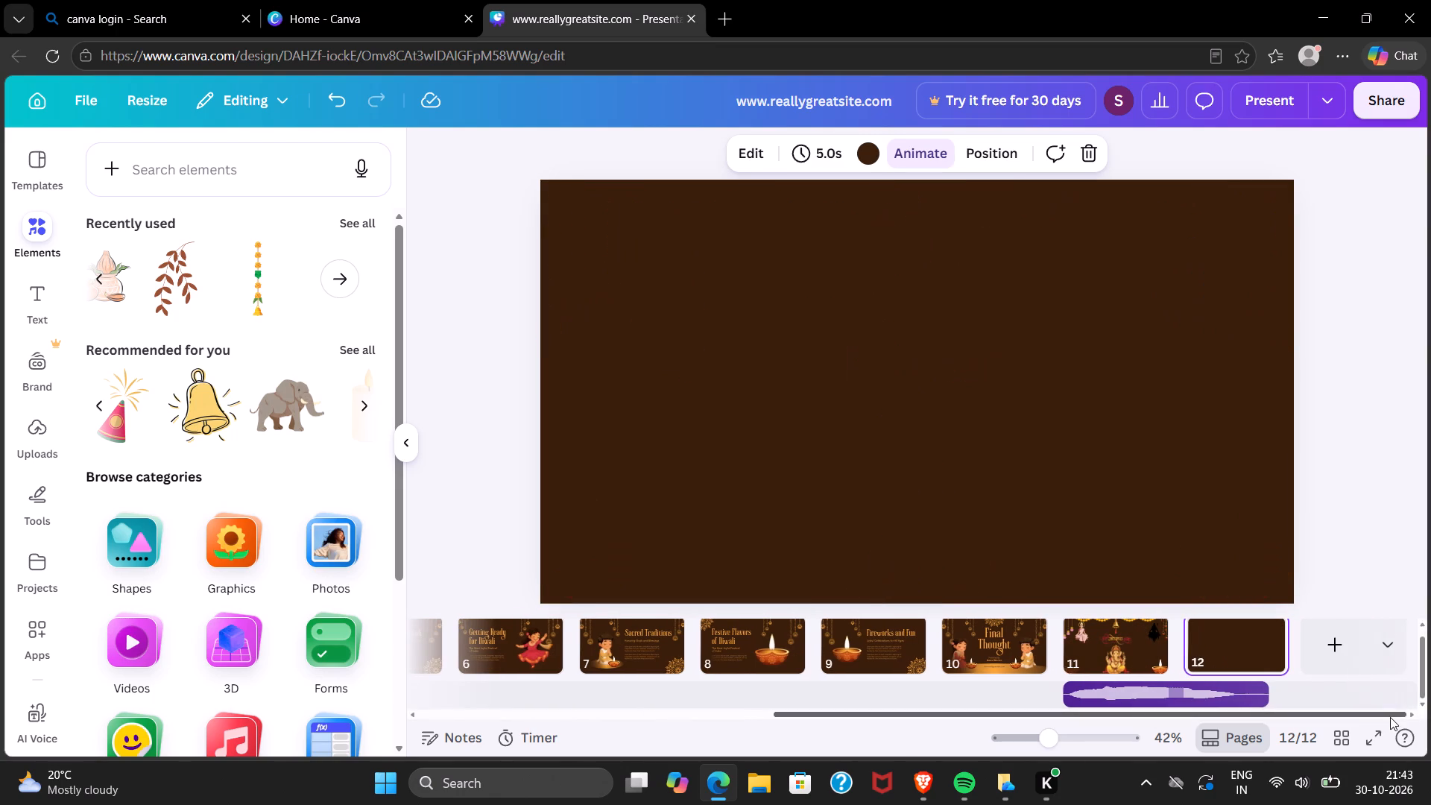
{"action": "left_click", "coordinate": [1219, 640]}
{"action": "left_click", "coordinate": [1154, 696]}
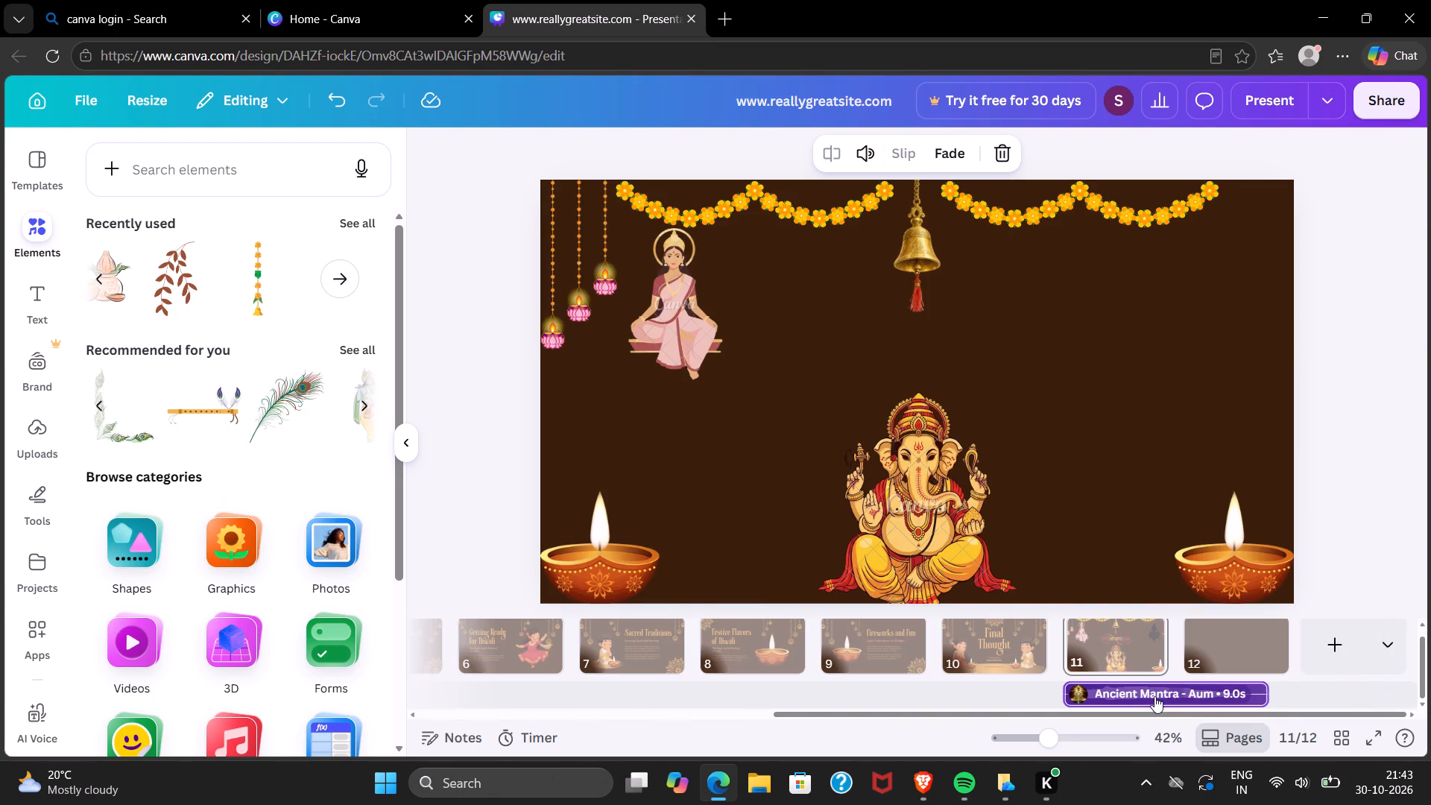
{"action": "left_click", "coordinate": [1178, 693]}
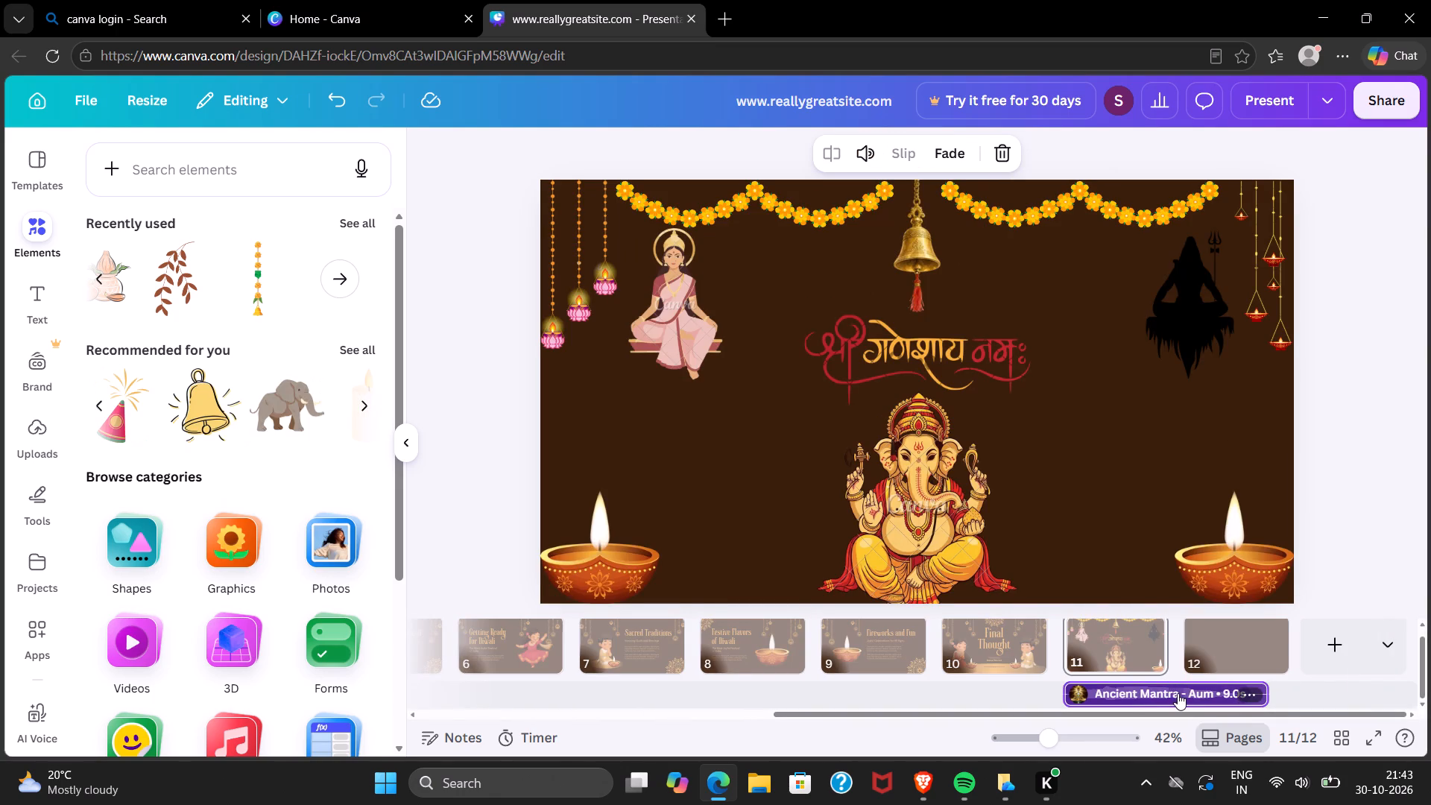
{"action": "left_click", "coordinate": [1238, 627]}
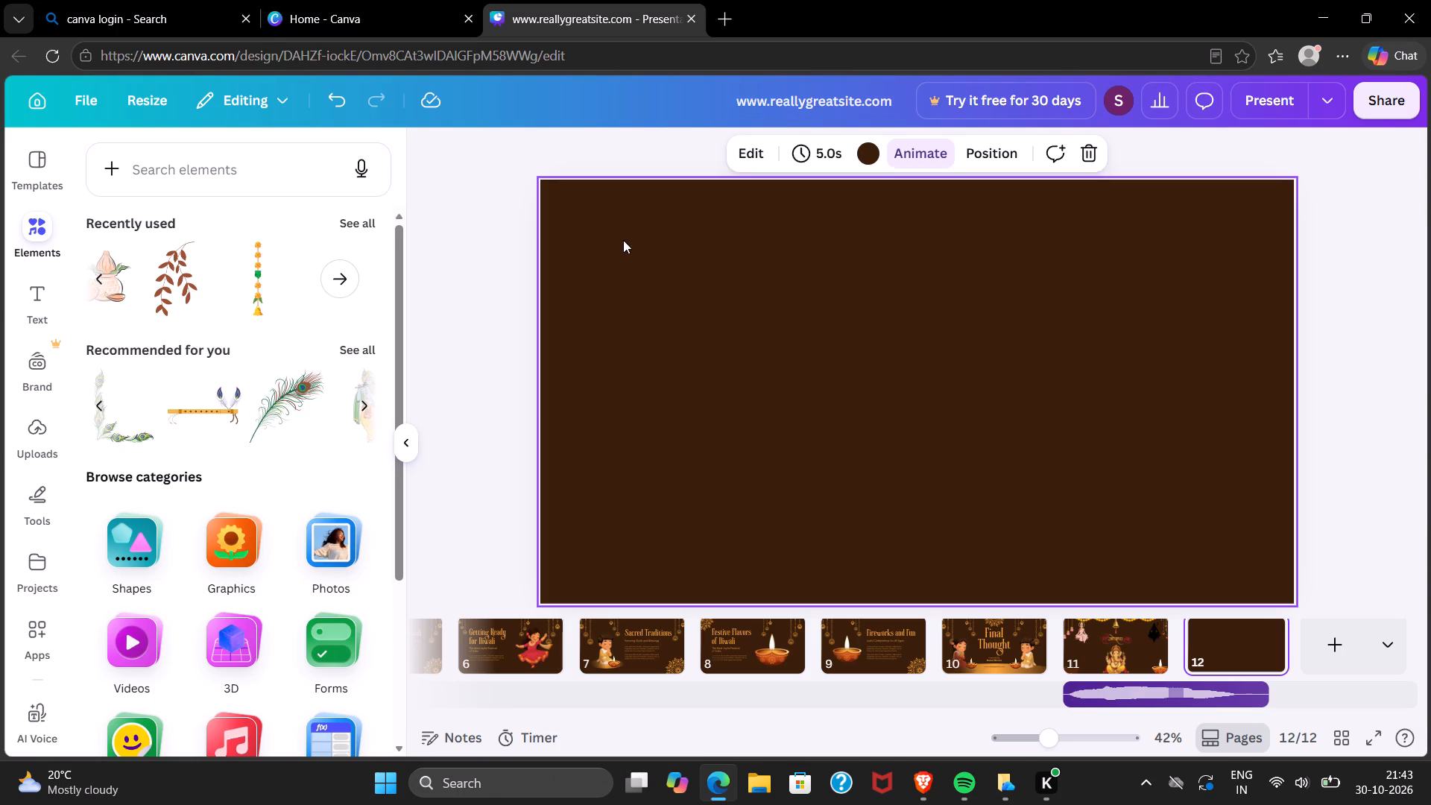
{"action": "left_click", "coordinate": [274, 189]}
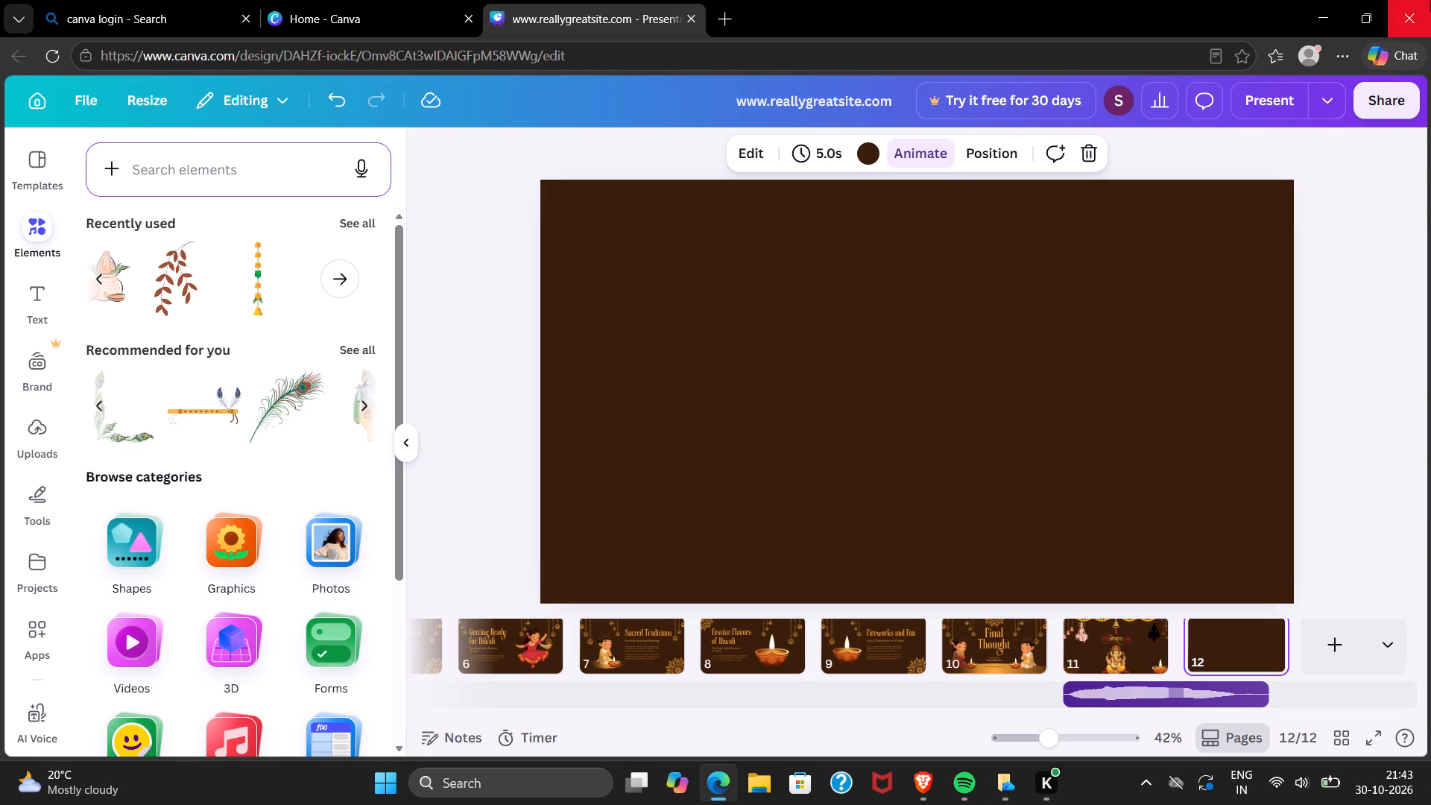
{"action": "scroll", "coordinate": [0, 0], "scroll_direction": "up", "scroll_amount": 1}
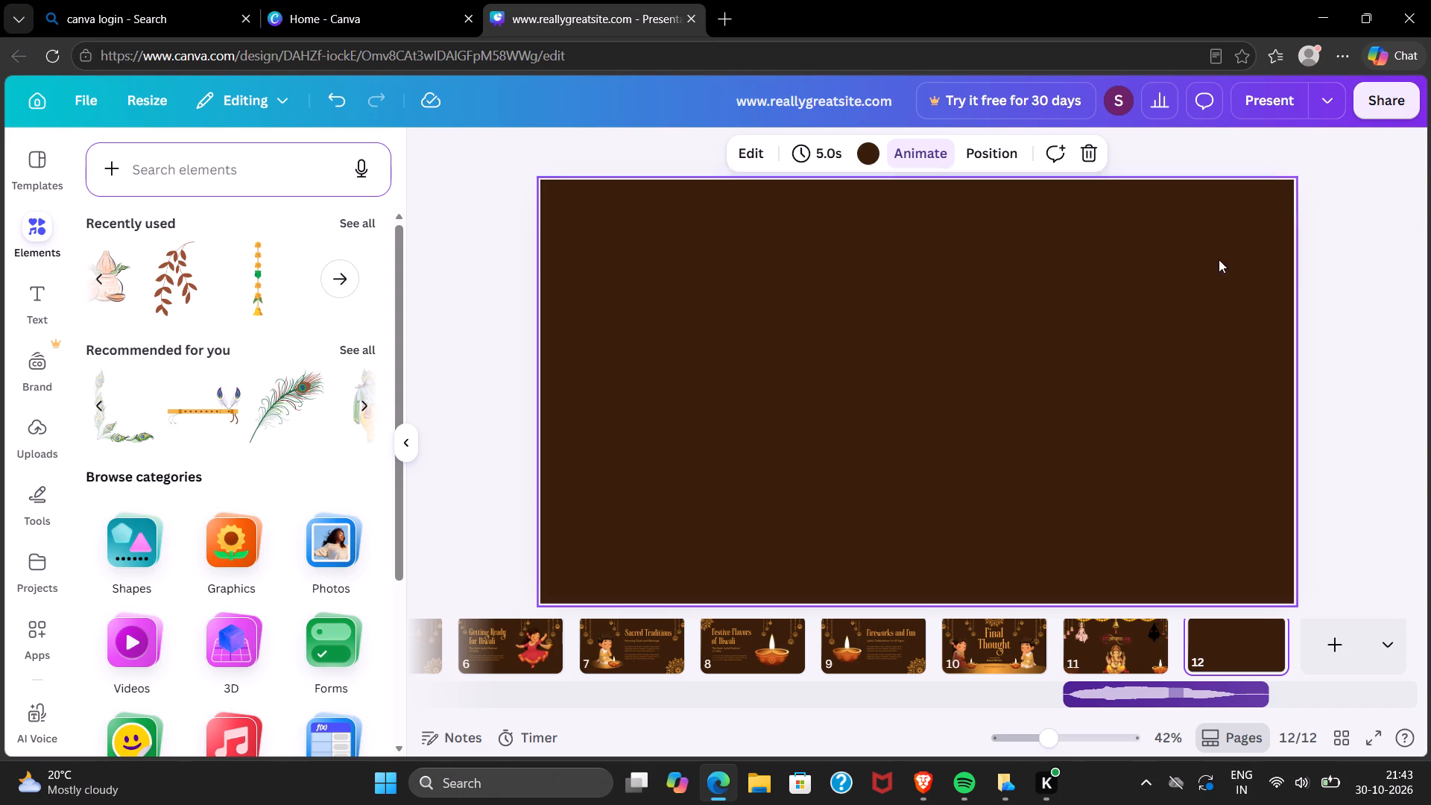
Search the elements library for "lord krishana" graphics to use on page 12.
{"action": "left_click", "coordinate": [199, 173]}
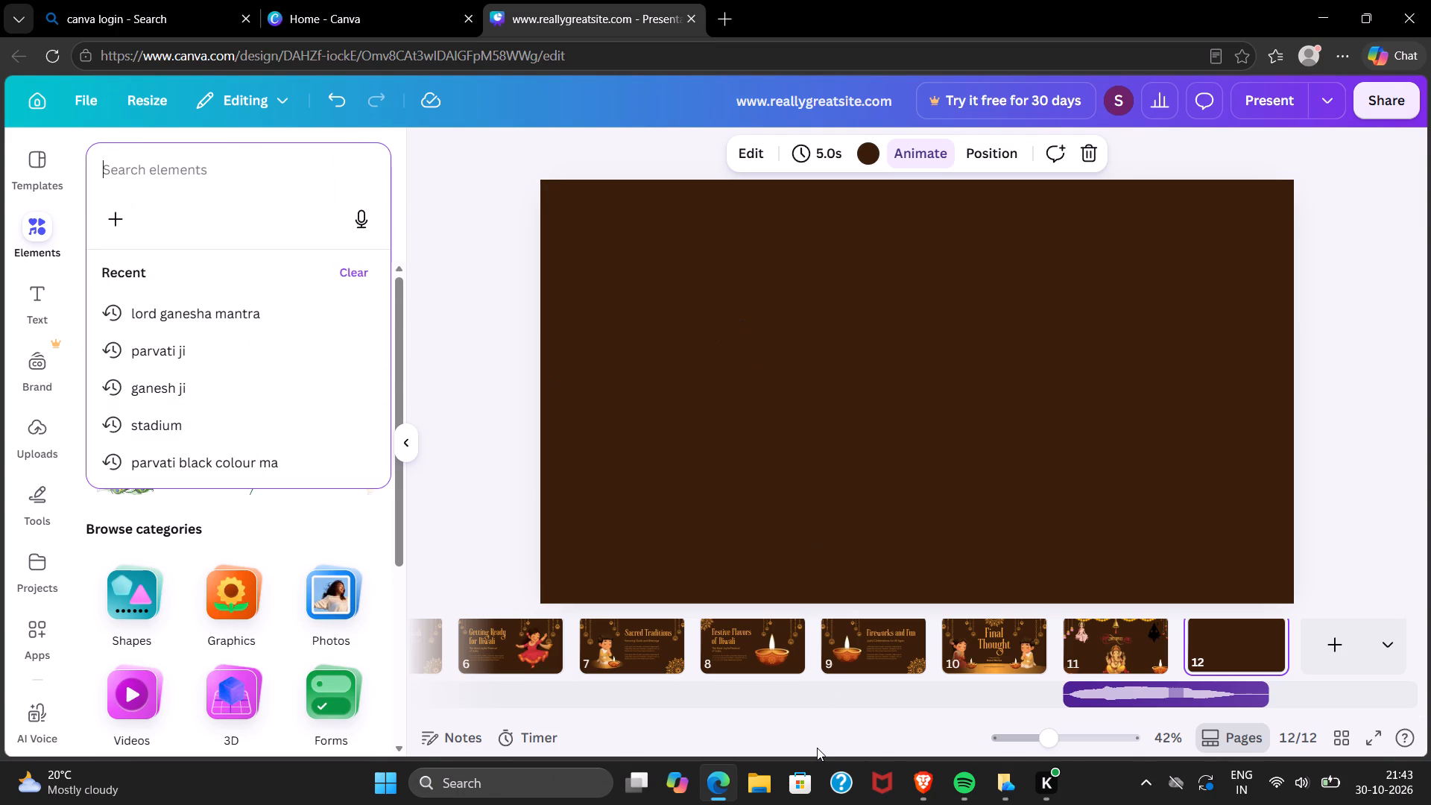
{"action": "type", "text": "kr"}
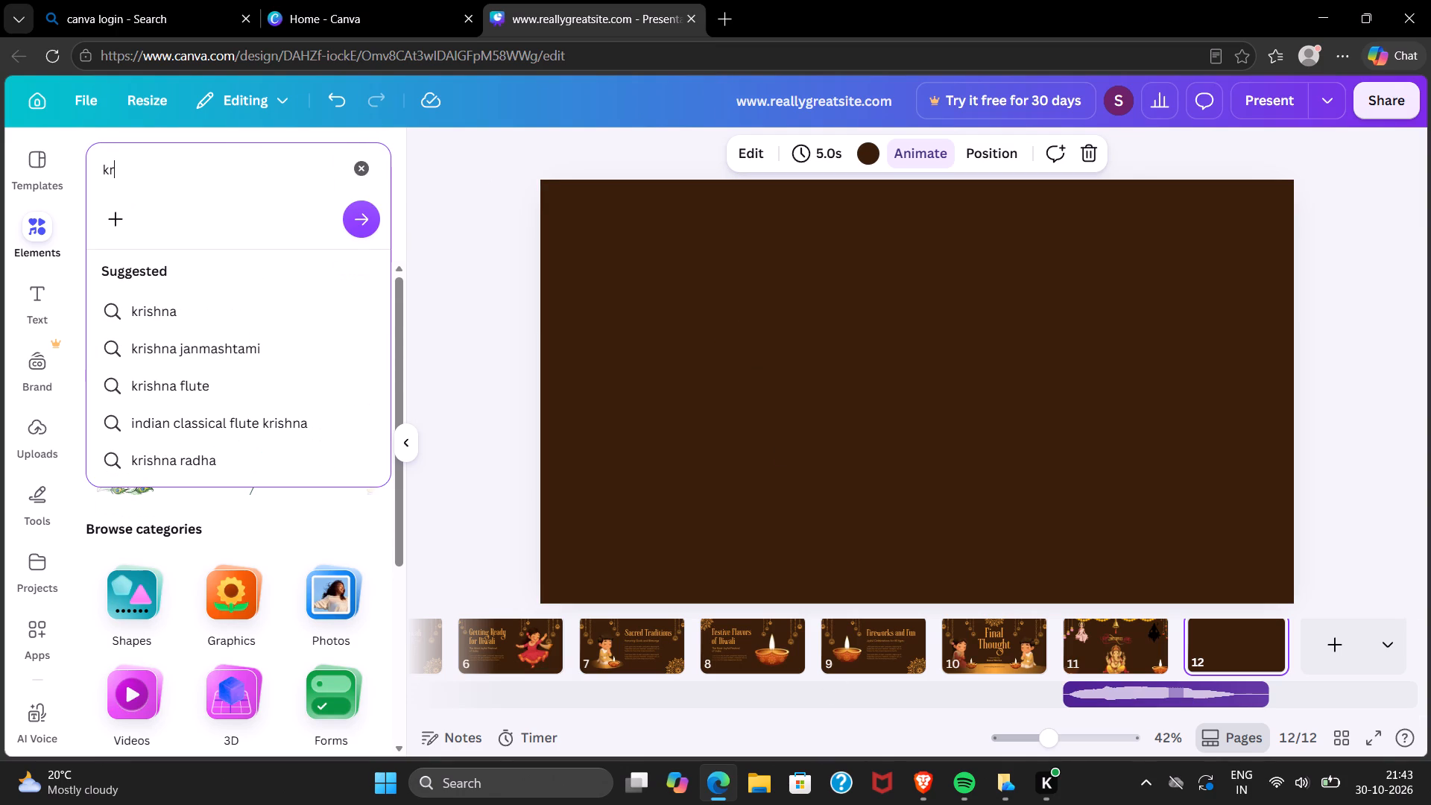
{"action": "key", "text": "i"}
{"action": "key", "text": "s"}
{"action": "type", "text": "ka"}
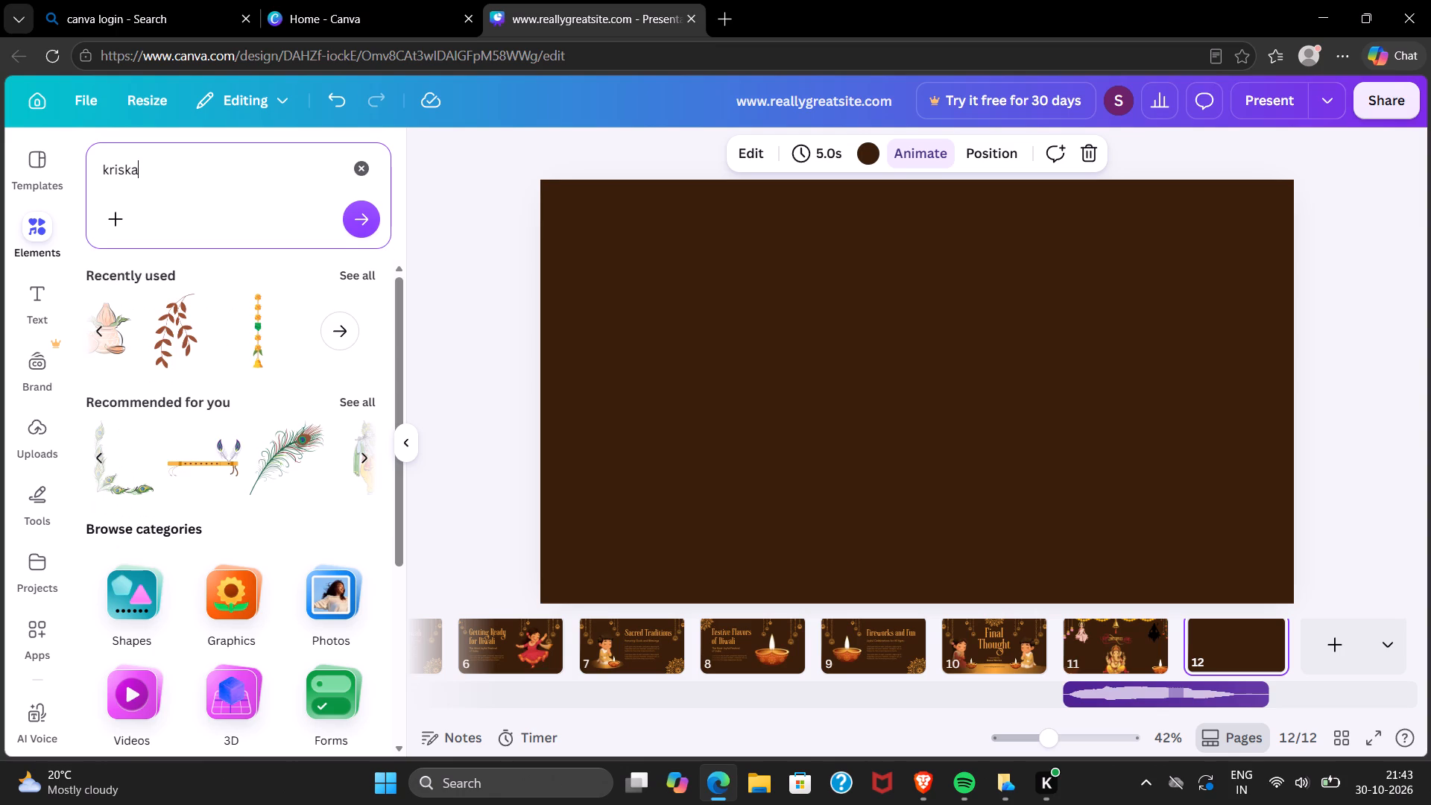
{"action": "key", "text": "BackSpace"}
{"action": "key", "text": "BackSpace"}
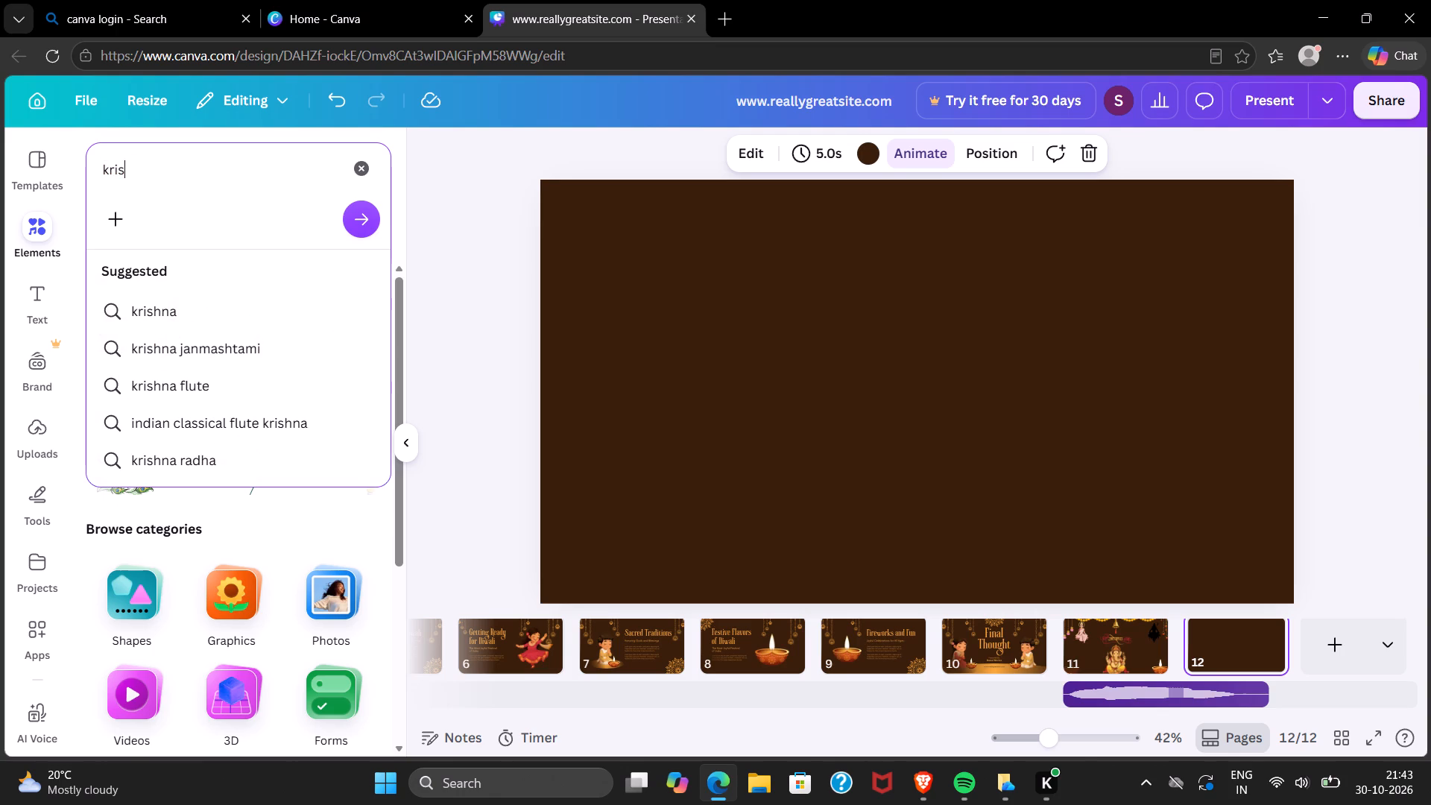
{"action": "type", "text": "hana"}
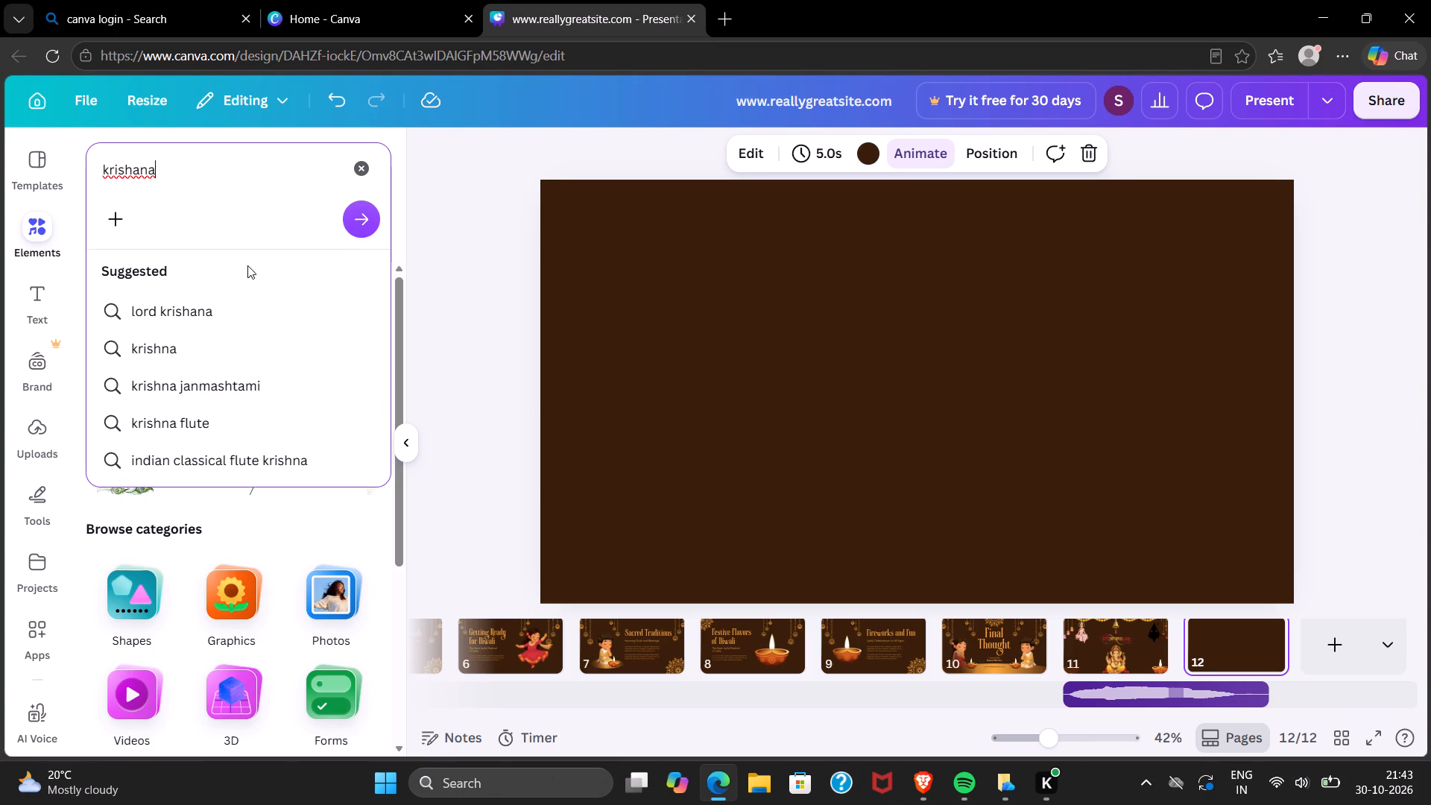
{"action": "left_click", "coordinate": [232, 311]}
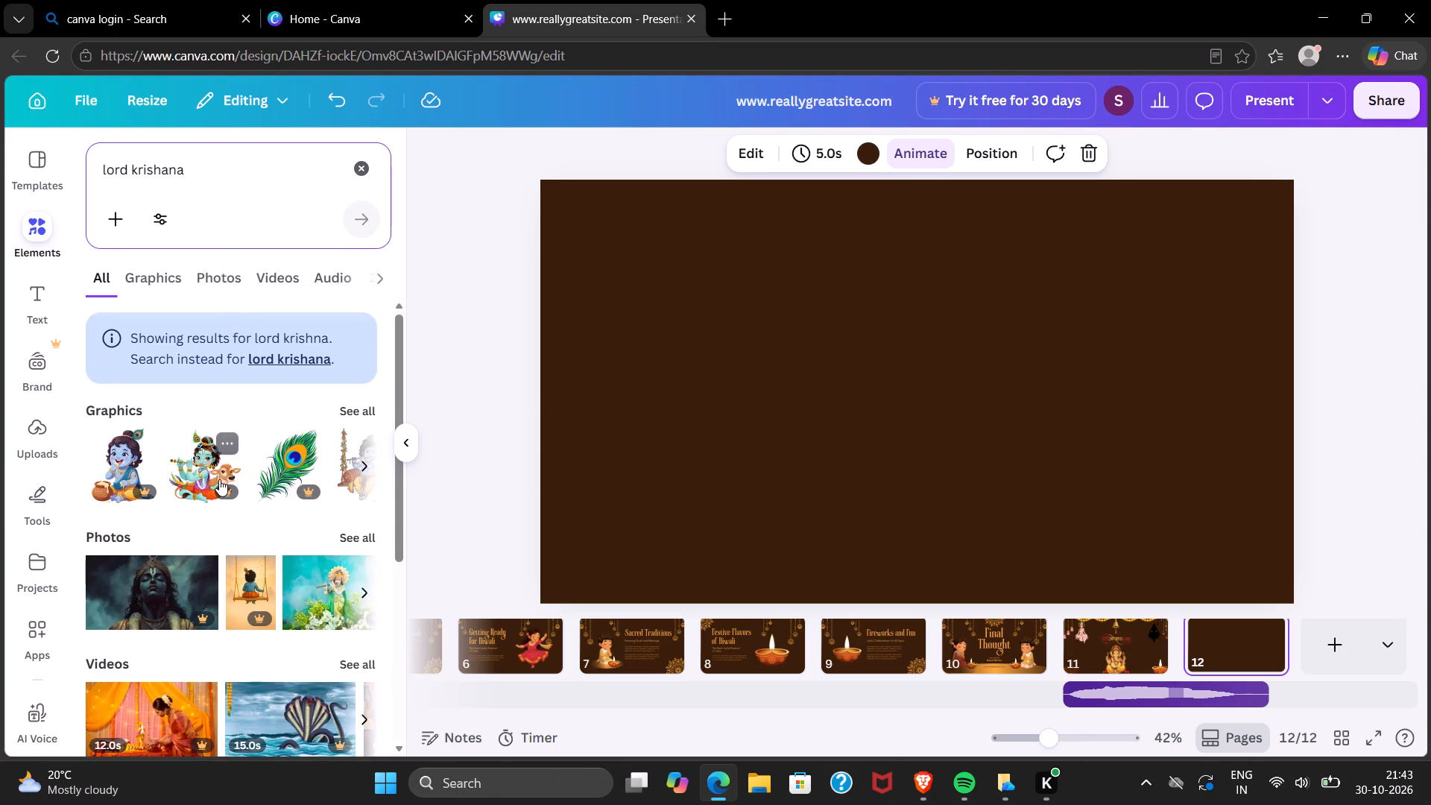
Insert the graphic of Krishna playing the flute on a flower swing, shrink it and centre it against page 12's top edge.
{"action": "scroll", "coordinate": [219, 479], "scroll_direction": "down", "scroll_amount": 1}
{"action": "scroll", "coordinate": [219, 477], "scroll_direction": "up", "scroll_amount": 1}
{"action": "left_click", "coordinate": [370, 474]}
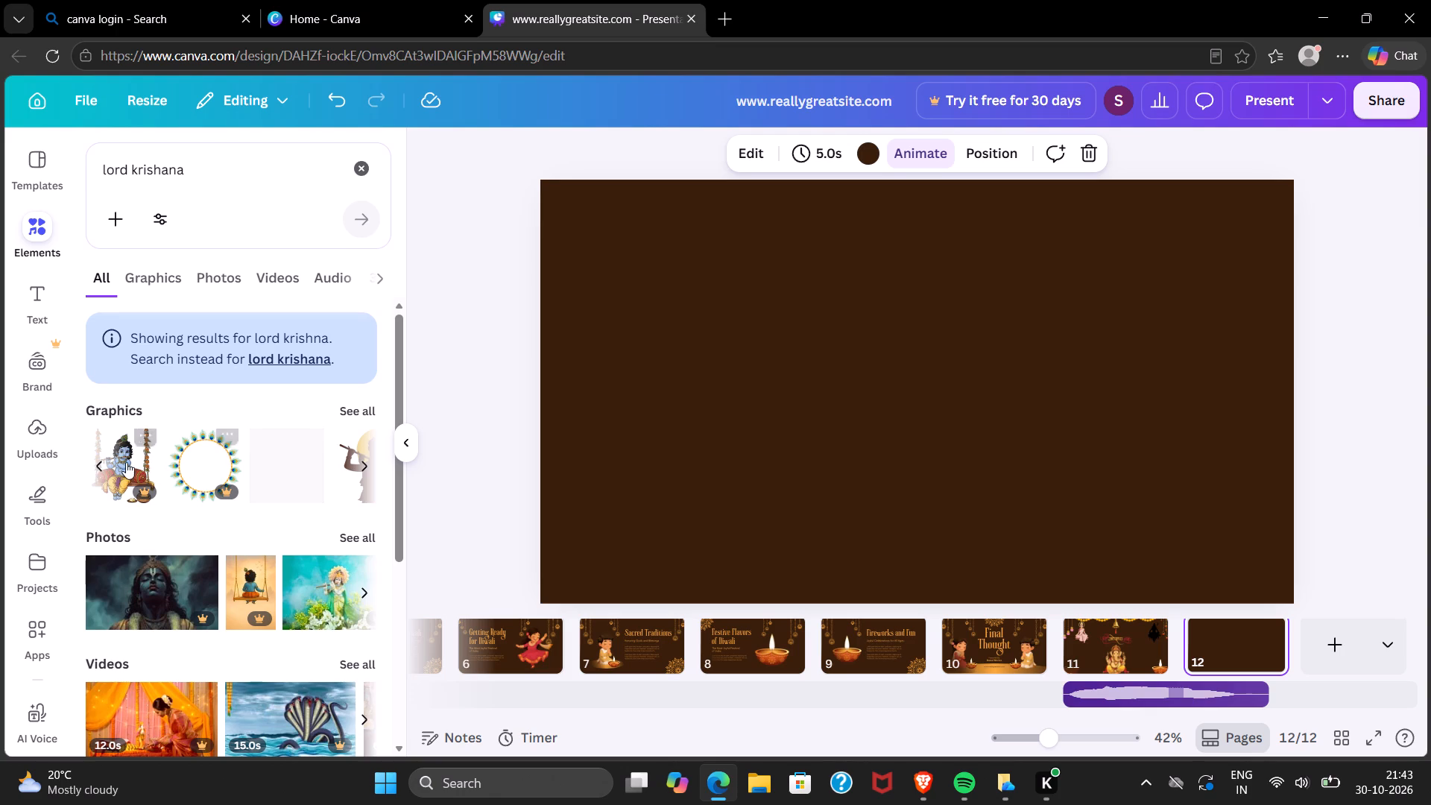
{"action": "left_click", "coordinate": [124, 462]}
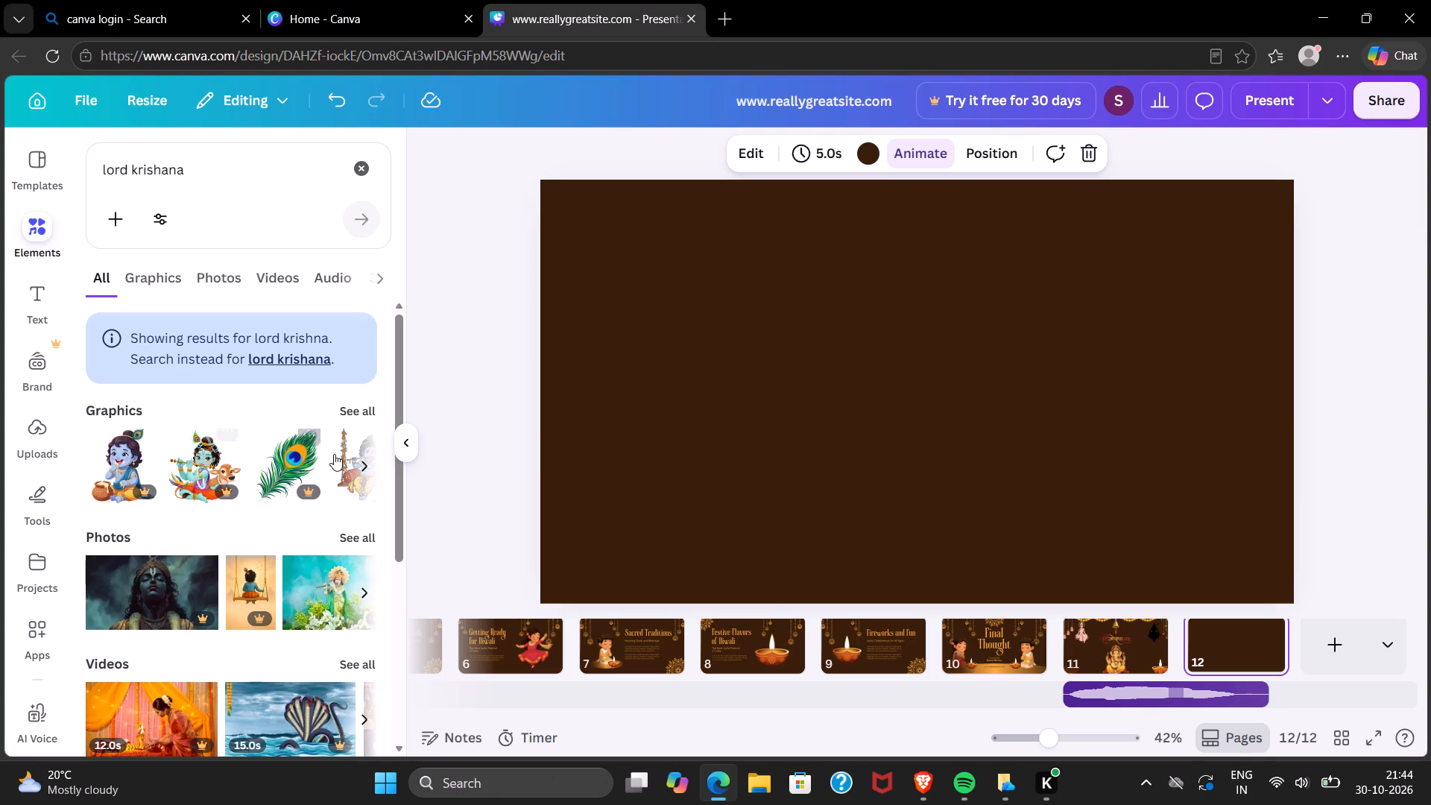
{"action": "left_click", "coordinate": [344, 454]}
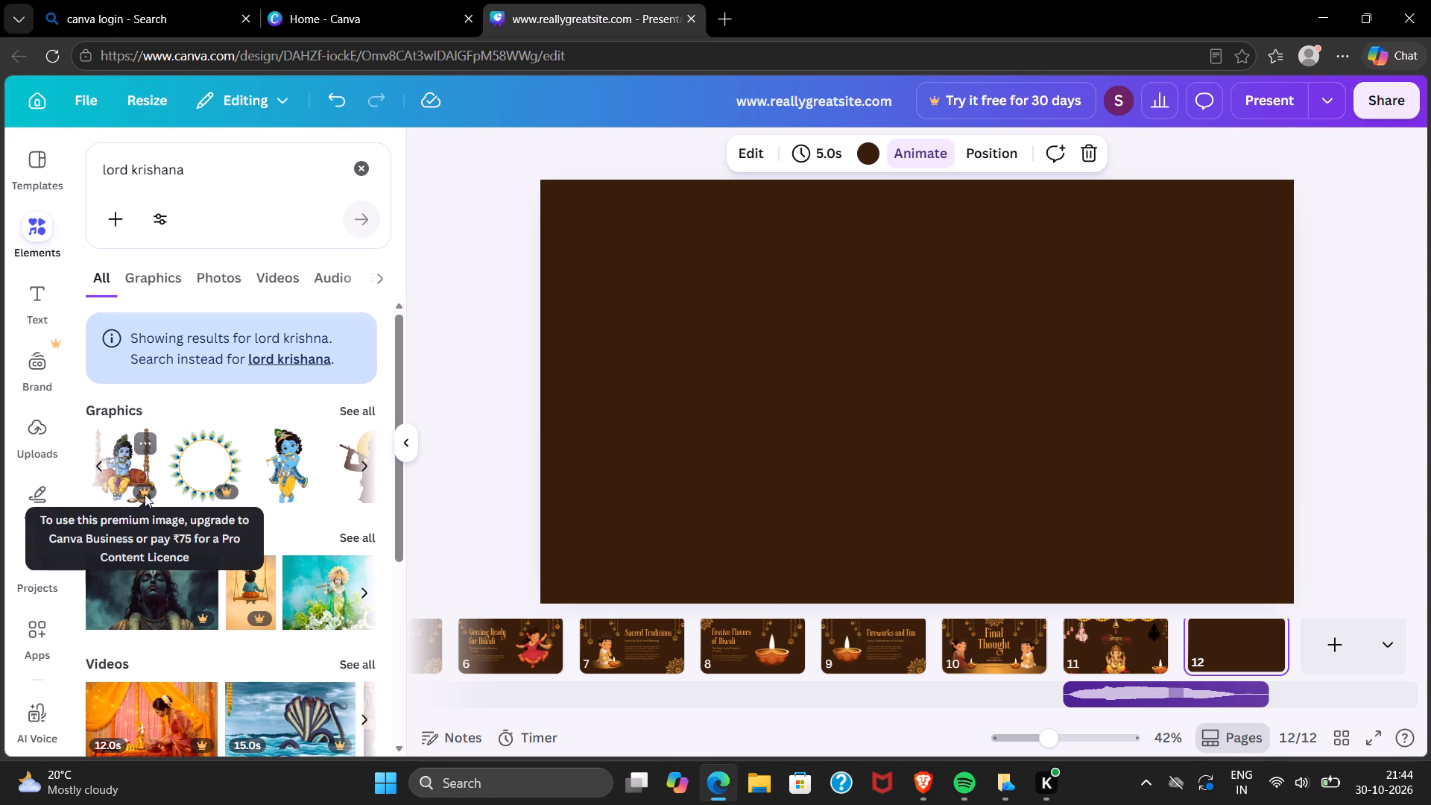
{"action": "left_click", "coordinate": [136, 475]}
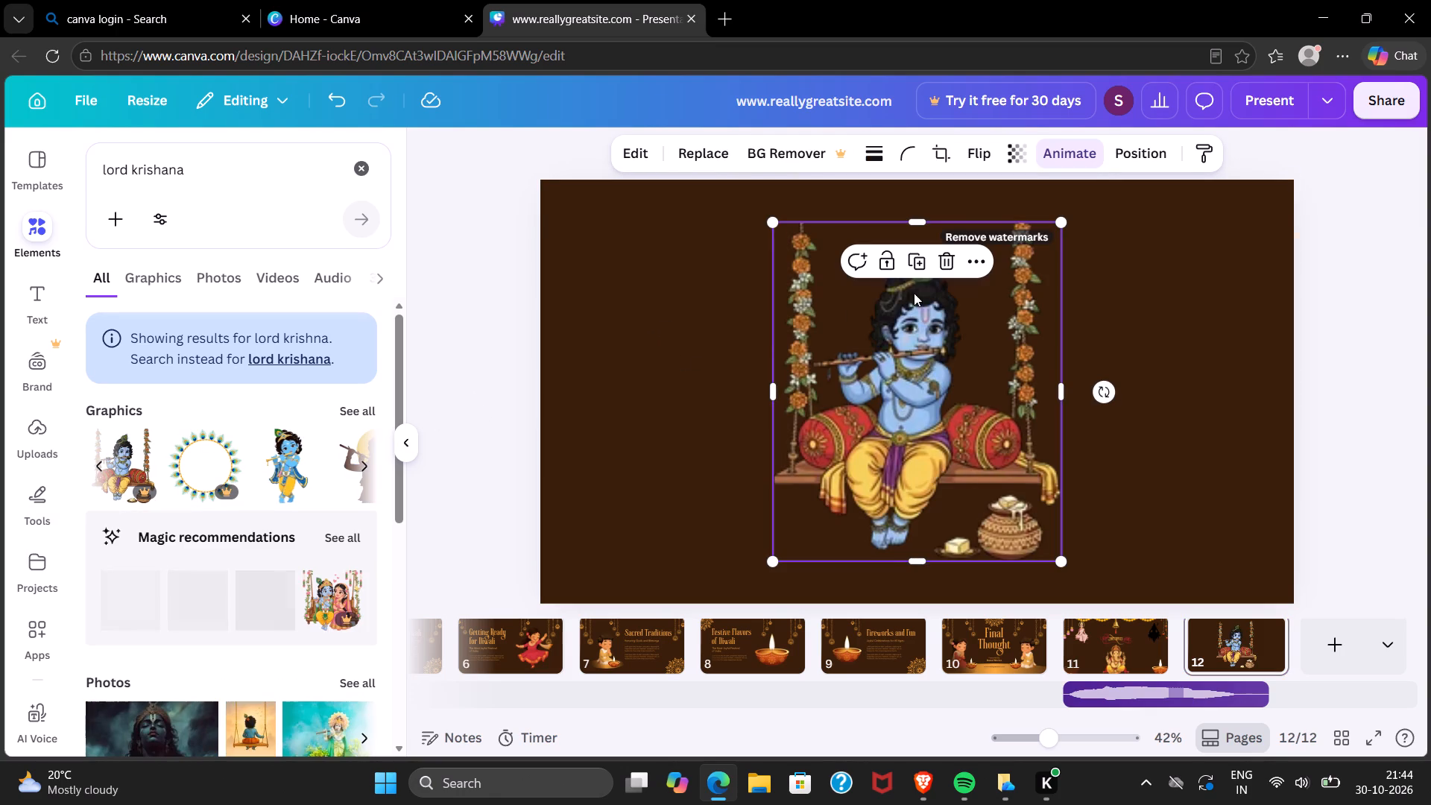
{"action": "left_click_drag", "start_coordinate": [1060, 219], "coordinate": [1055, 238]}
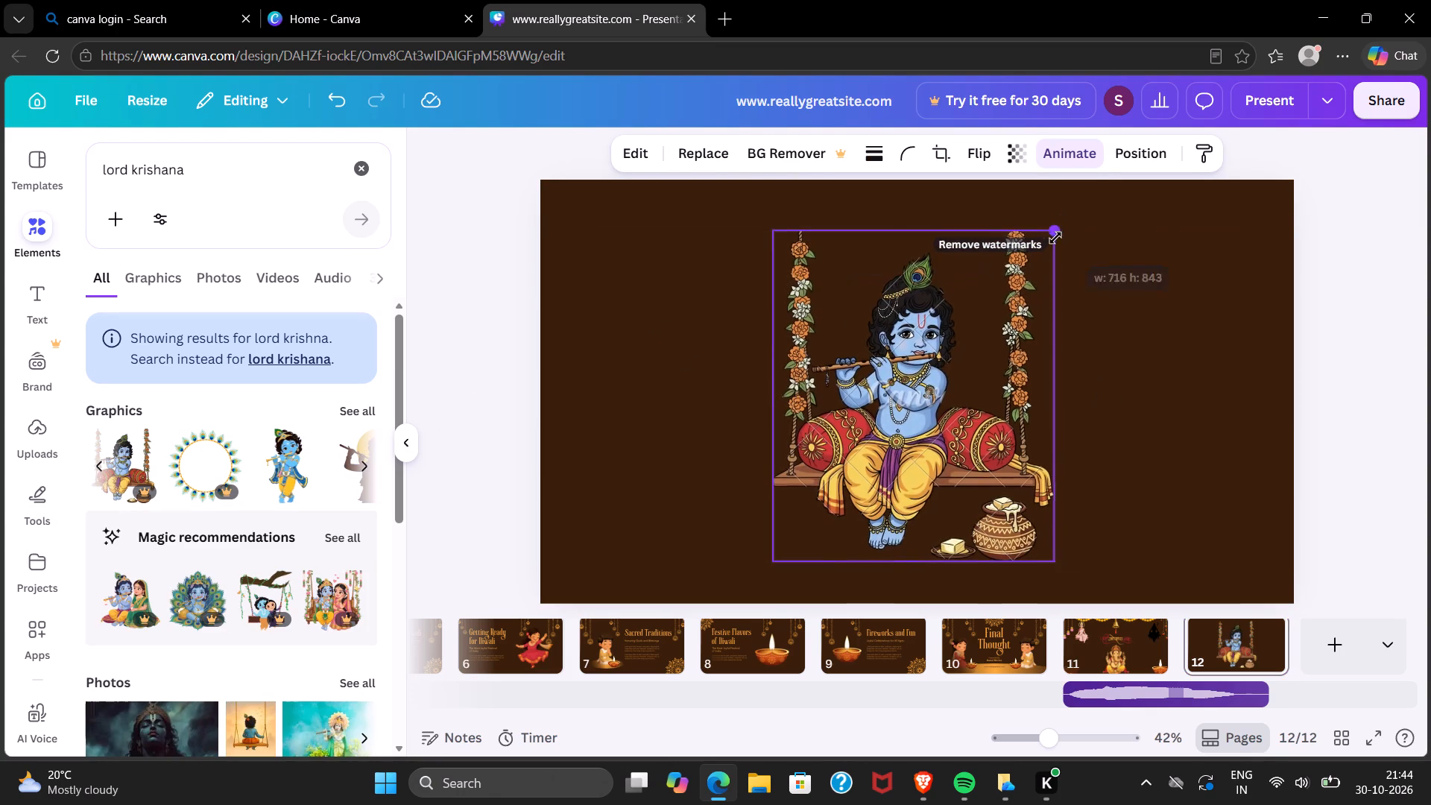
{"action": "left_click_drag", "start_coordinate": [1055, 238], "coordinate": [1027, 285]}
{"action": "left_click_drag", "start_coordinate": [933, 350], "coordinate": [955, 261]}
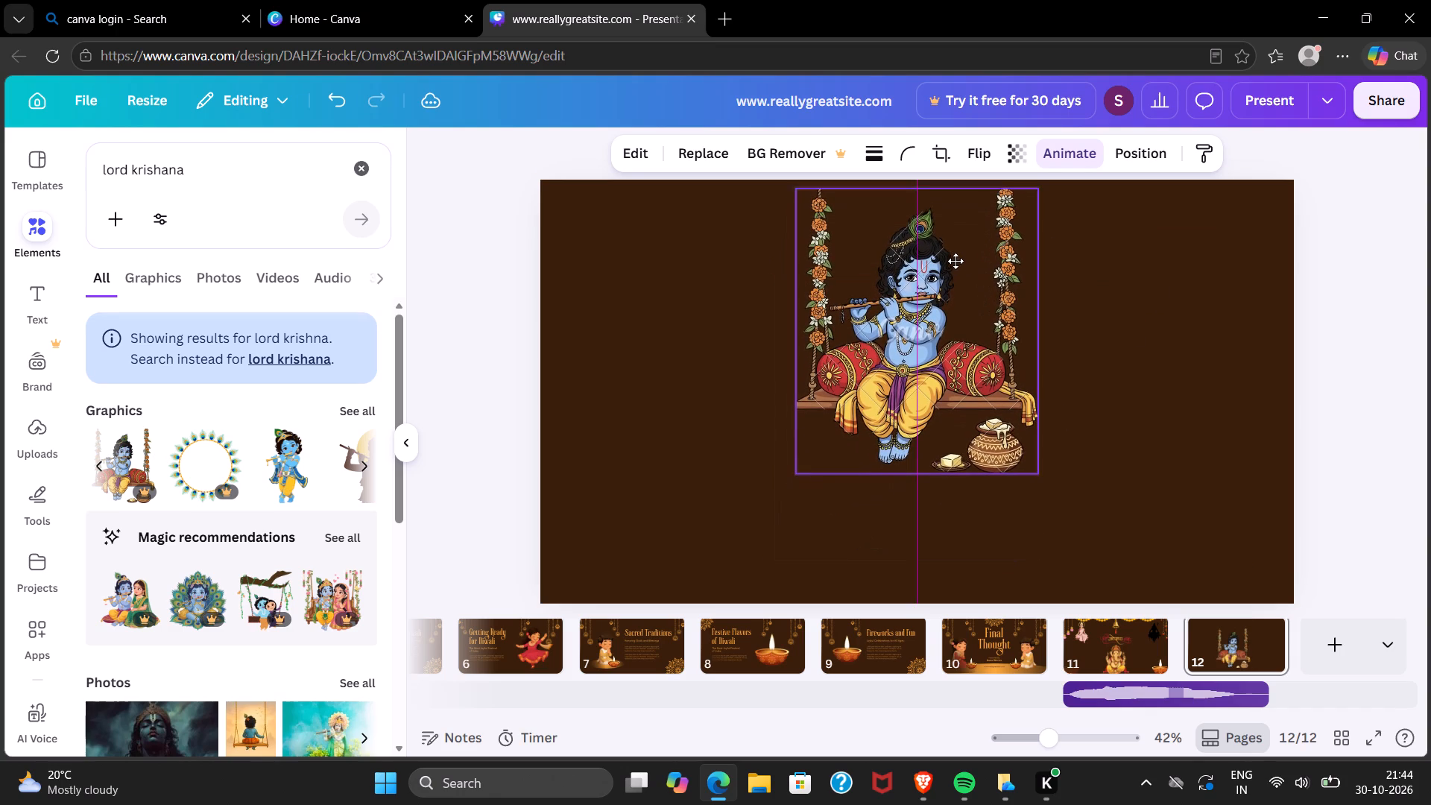
{"action": "left_click_drag", "start_coordinate": [955, 261], "coordinate": [956, 254]}
{"action": "left_click", "coordinate": [736, 335]}
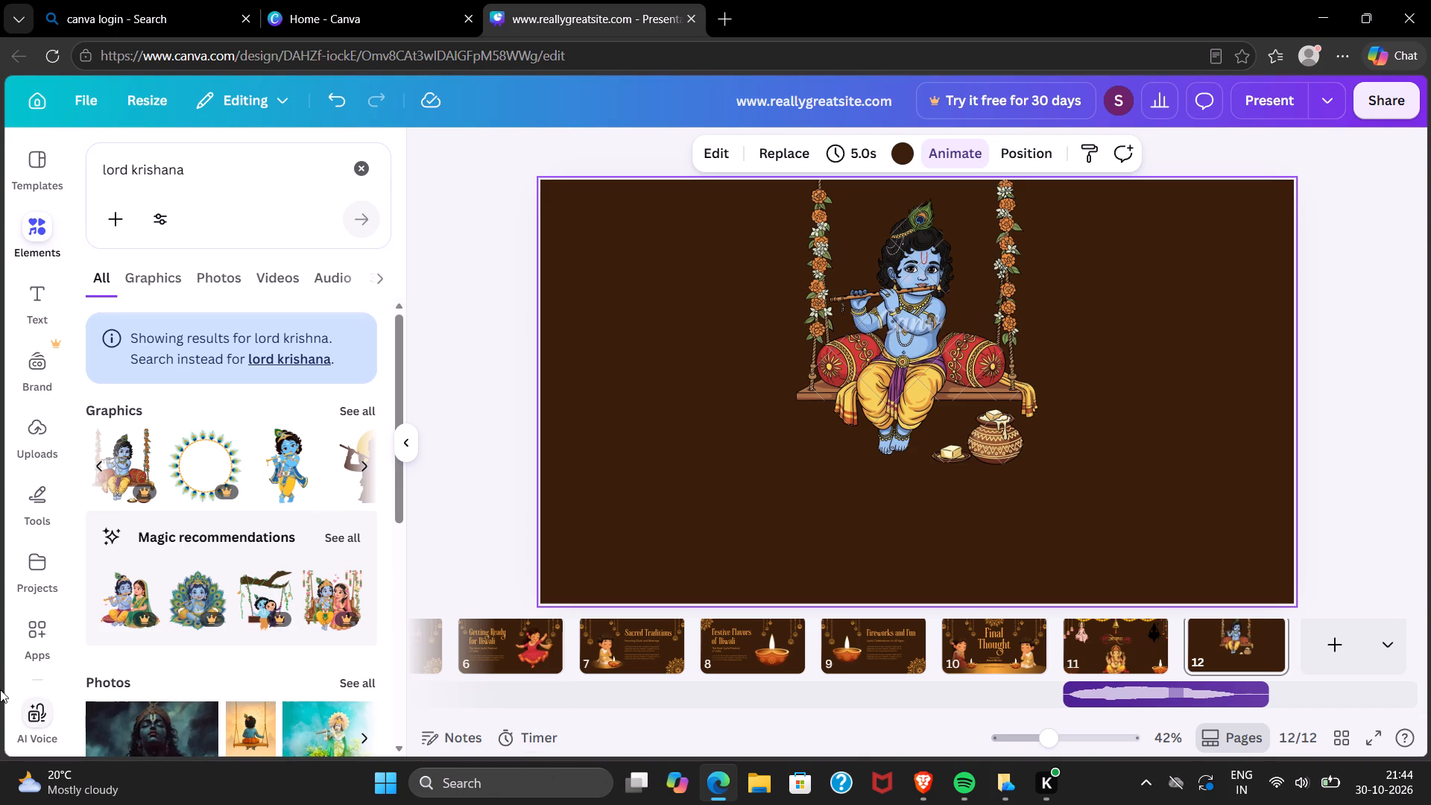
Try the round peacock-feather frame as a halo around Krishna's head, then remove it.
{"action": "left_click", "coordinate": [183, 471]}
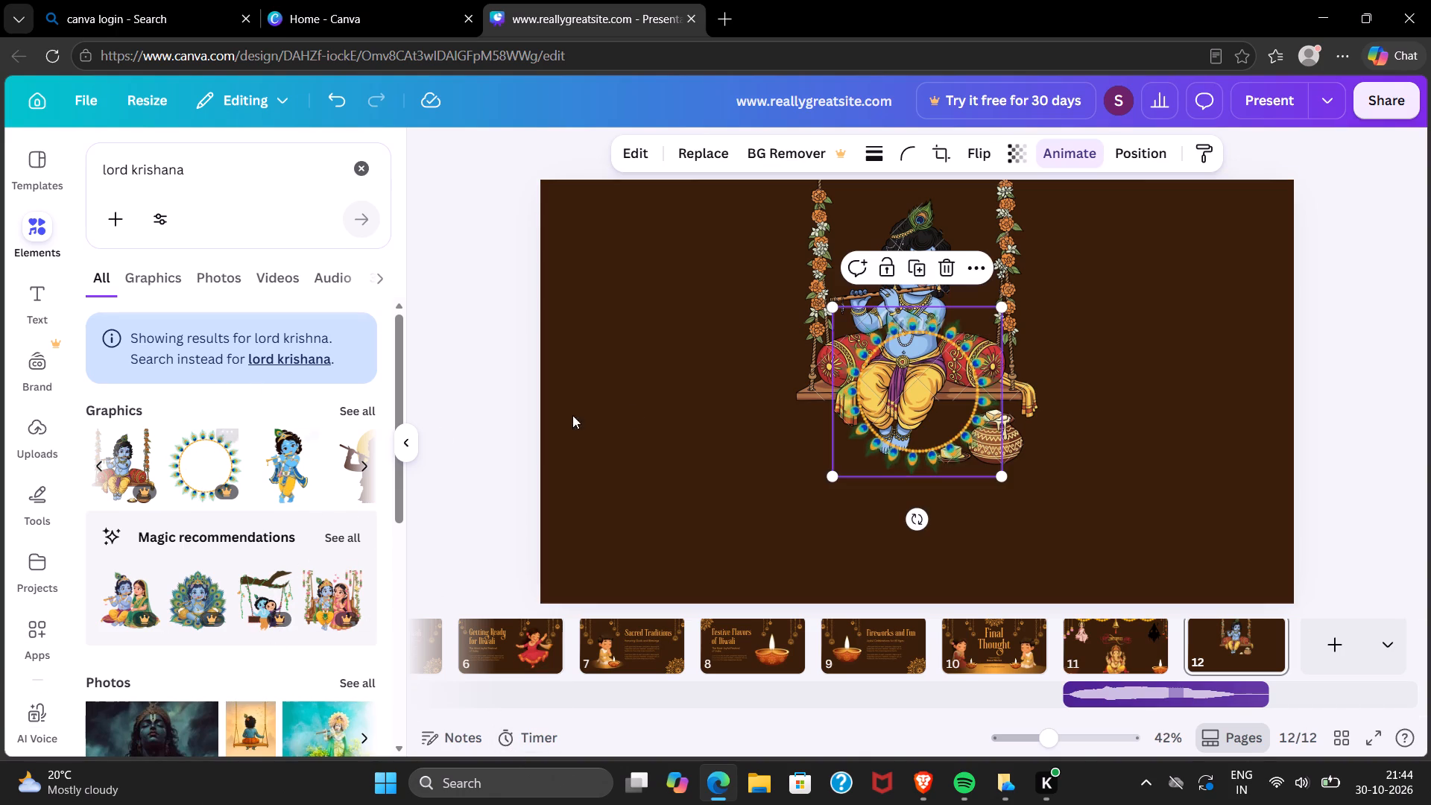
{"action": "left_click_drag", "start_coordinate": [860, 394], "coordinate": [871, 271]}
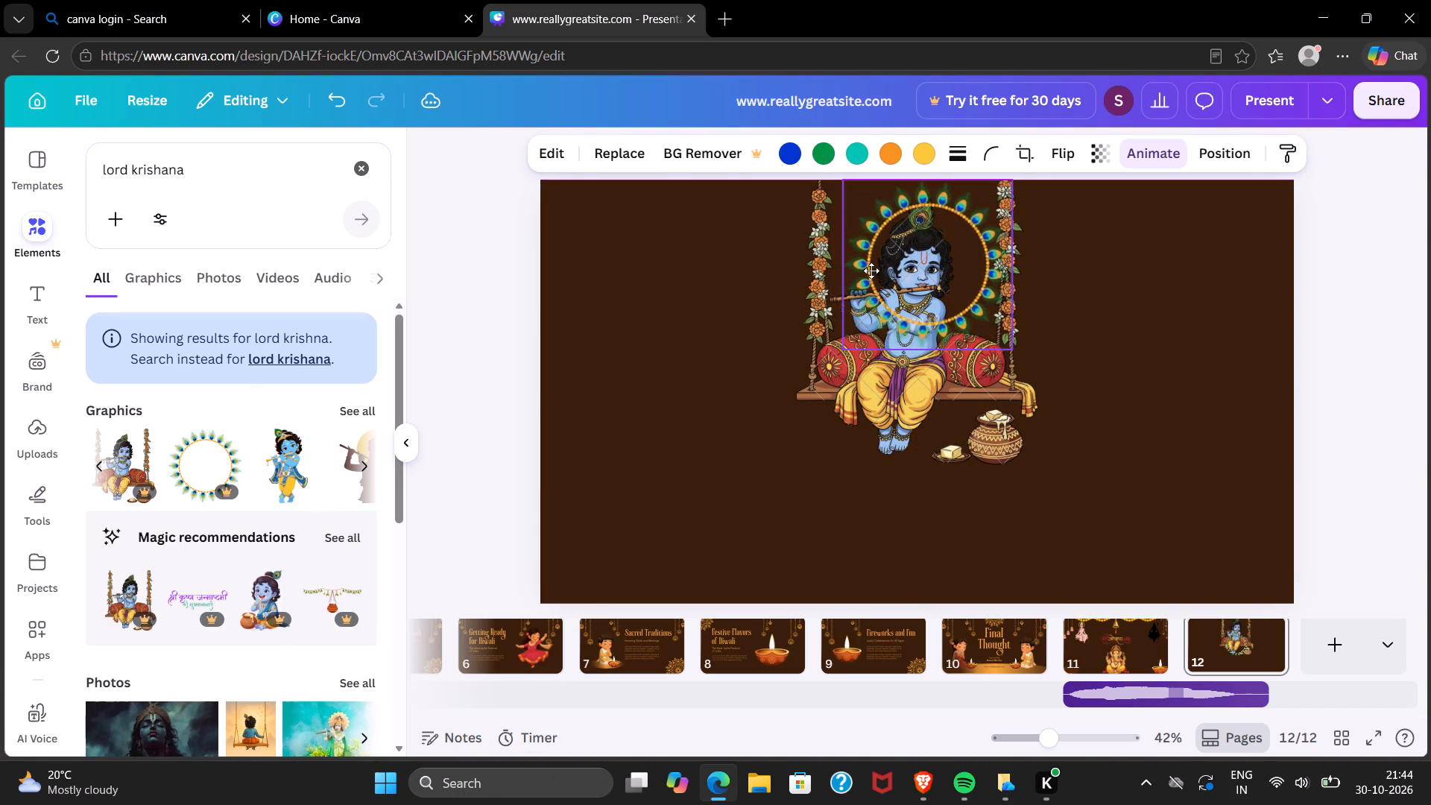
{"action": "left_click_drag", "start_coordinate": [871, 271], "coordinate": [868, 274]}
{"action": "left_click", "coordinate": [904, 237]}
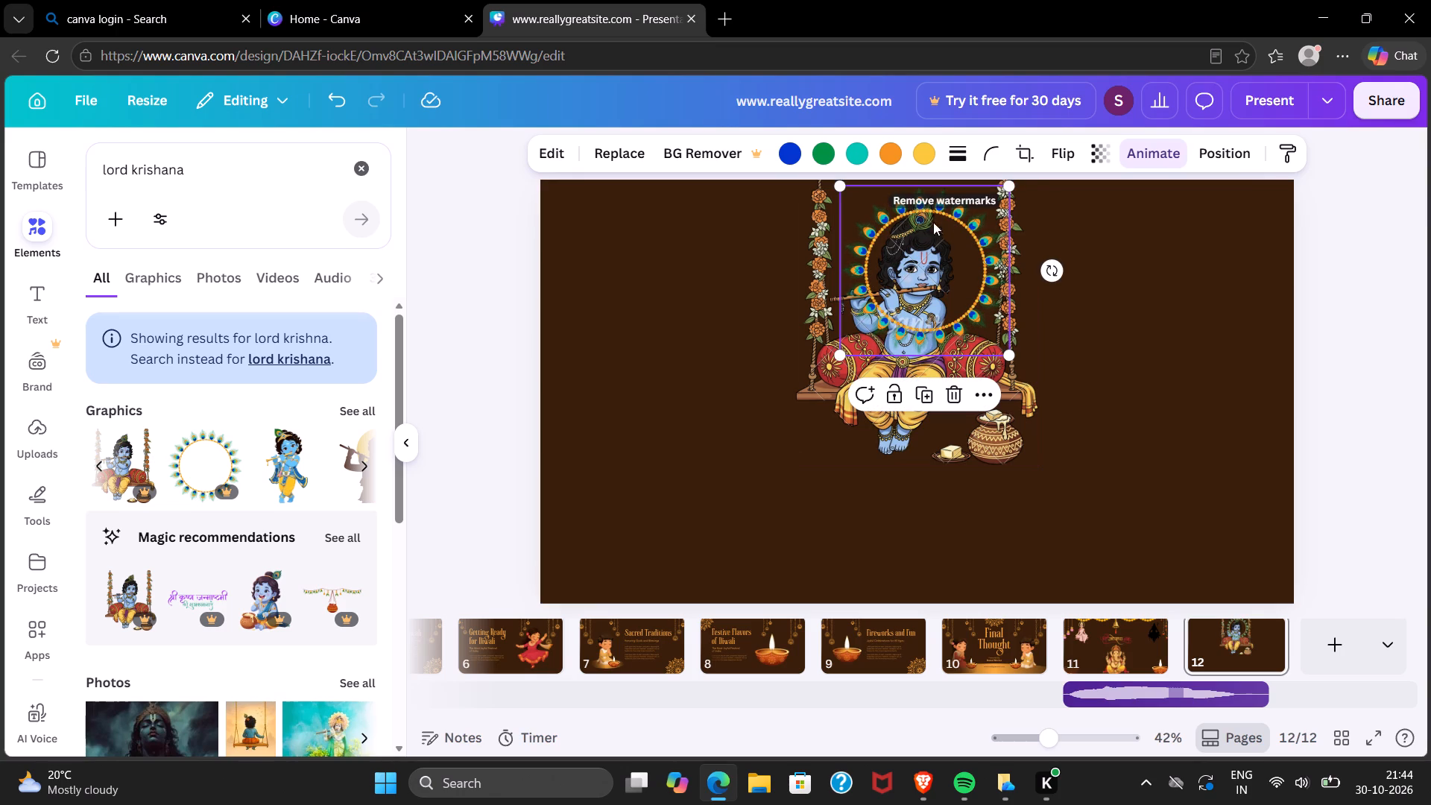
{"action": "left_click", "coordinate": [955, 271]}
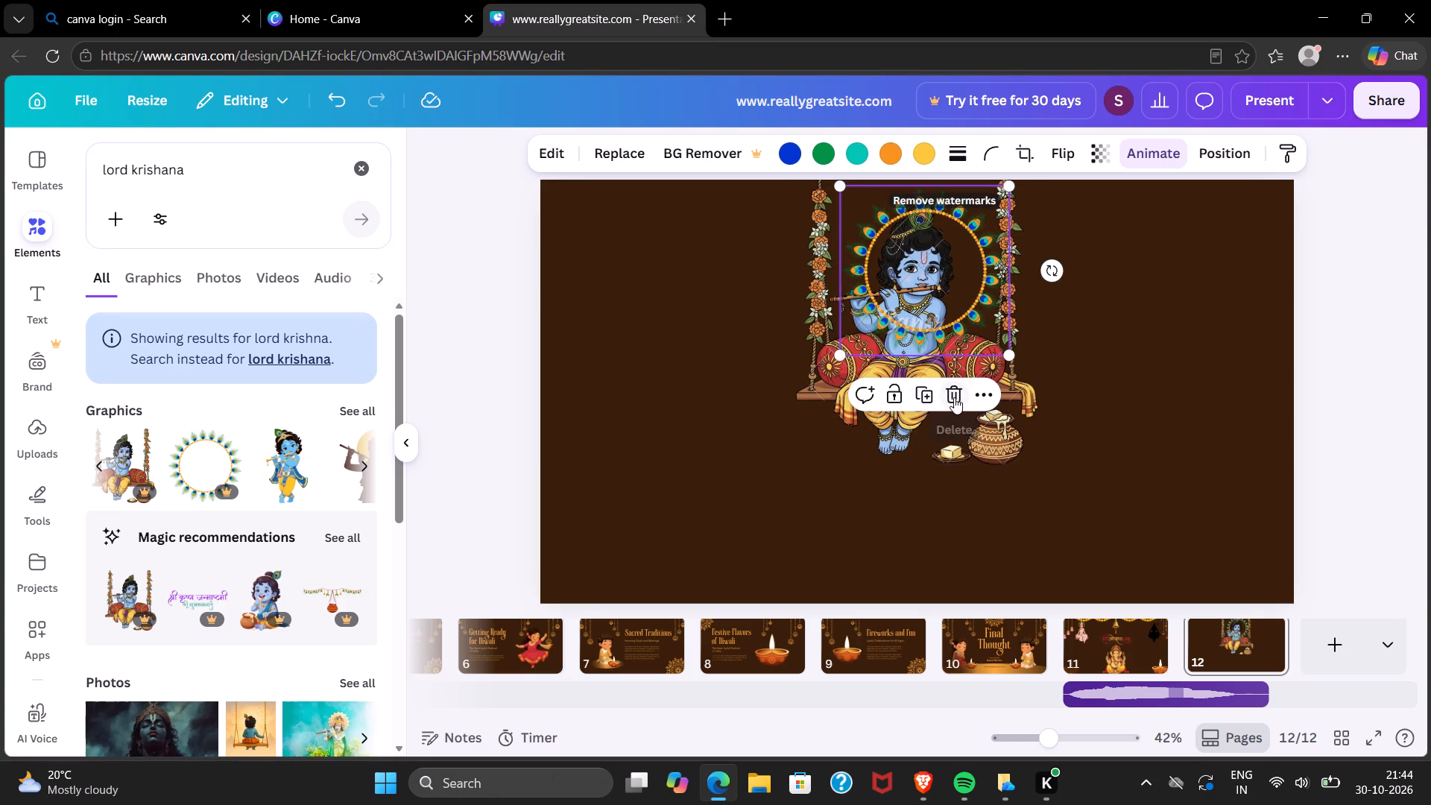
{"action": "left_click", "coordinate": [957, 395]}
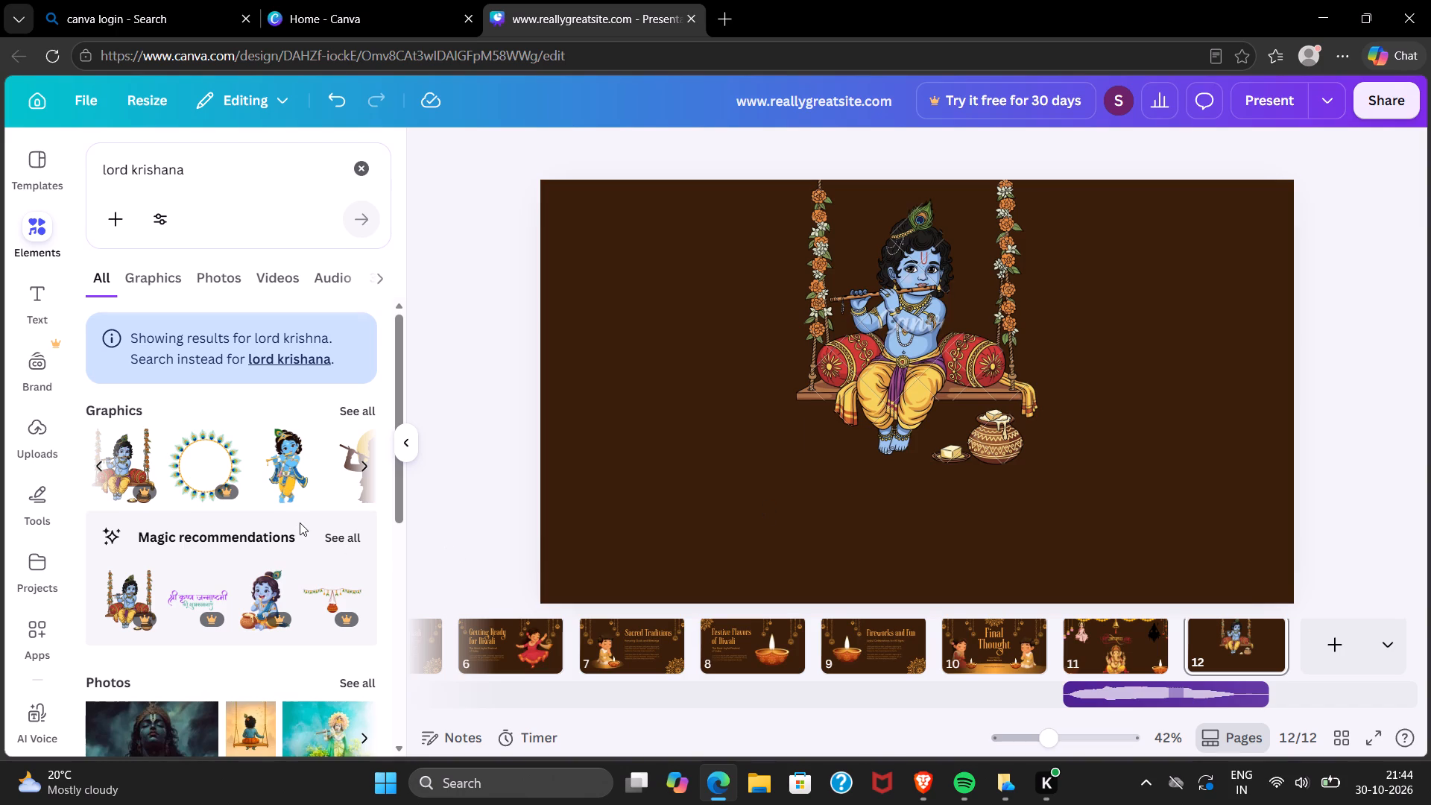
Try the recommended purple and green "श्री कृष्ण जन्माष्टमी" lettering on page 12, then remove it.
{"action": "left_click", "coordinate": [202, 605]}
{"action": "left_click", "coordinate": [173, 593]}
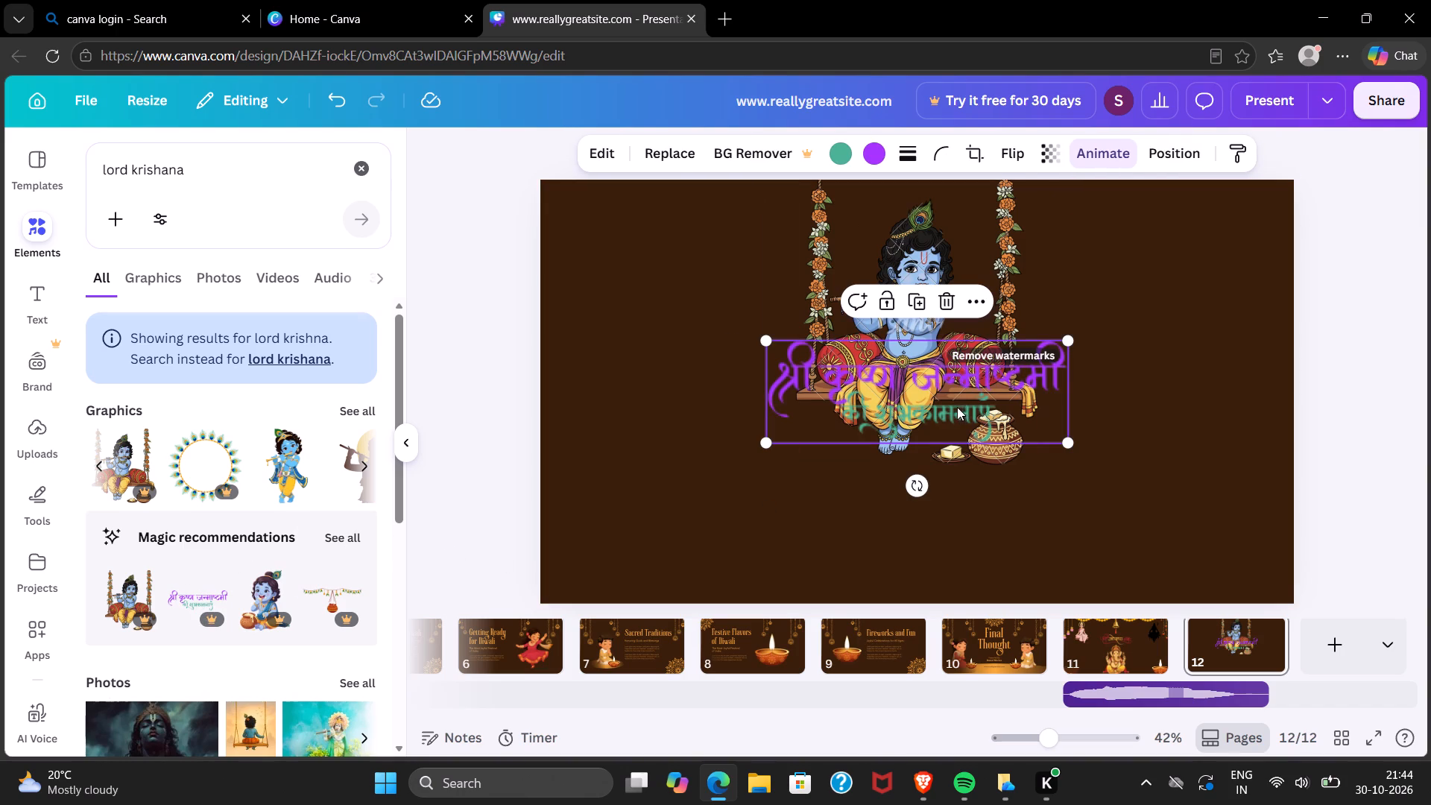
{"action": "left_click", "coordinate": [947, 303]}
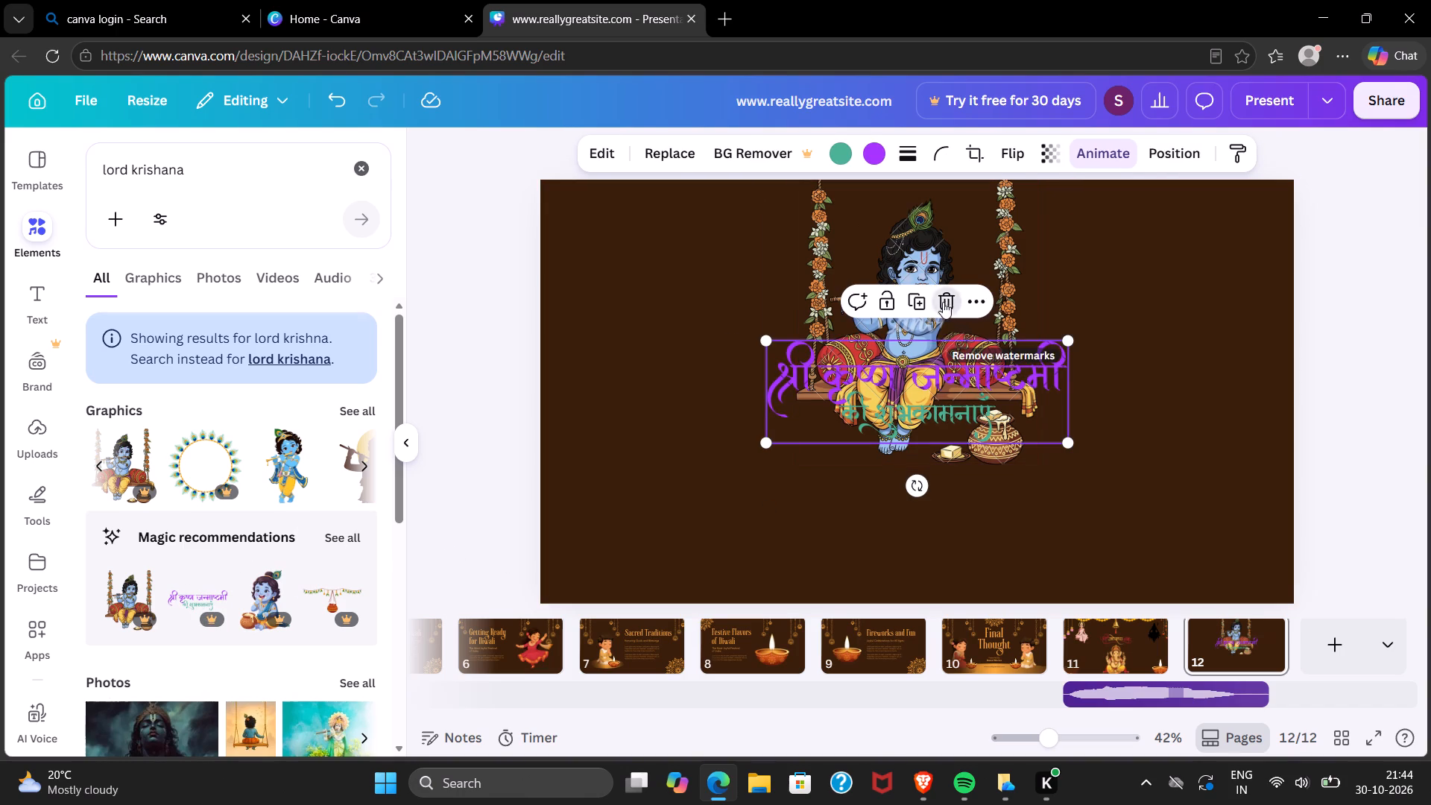
Search the elements library for "lord krishana text".
{"action": "left_click", "coordinate": [213, 172]}
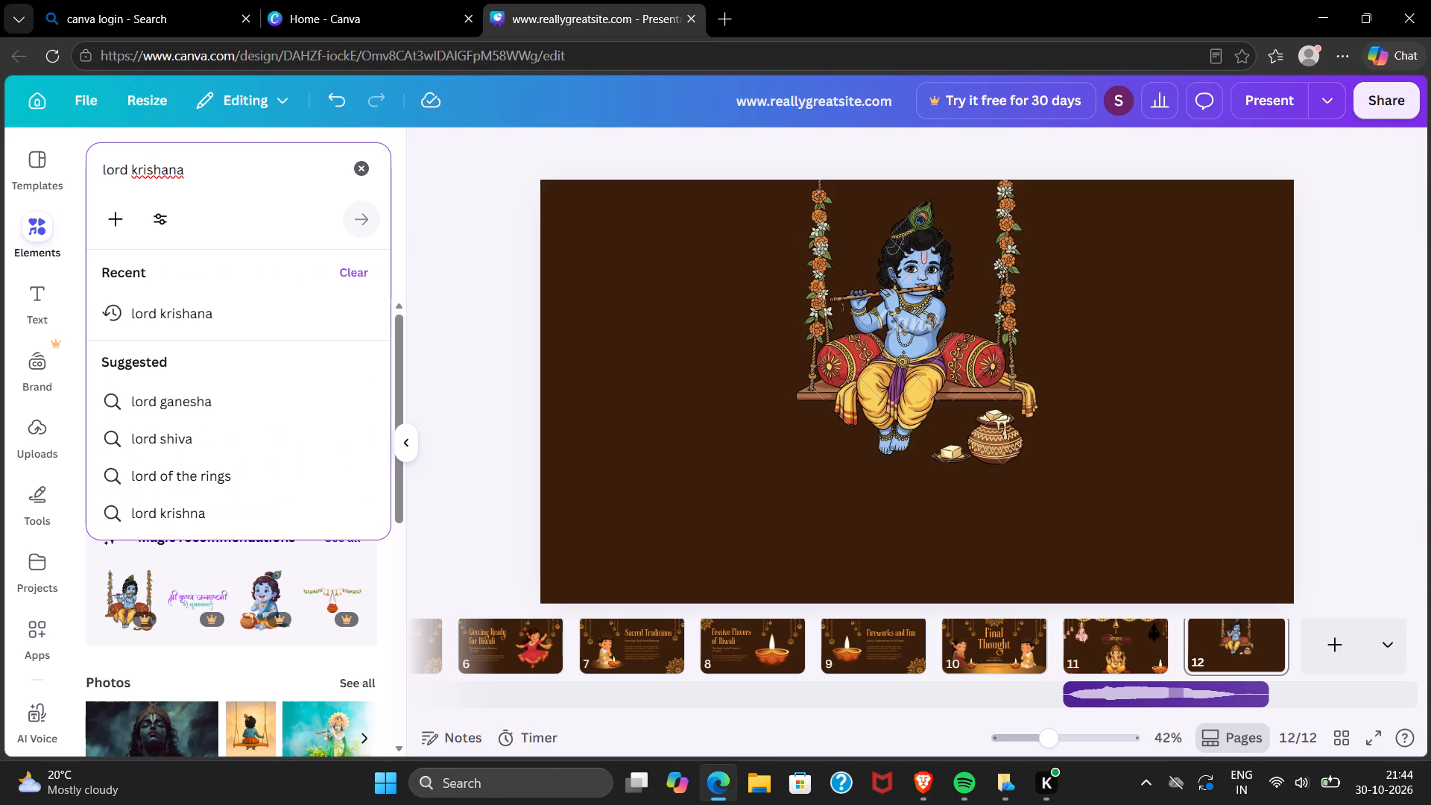
{"action": "key", "text": "space"}
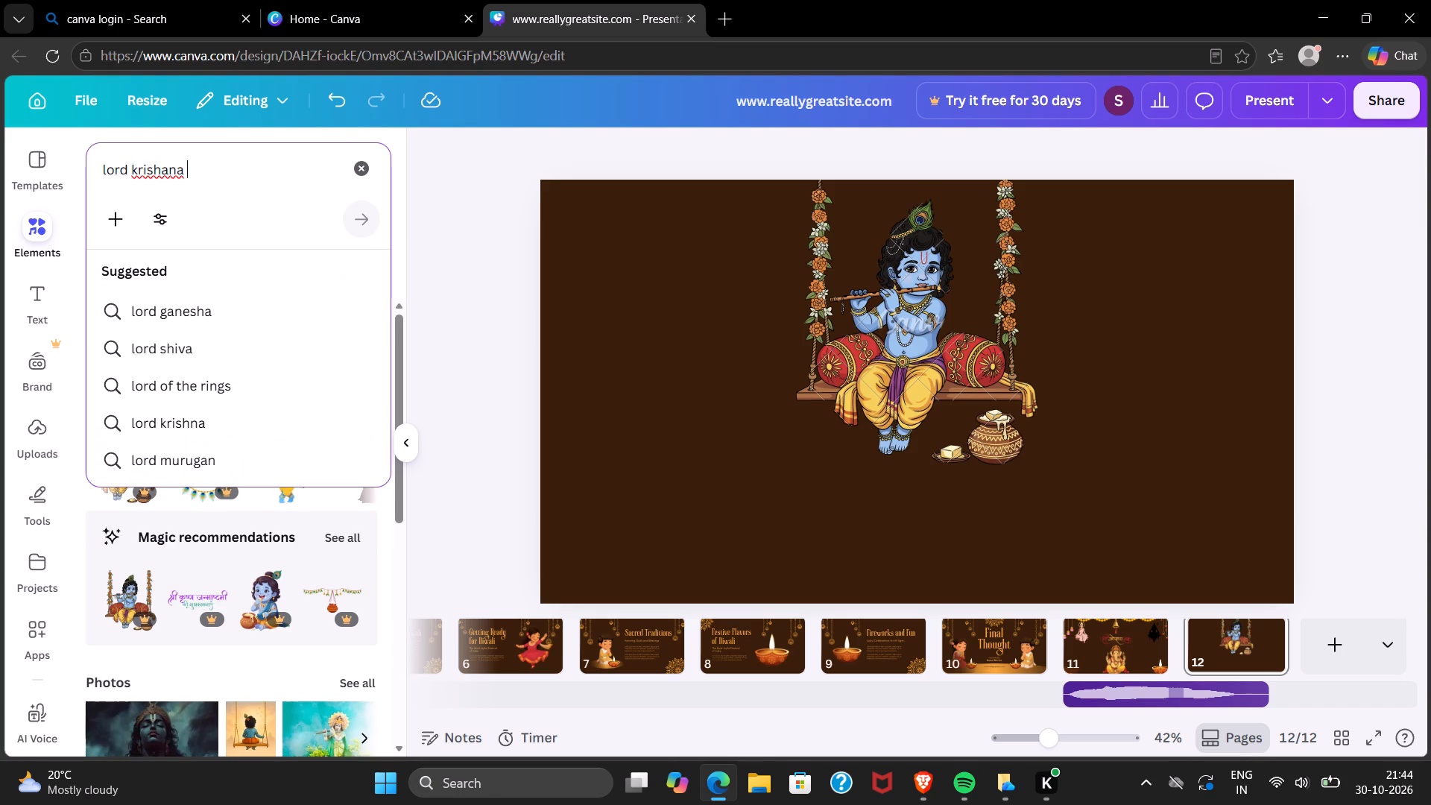
{"action": "type", "text": "text"}
{"action": "left_click", "coordinate": [347, 221]}
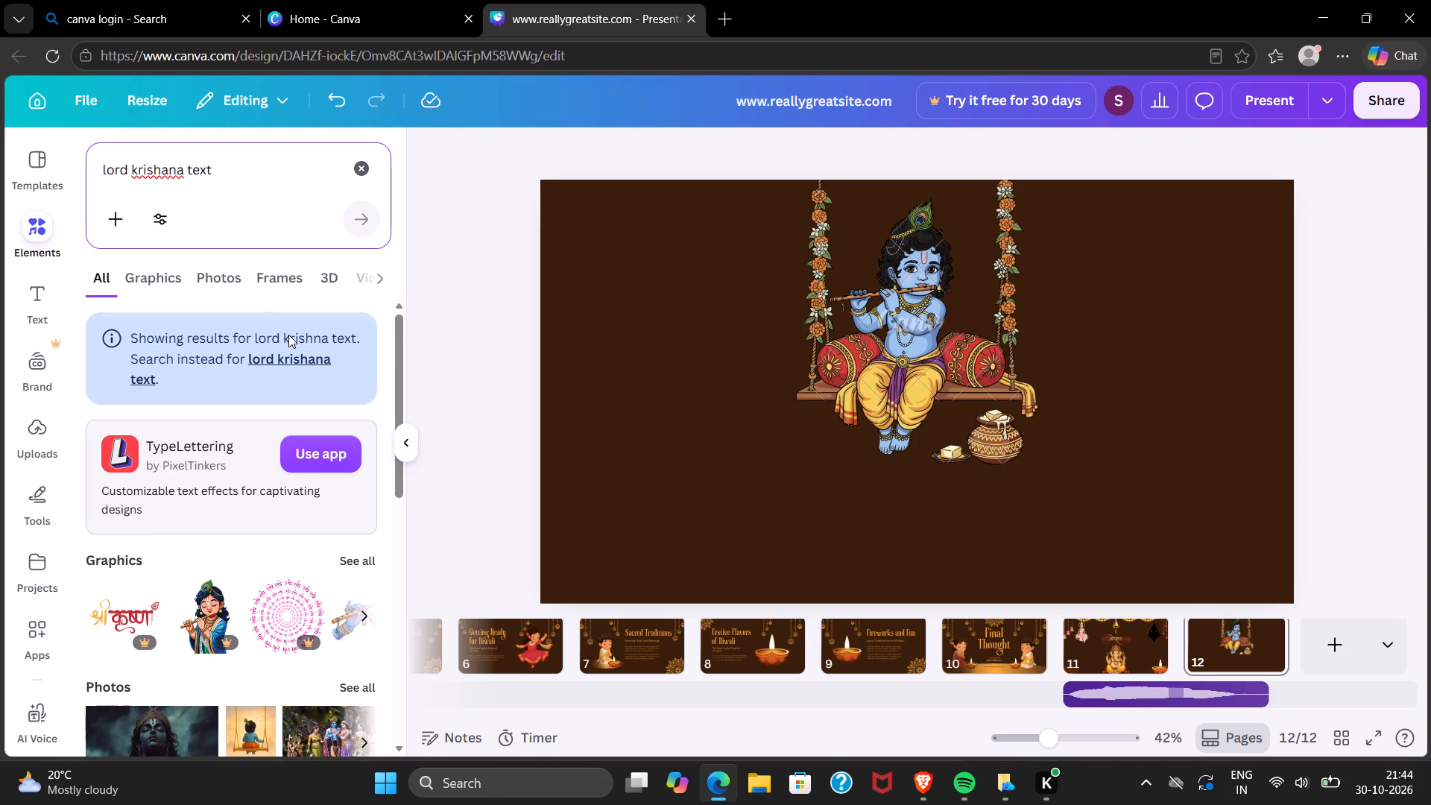
Insert the red "जय श्री कृष्णा" lettering, reduce it and centre it below the Krishna swing at page 12's bottom edge.
{"action": "scroll", "coordinate": [303, 332], "scroll_direction": "down", "scroll_amount": 3}
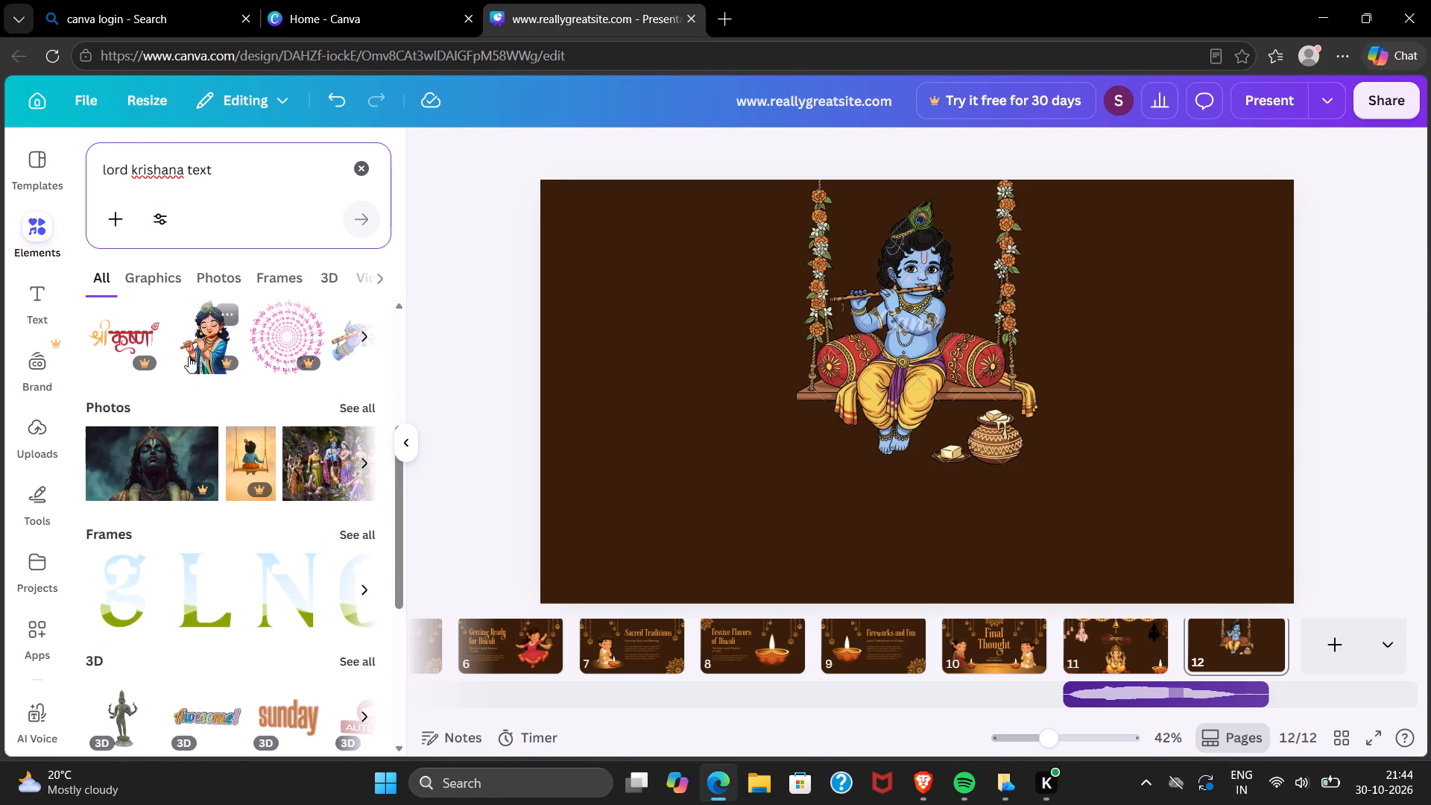
{"action": "scroll", "coordinate": [315, 307], "scroll_direction": "down", "scroll_amount": 1}
{"action": "scroll", "coordinate": [350, 312], "scroll_direction": "up", "scroll_amount": 1}
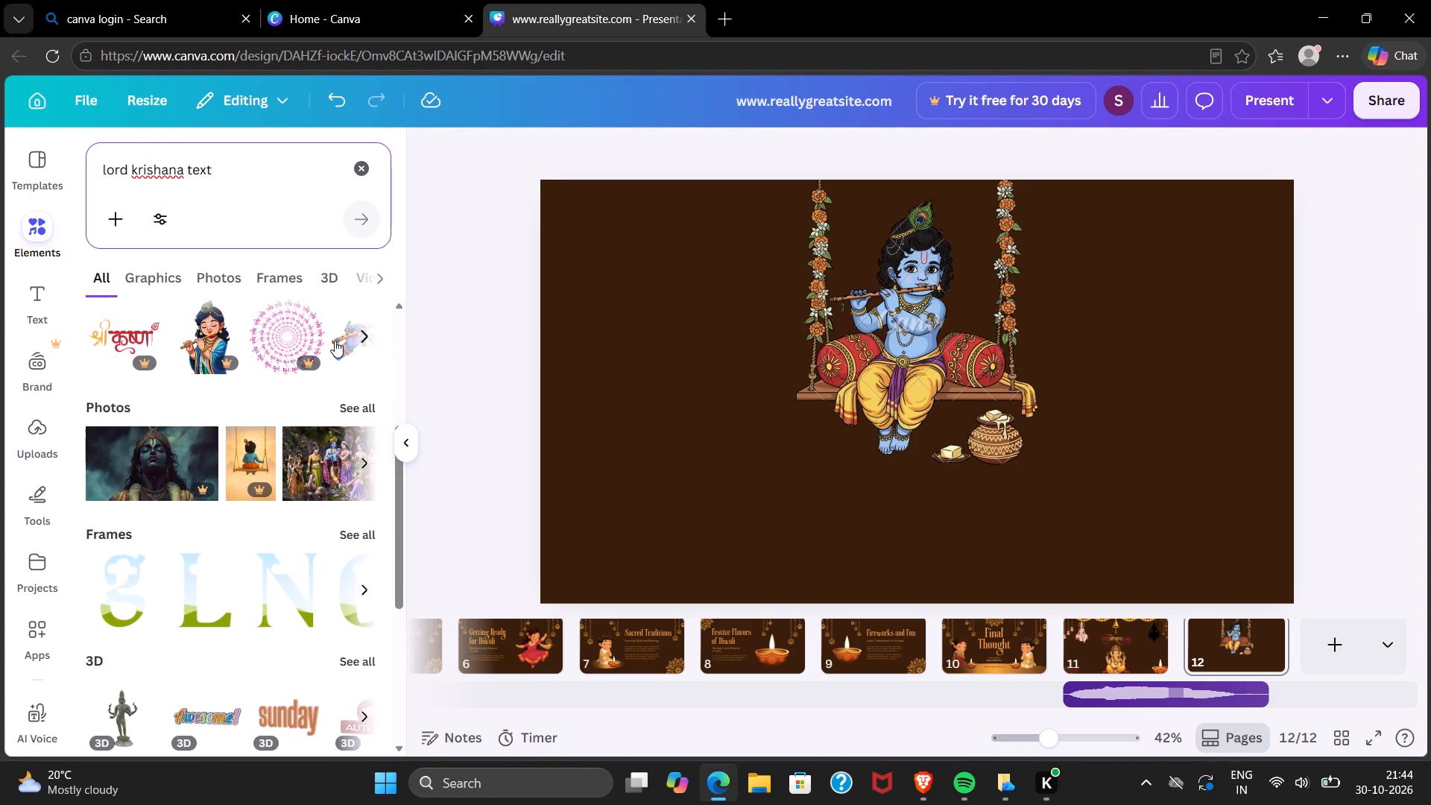
{"action": "left_click", "coordinate": [347, 335]}
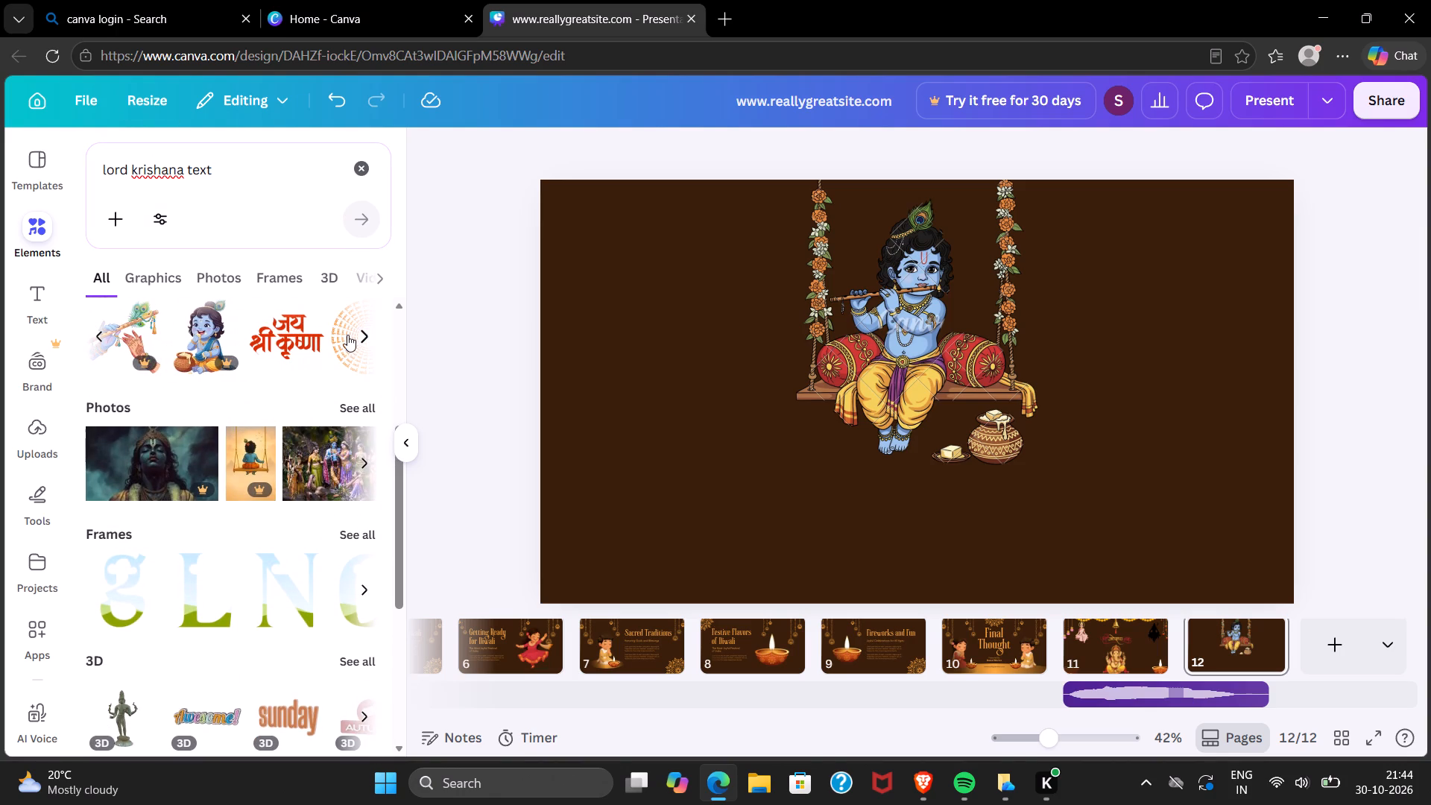
{"action": "left_click", "coordinate": [363, 332]}
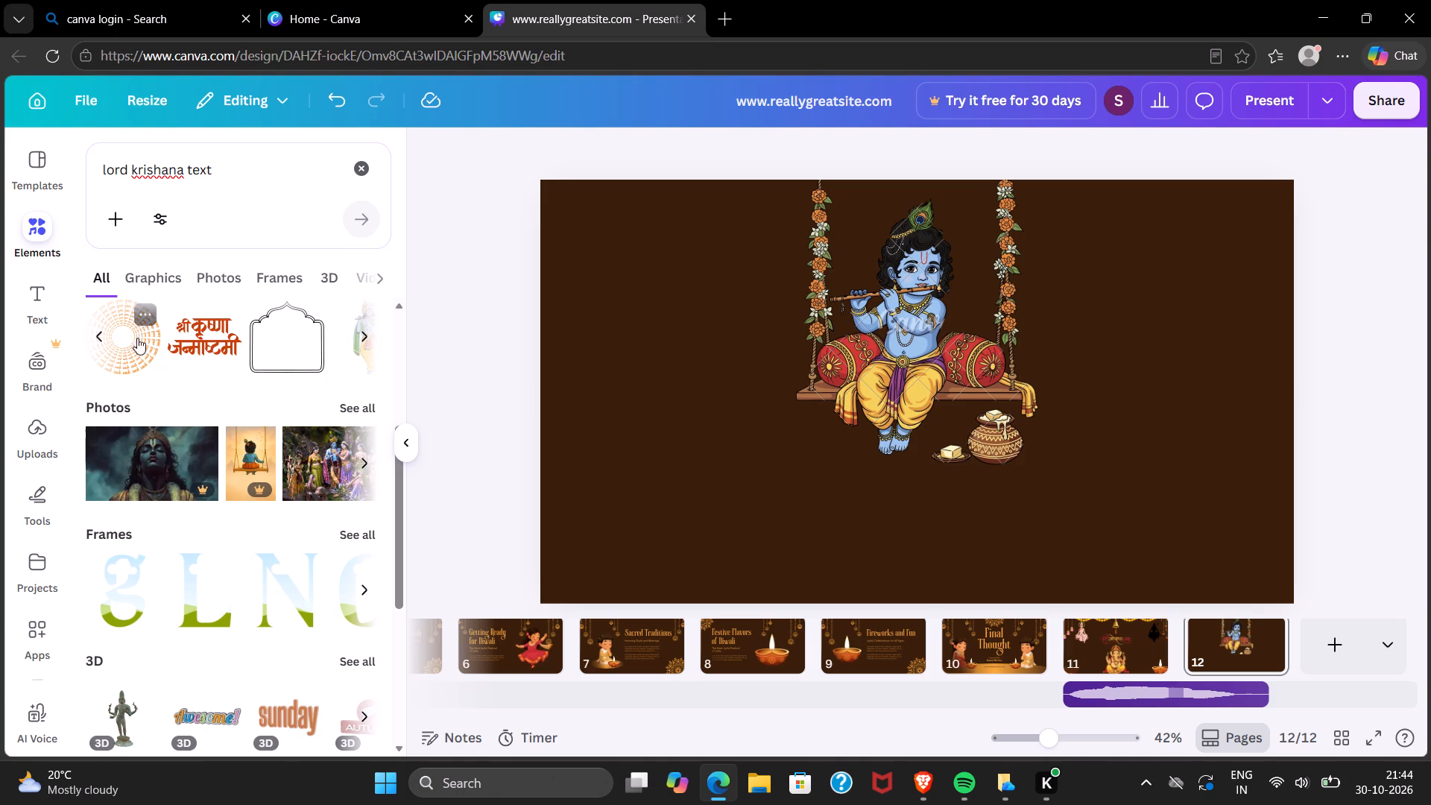
{"action": "left_click", "coordinate": [100, 341]}
{"action": "left_click", "coordinate": [297, 329]}
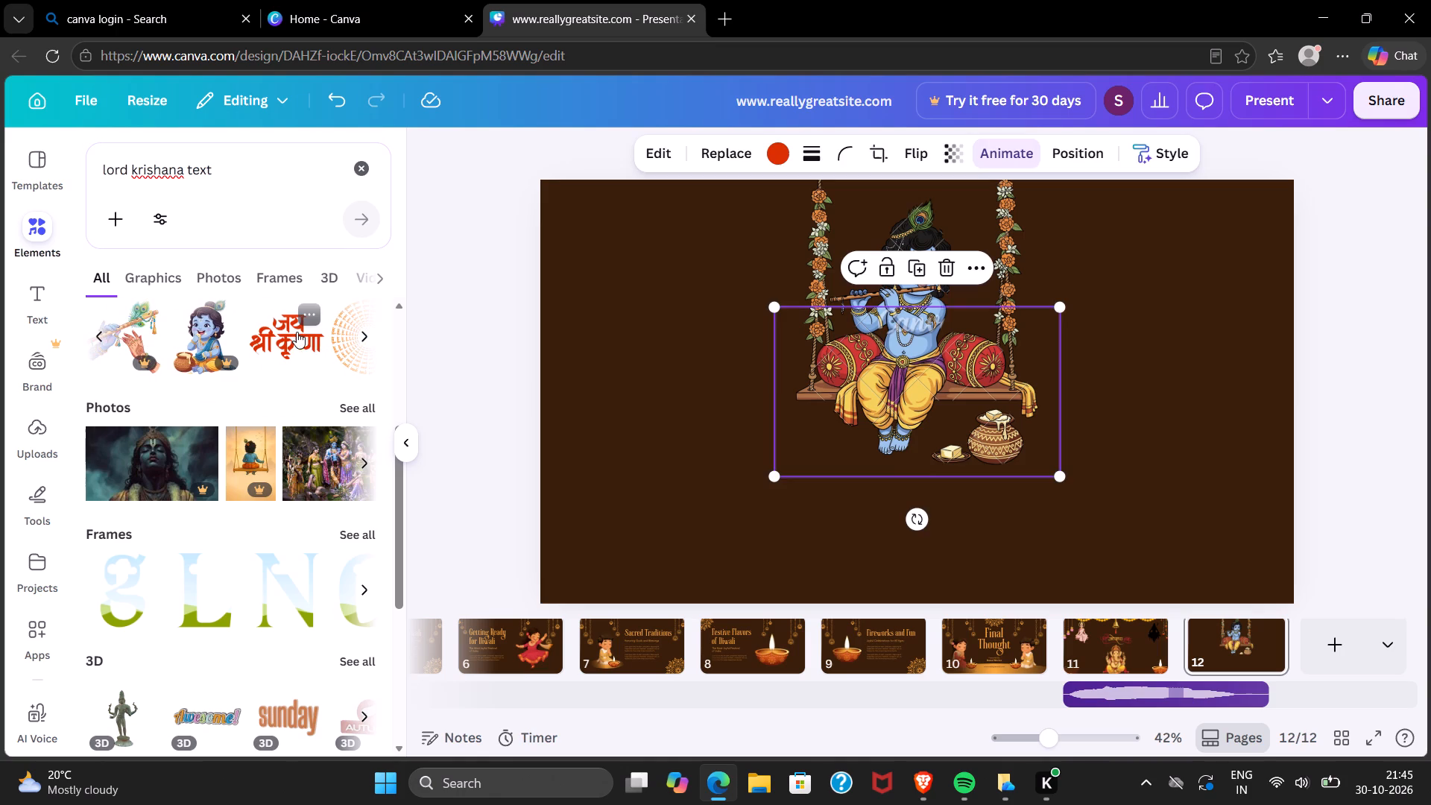
{"action": "left_click_drag", "start_coordinate": [992, 428], "coordinate": [951, 624]}
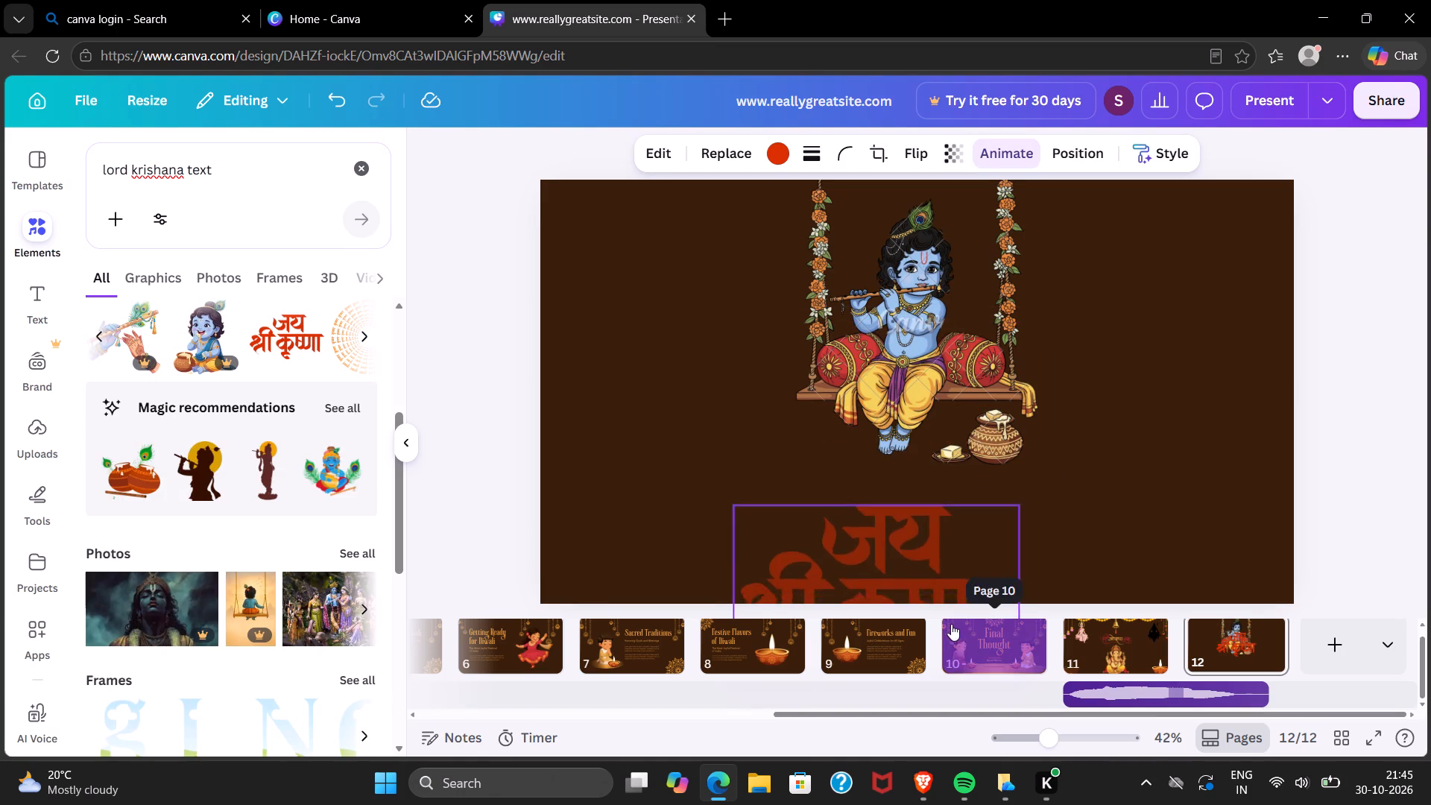
{"action": "left_click_drag", "start_coordinate": [951, 624], "coordinate": [991, 572]}
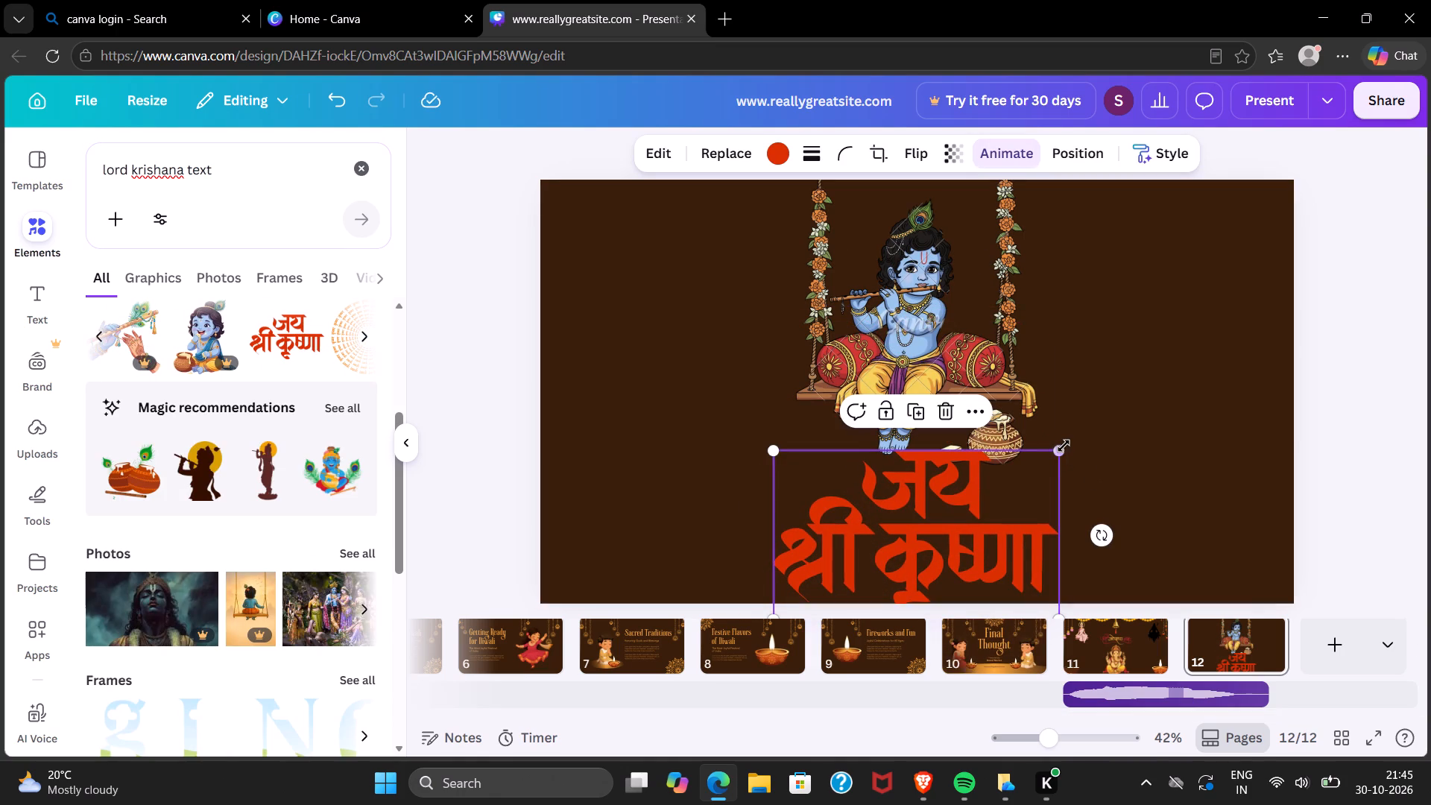
{"action": "left_click_drag", "start_coordinate": [1063, 446], "coordinate": [991, 501]}
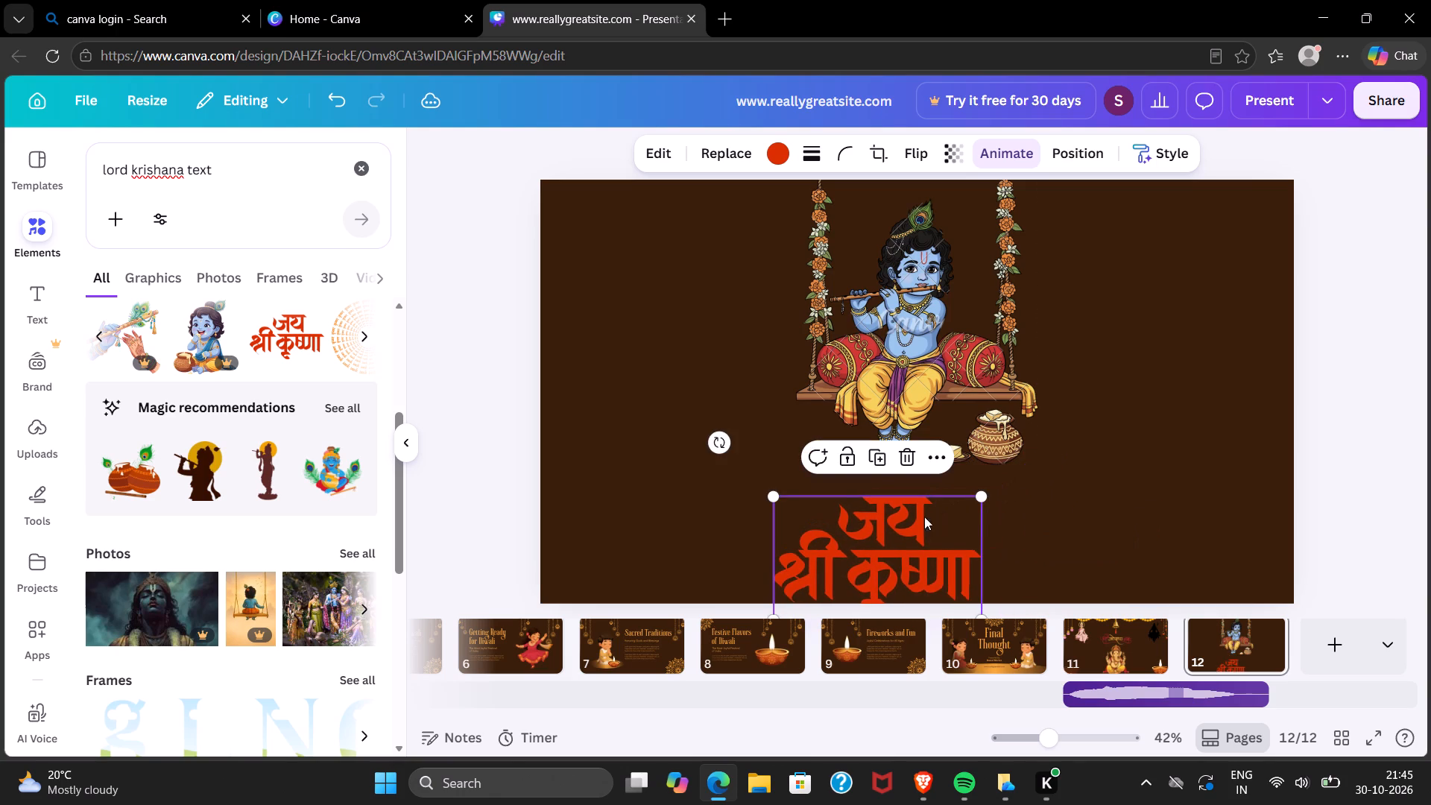
{"action": "left_click_drag", "start_coordinate": [919, 524], "coordinate": [958, 505]}
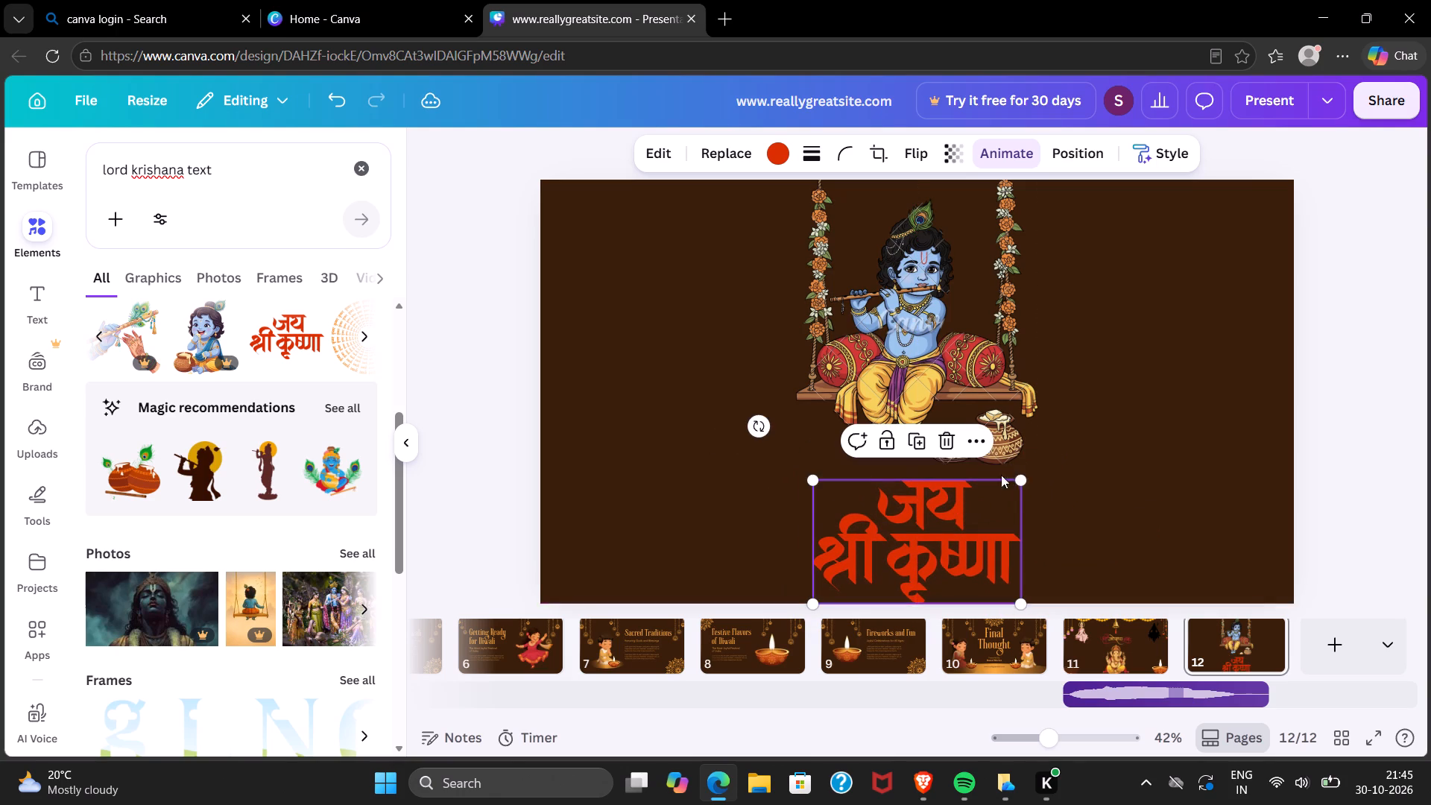
{"action": "left_click_drag", "start_coordinate": [1021, 479], "coordinate": [1034, 467]}
{"action": "left_click_drag", "start_coordinate": [970, 507], "coordinate": [964, 507]}
{"action": "left_click", "coordinate": [768, 531]}
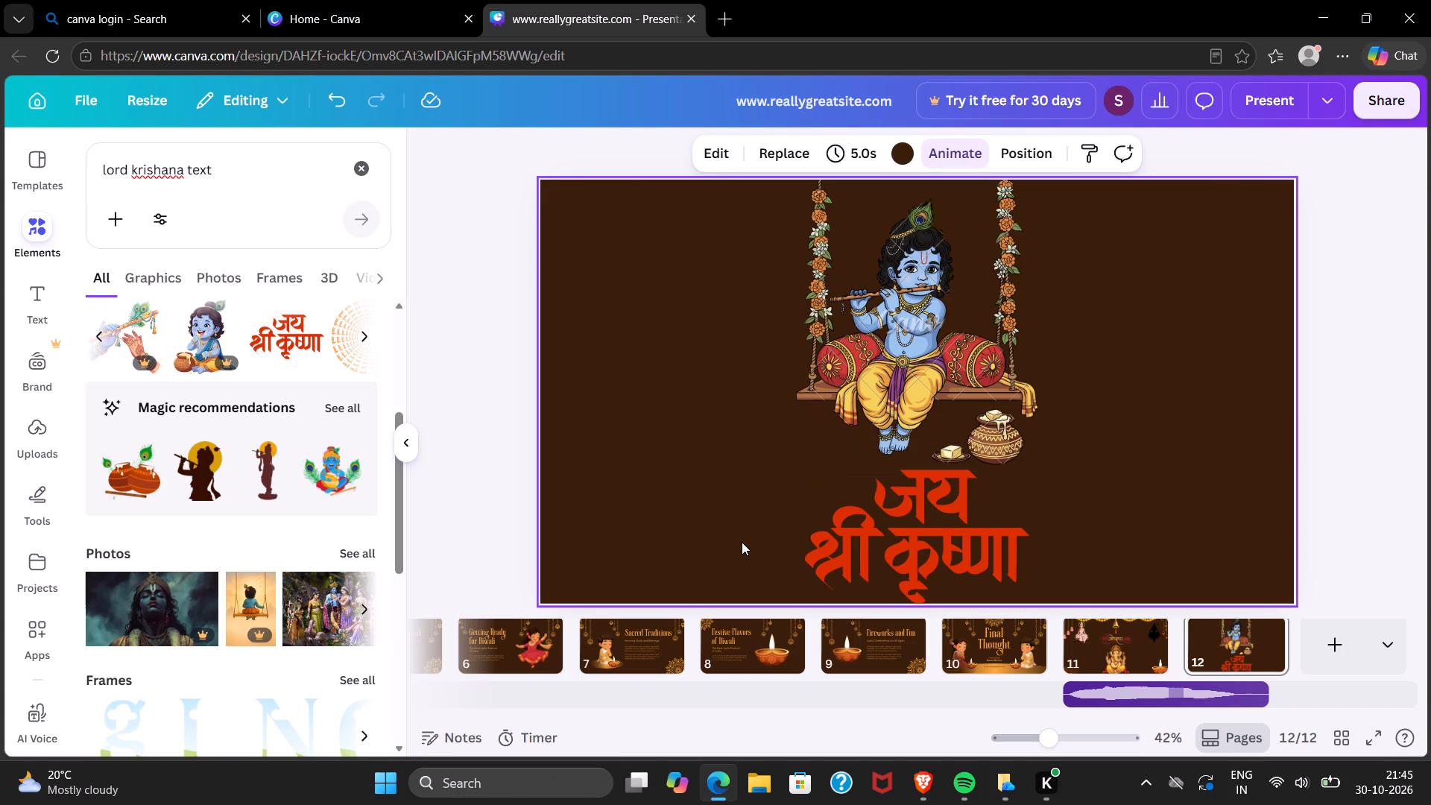
Insert the recommended butter pots graphic with peacock feathers and flute, reduce it and place it left of the red lettering along page 12's bottom edge.
{"action": "left_click", "coordinate": [121, 469]}
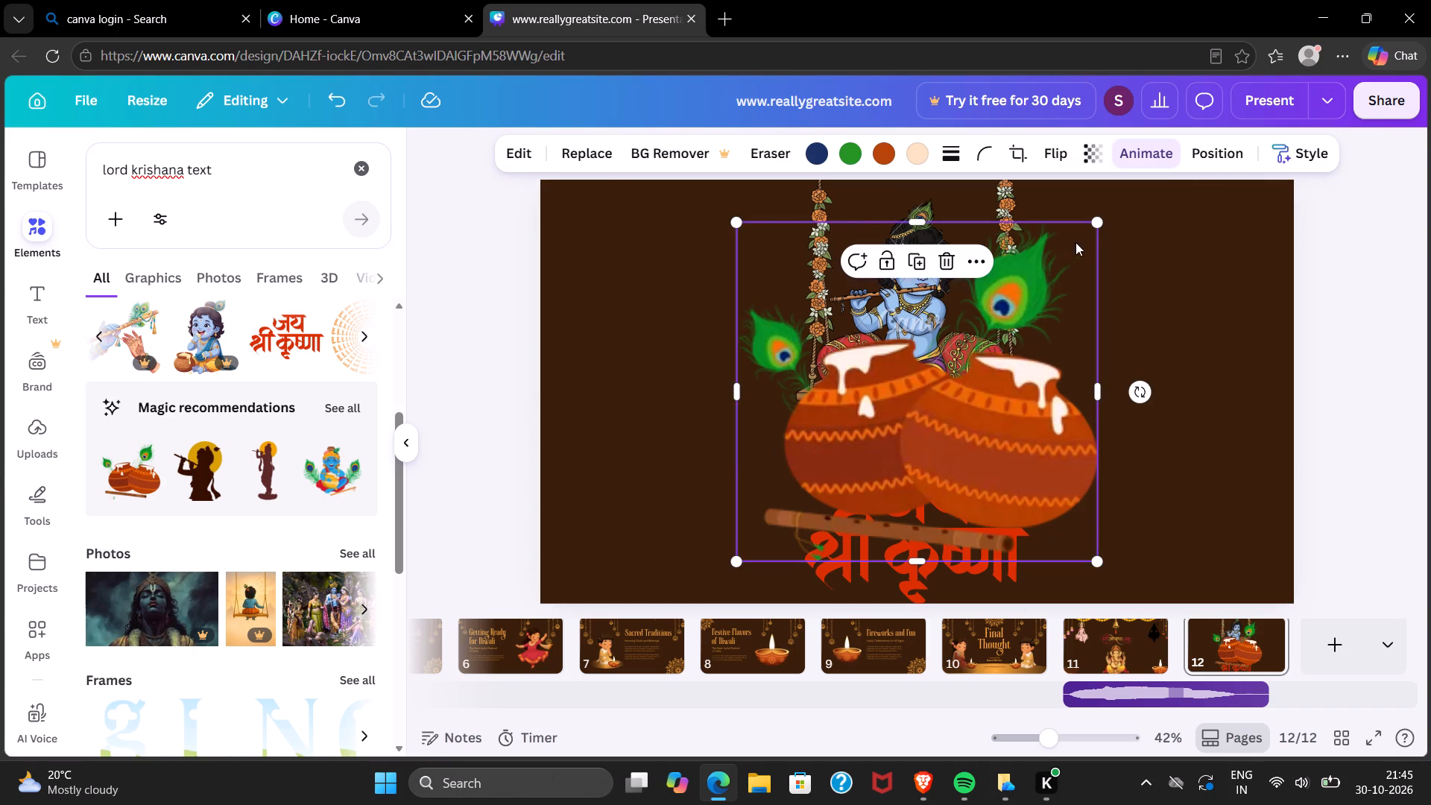
{"action": "left_click_drag", "start_coordinate": [1098, 222], "coordinate": [934, 419]}
{"action": "left_click_drag", "start_coordinate": [835, 473], "coordinate": [696, 502]}
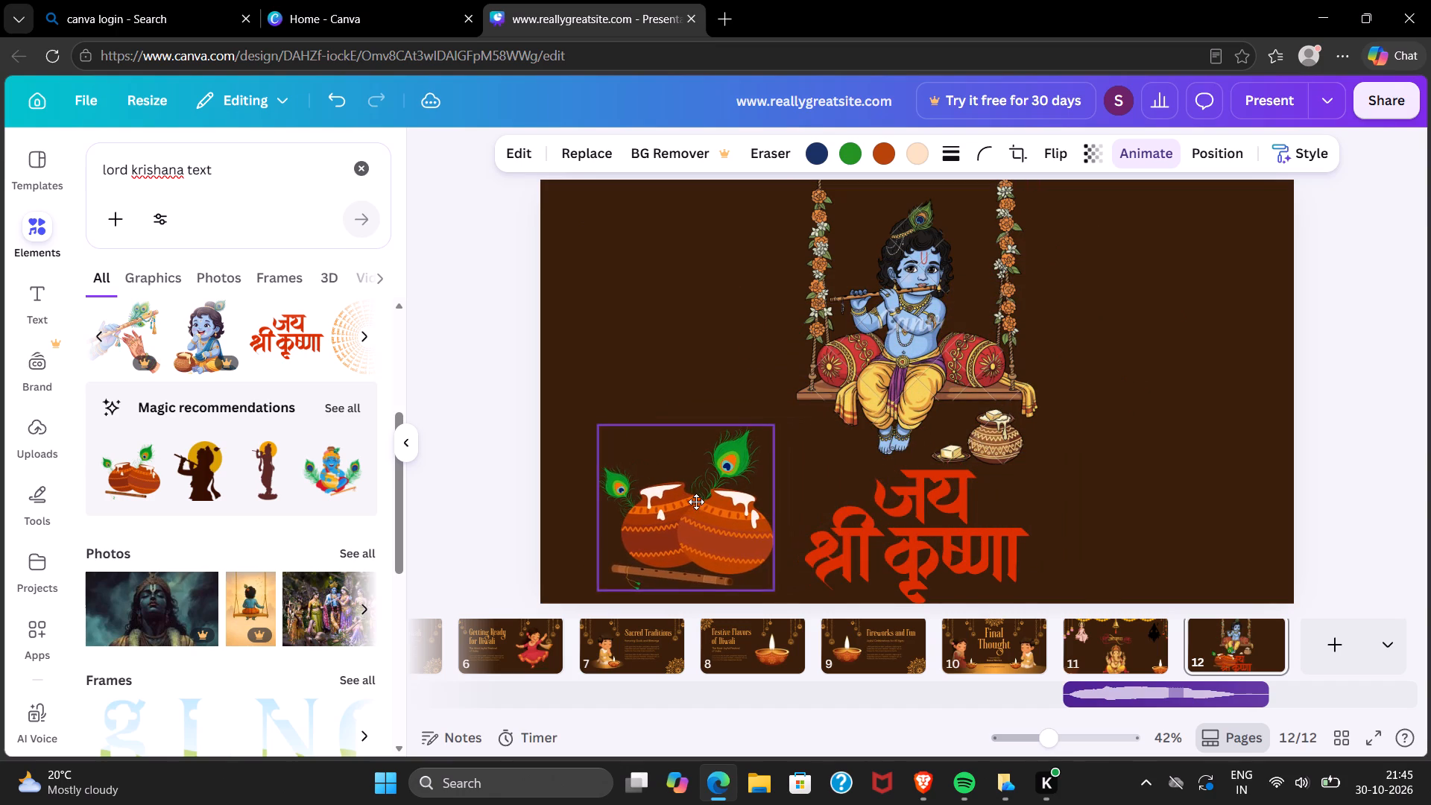
{"action": "left_click_drag", "start_coordinate": [696, 502], "coordinate": [730, 513]}
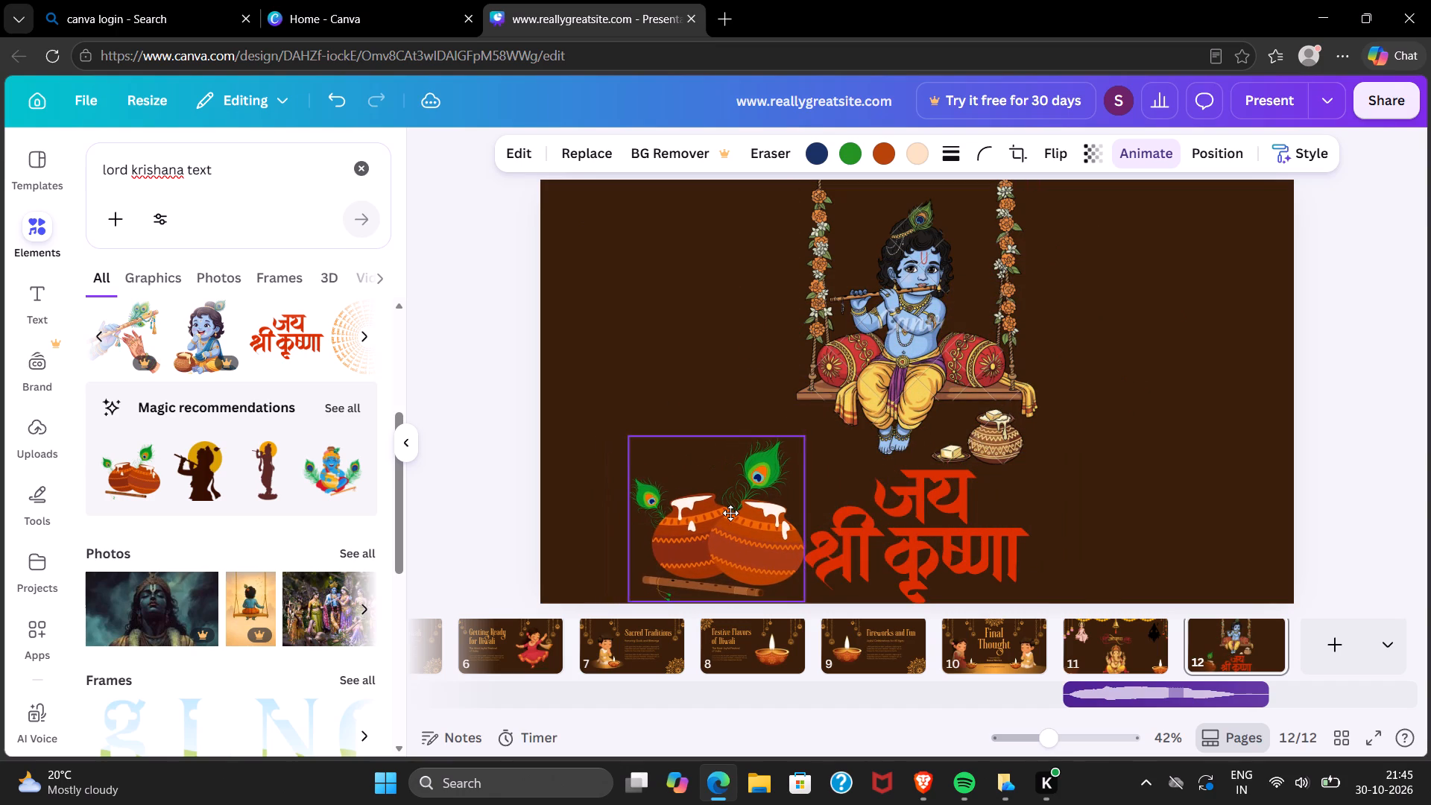
{"action": "left_click_drag", "start_coordinate": [730, 513], "coordinate": [719, 514]}
{"action": "left_click", "coordinate": [598, 507]}
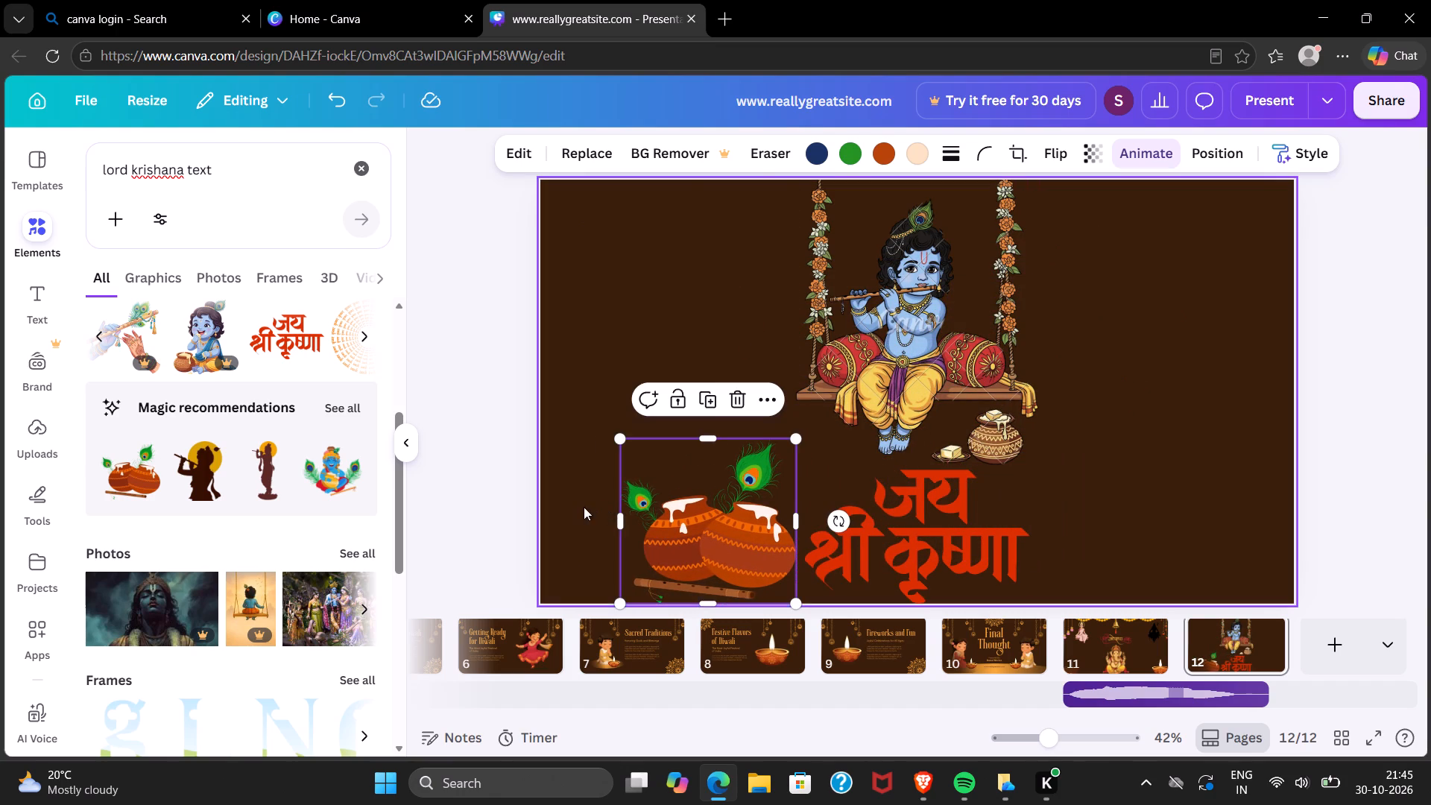
Add a second, same-size butter pots graphic to the right of the lettering, aligned with the first along page 12's bottom edge.
{"action": "left_click", "coordinate": [99, 473]}
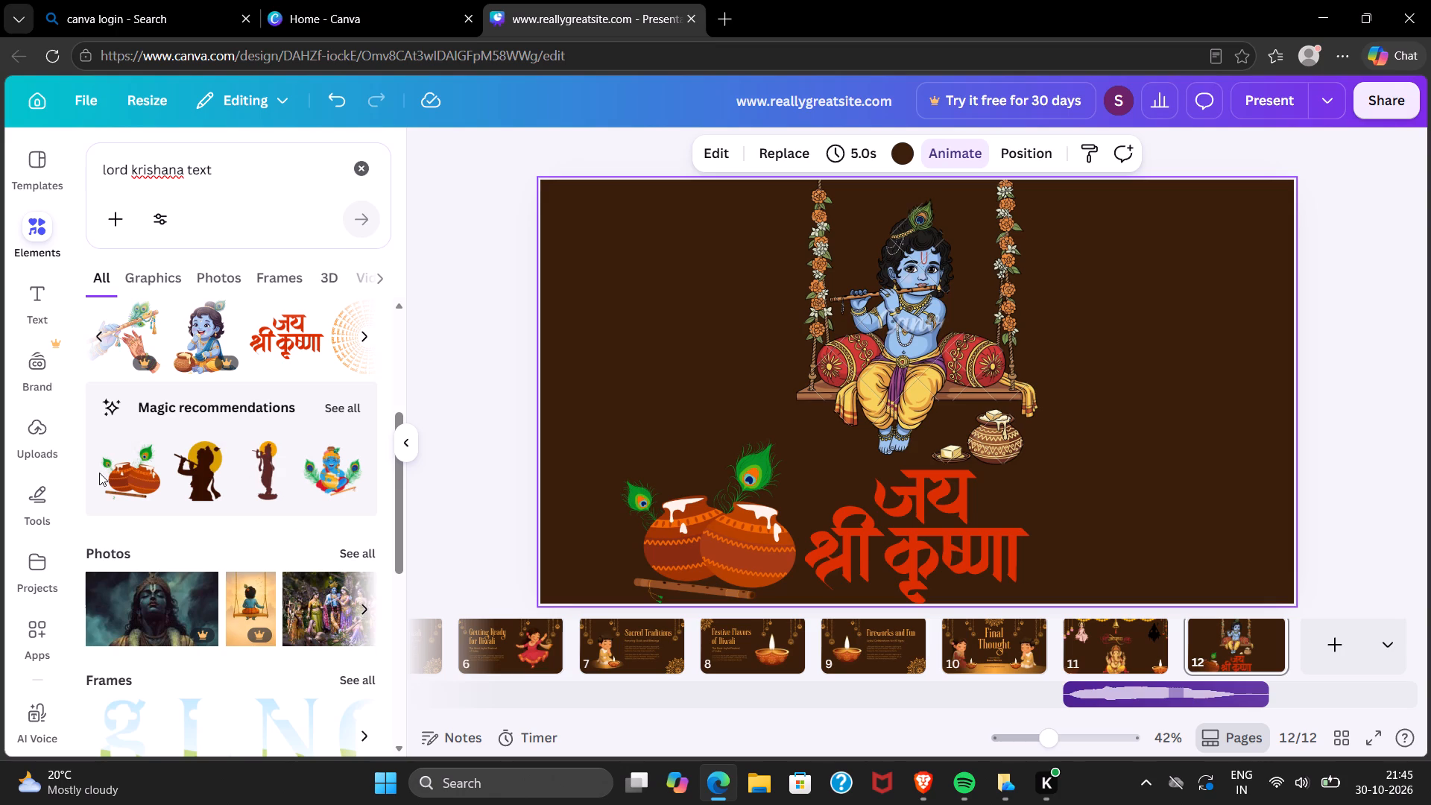
{"action": "left_click", "coordinate": [141, 473]}
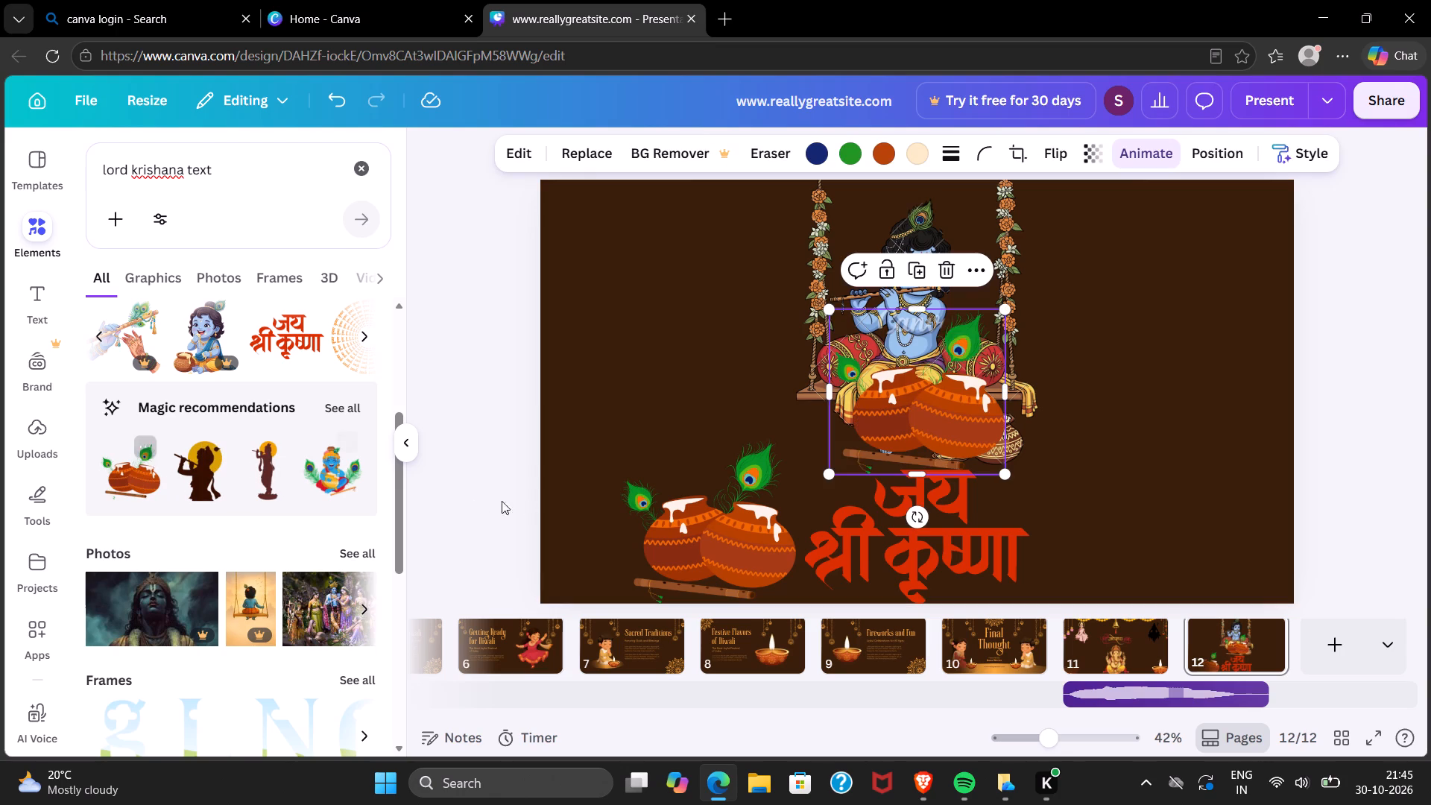
{"action": "left_click_drag", "start_coordinate": [912, 417], "coordinate": [1130, 548]}
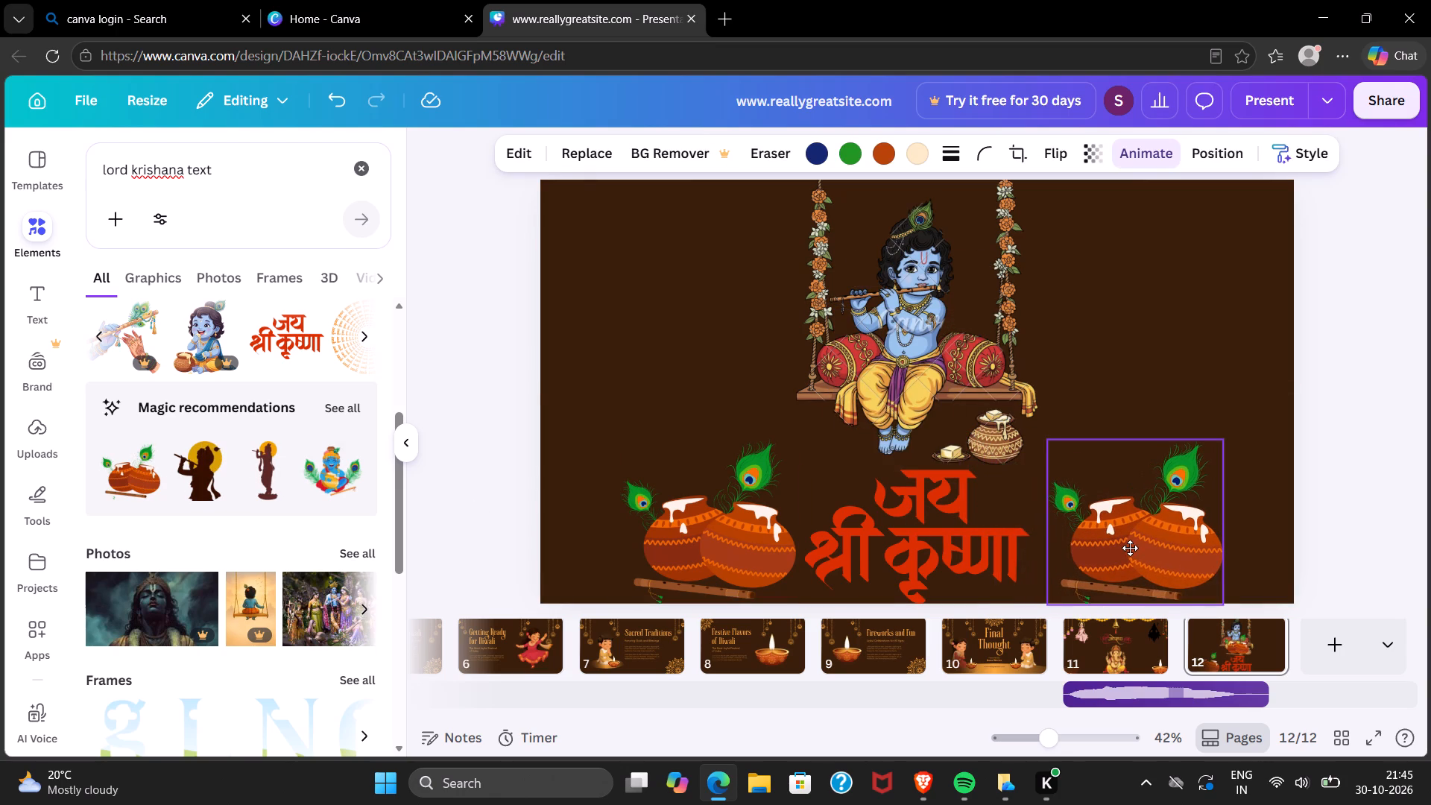
{"action": "left_click_drag", "start_coordinate": [1130, 548], "coordinate": [1123, 547]}
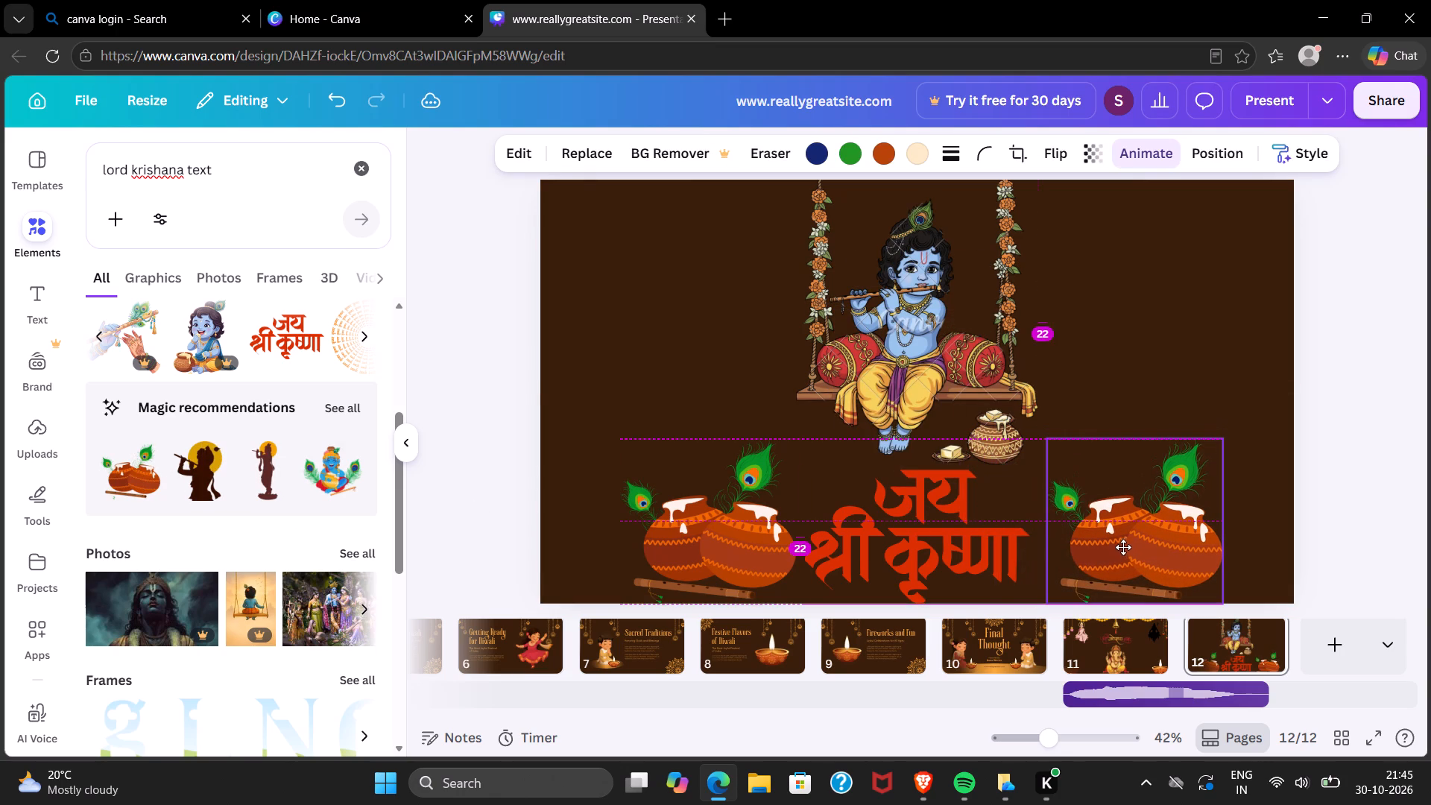
{"action": "left_click_drag", "start_coordinate": [1123, 547], "coordinate": [1122, 550]}
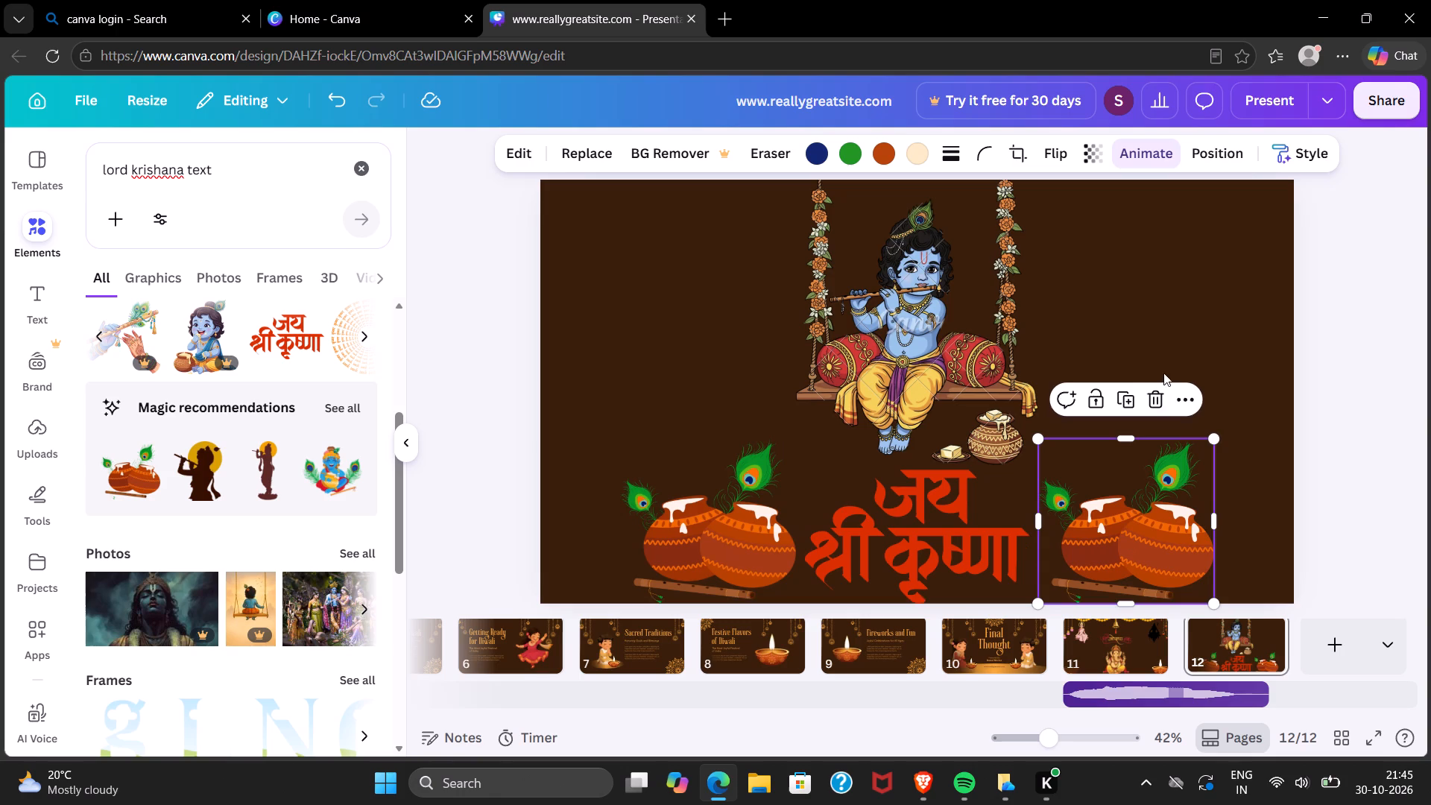
{"action": "left_click", "coordinate": [1154, 344]}
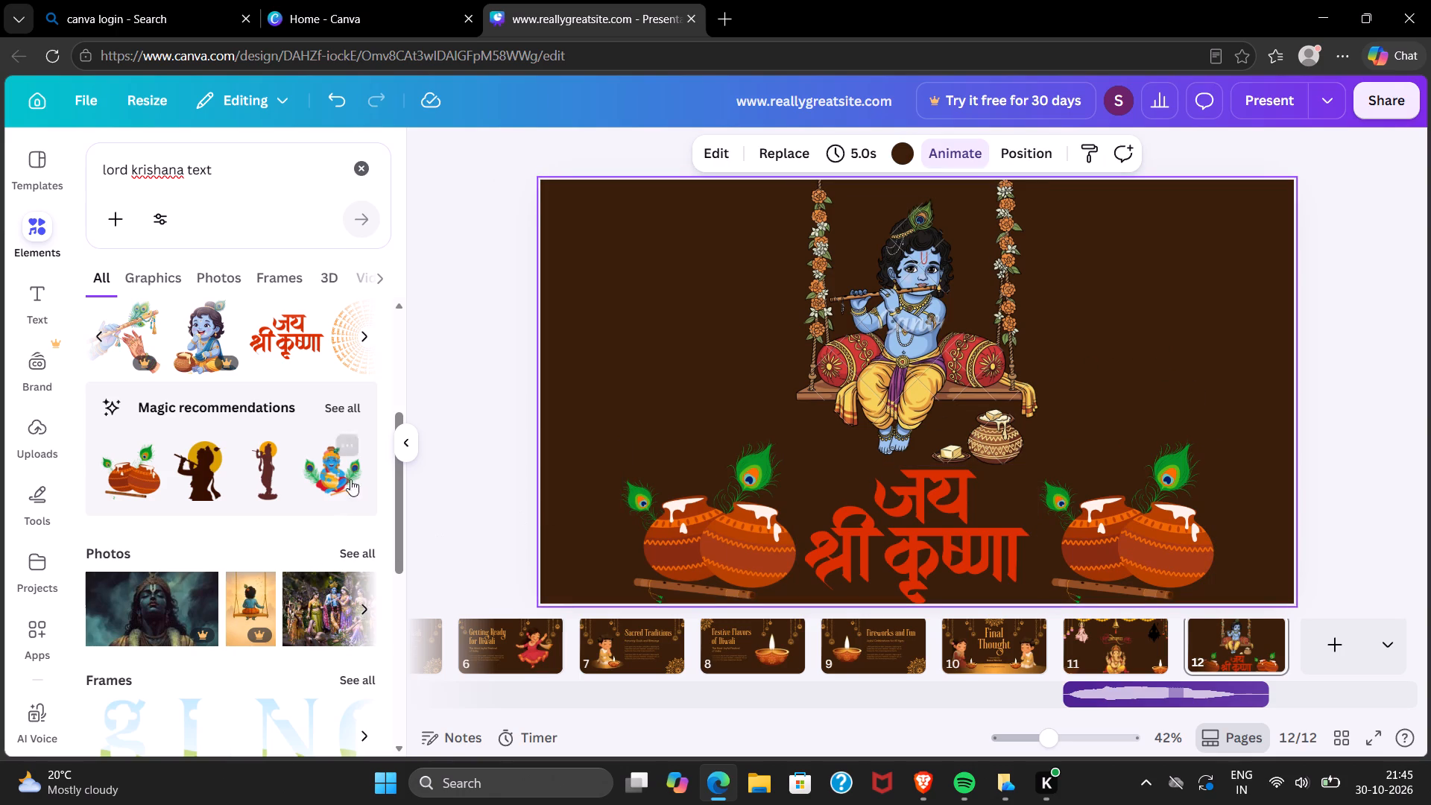
Browse the Krishna graphics for a replacement and delete the picture of Krishna on the swing from page 12.
{"action": "left_click", "coordinate": [361, 328]}
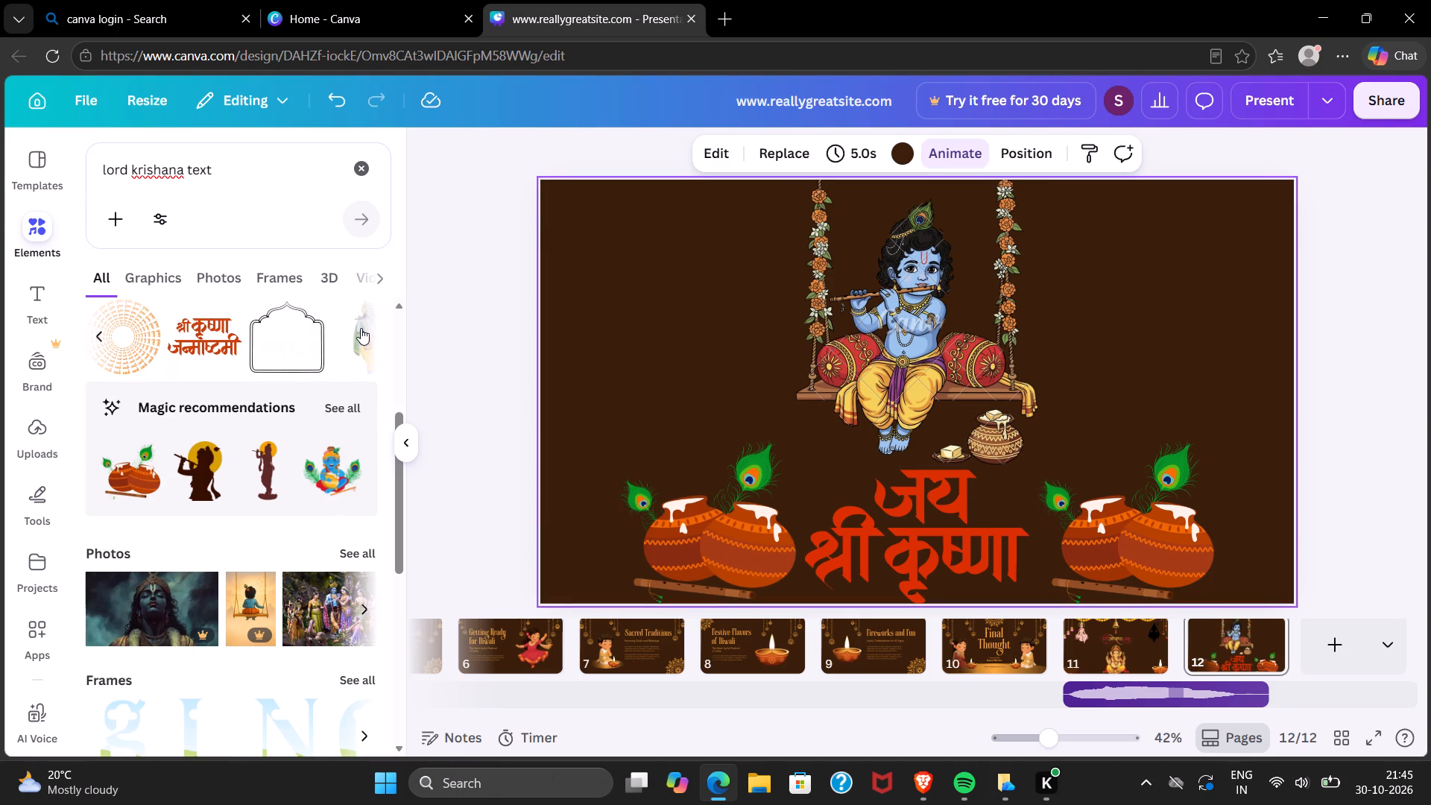
{"action": "left_click", "coordinate": [361, 328]}
{"action": "left_click", "coordinate": [361, 329]}
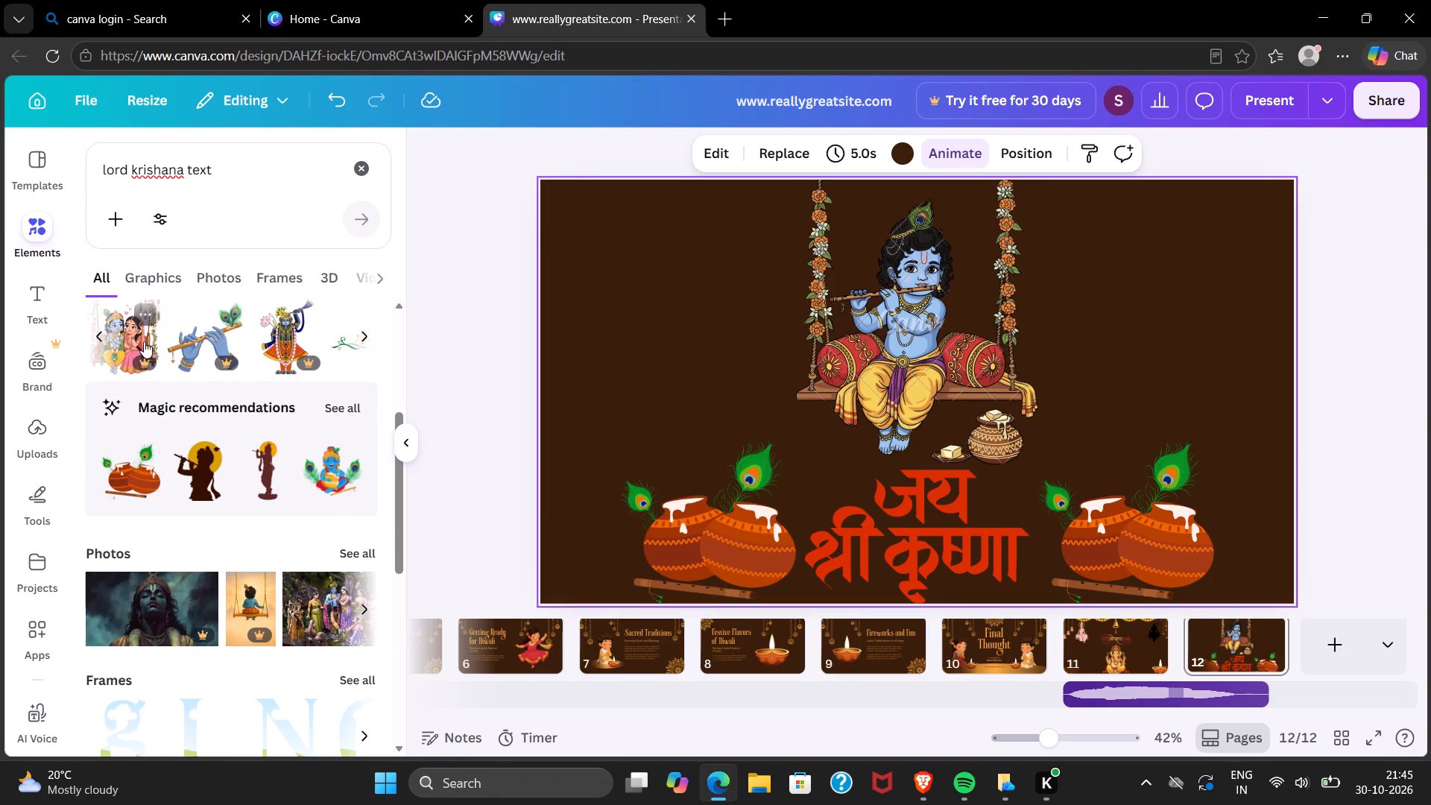
{"action": "left_click", "coordinate": [890, 314]}
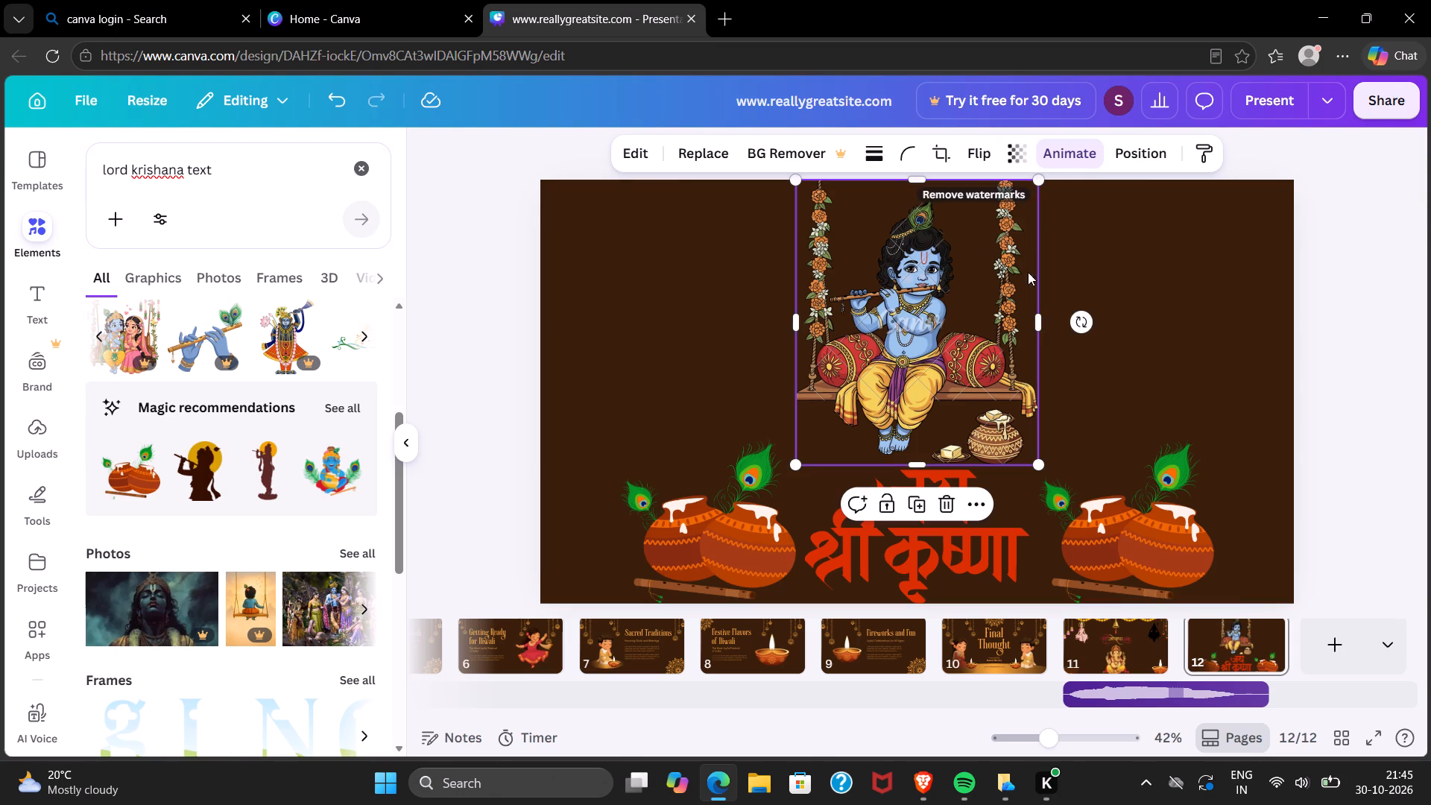
{"action": "left_click", "coordinate": [944, 503]}
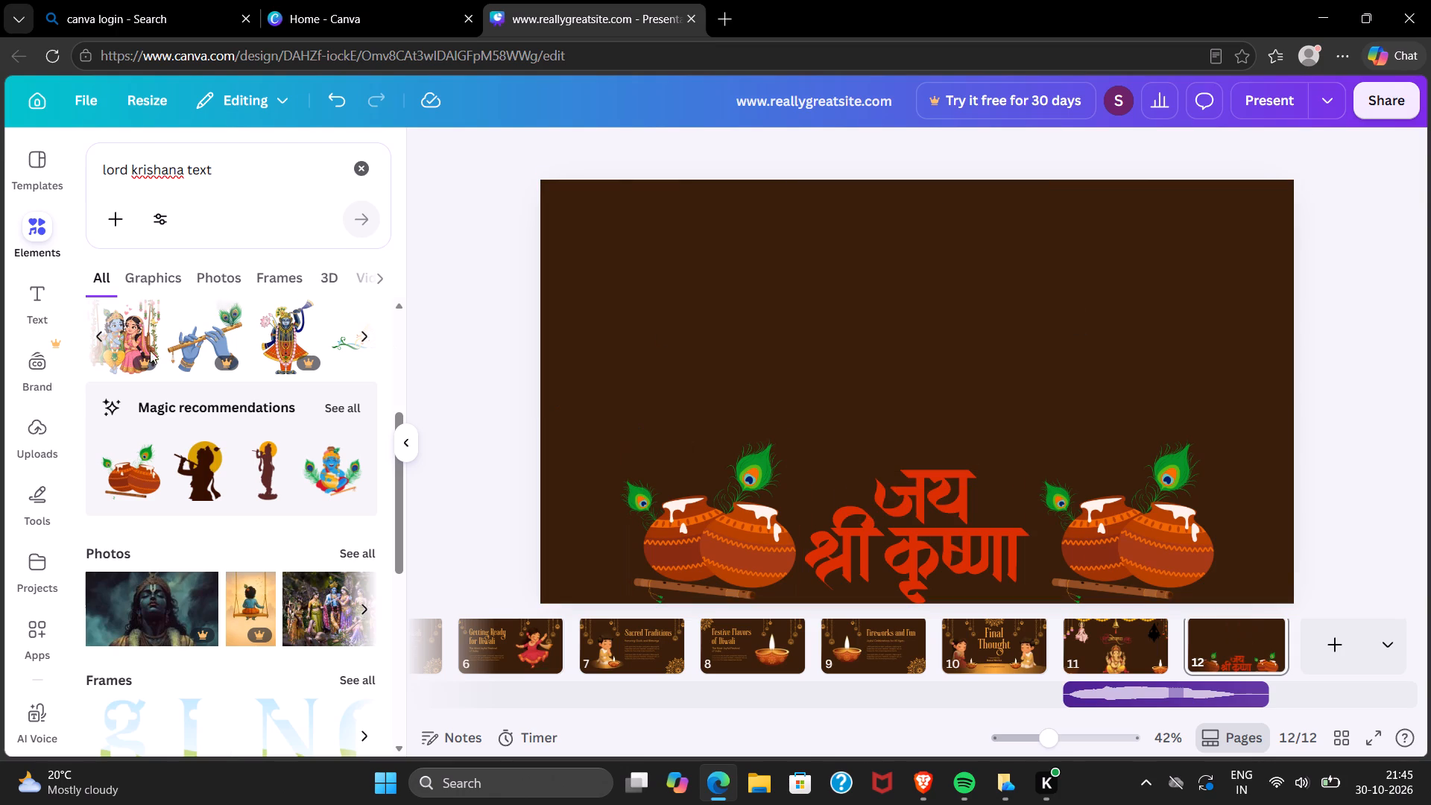
Insert the graphic of Radha and Krishna on a flowered swing, reduce it and place it above the "जय श्री कृष्णा" lettering.
{"action": "left_click", "coordinate": [106, 346]}
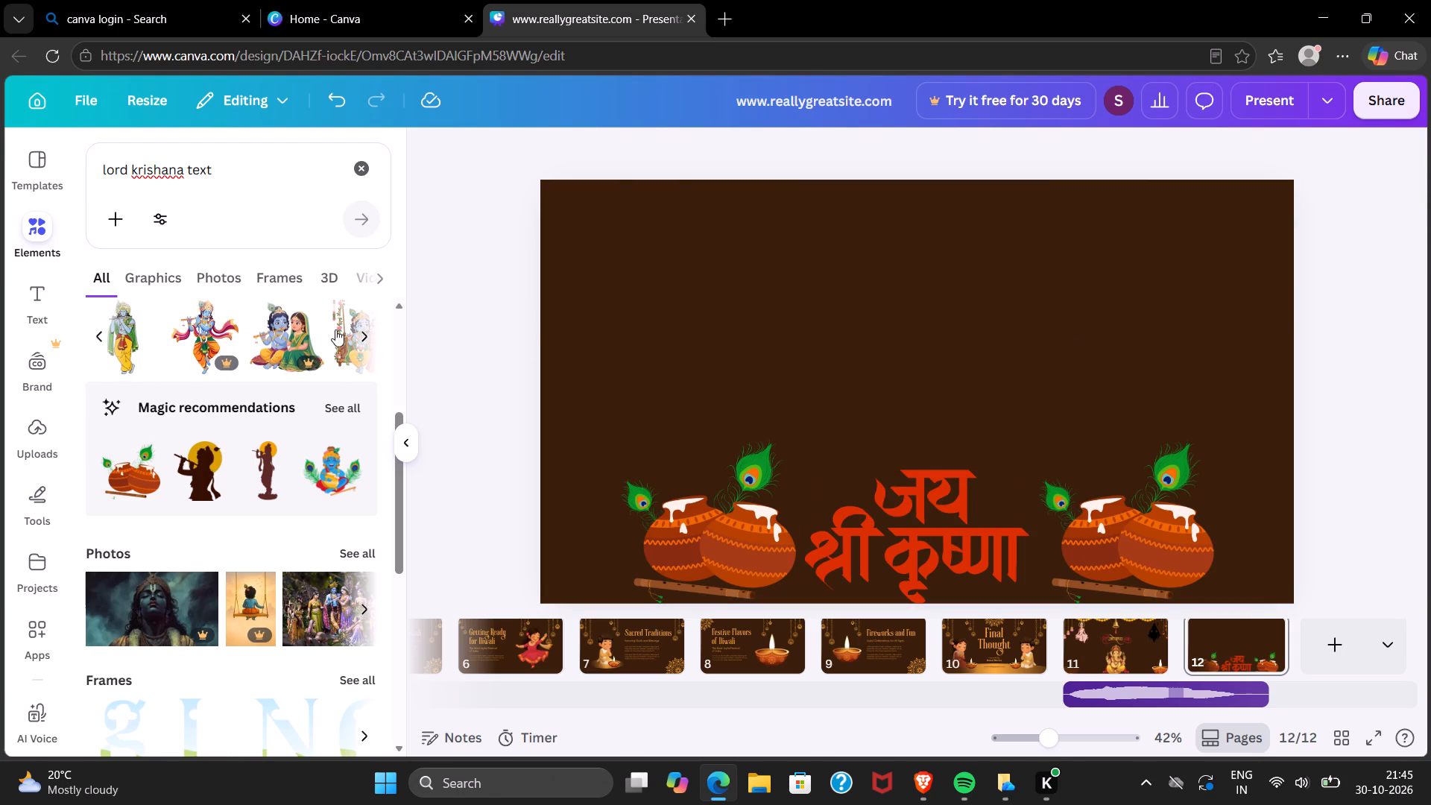
{"action": "left_click", "coordinate": [337, 338]}
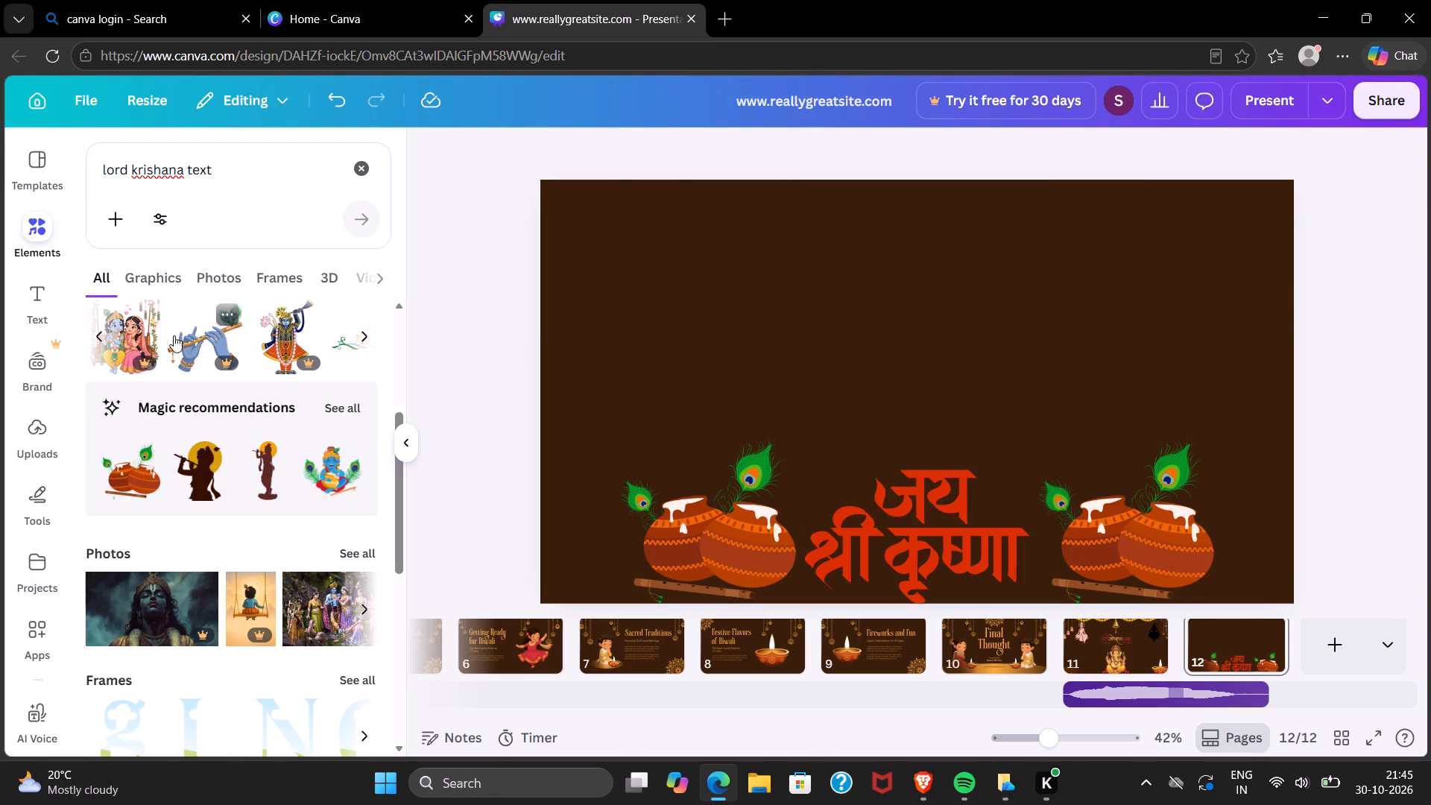
{"action": "left_click", "coordinate": [144, 342]}
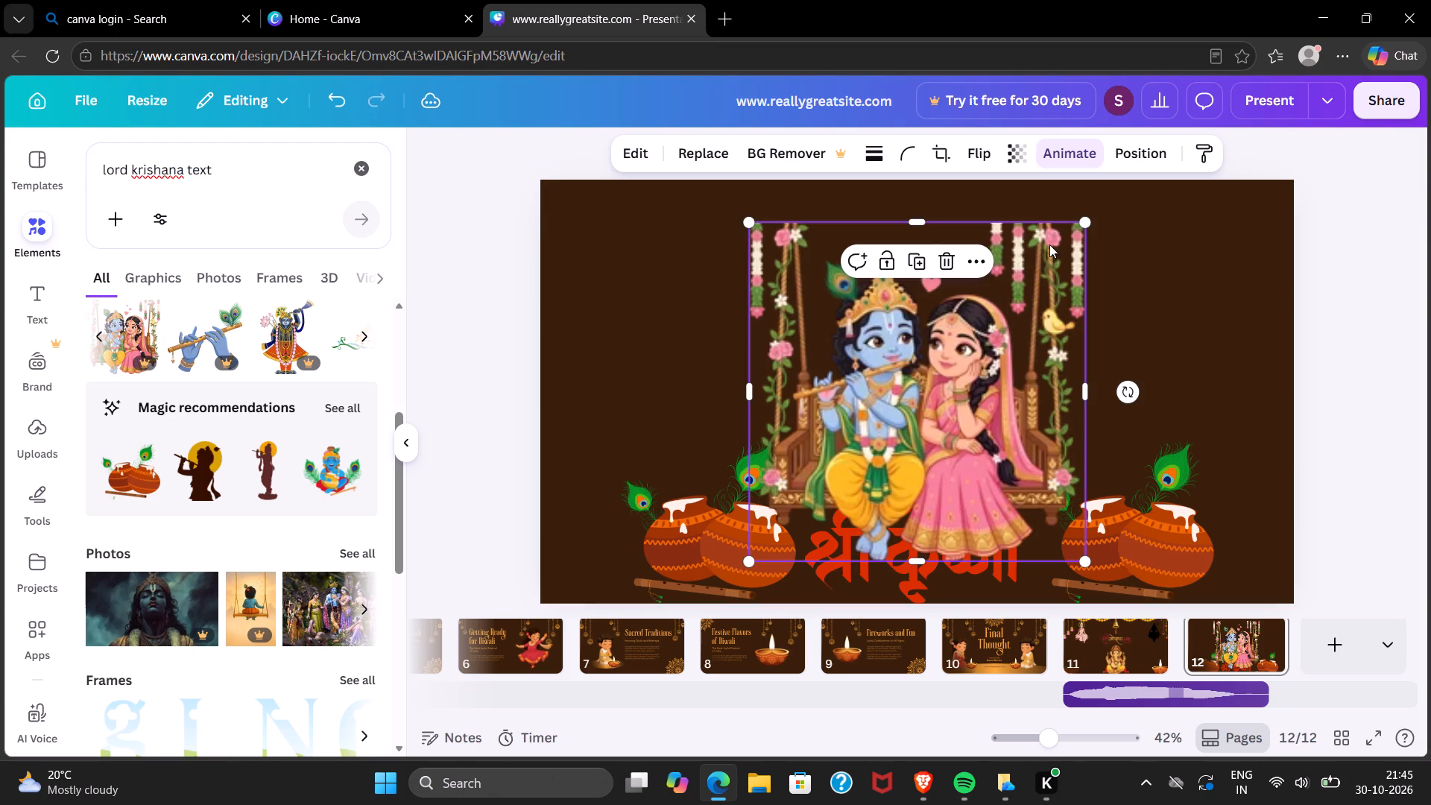
{"action": "left_click_drag", "start_coordinate": [1088, 224], "coordinate": [1055, 275]}
{"action": "left_click_drag", "start_coordinate": [934, 352], "coordinate": [948, 282]}
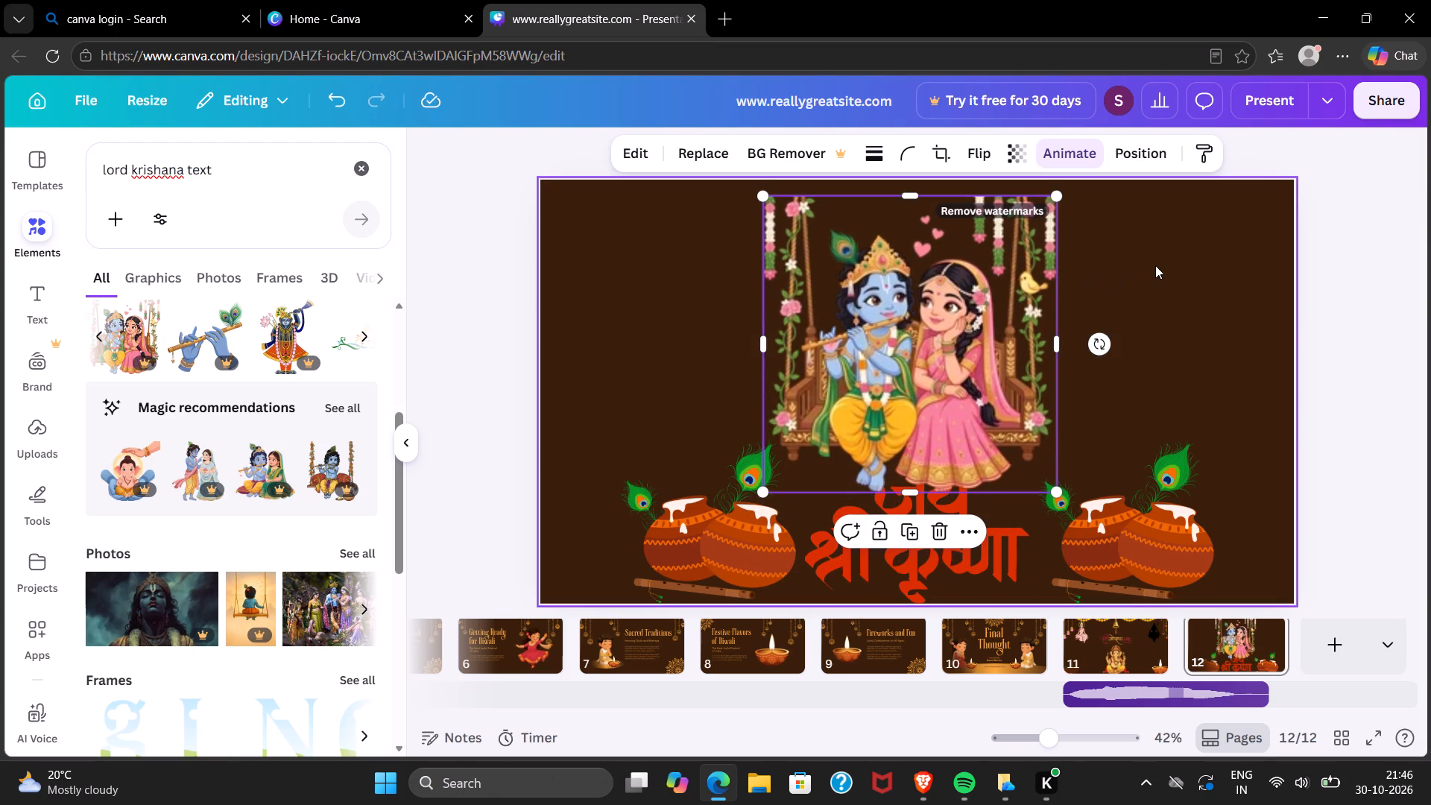
{"action": "left_click_drag", "start_coordinate": [1052, 191], "coordinate": [1057, 195]}
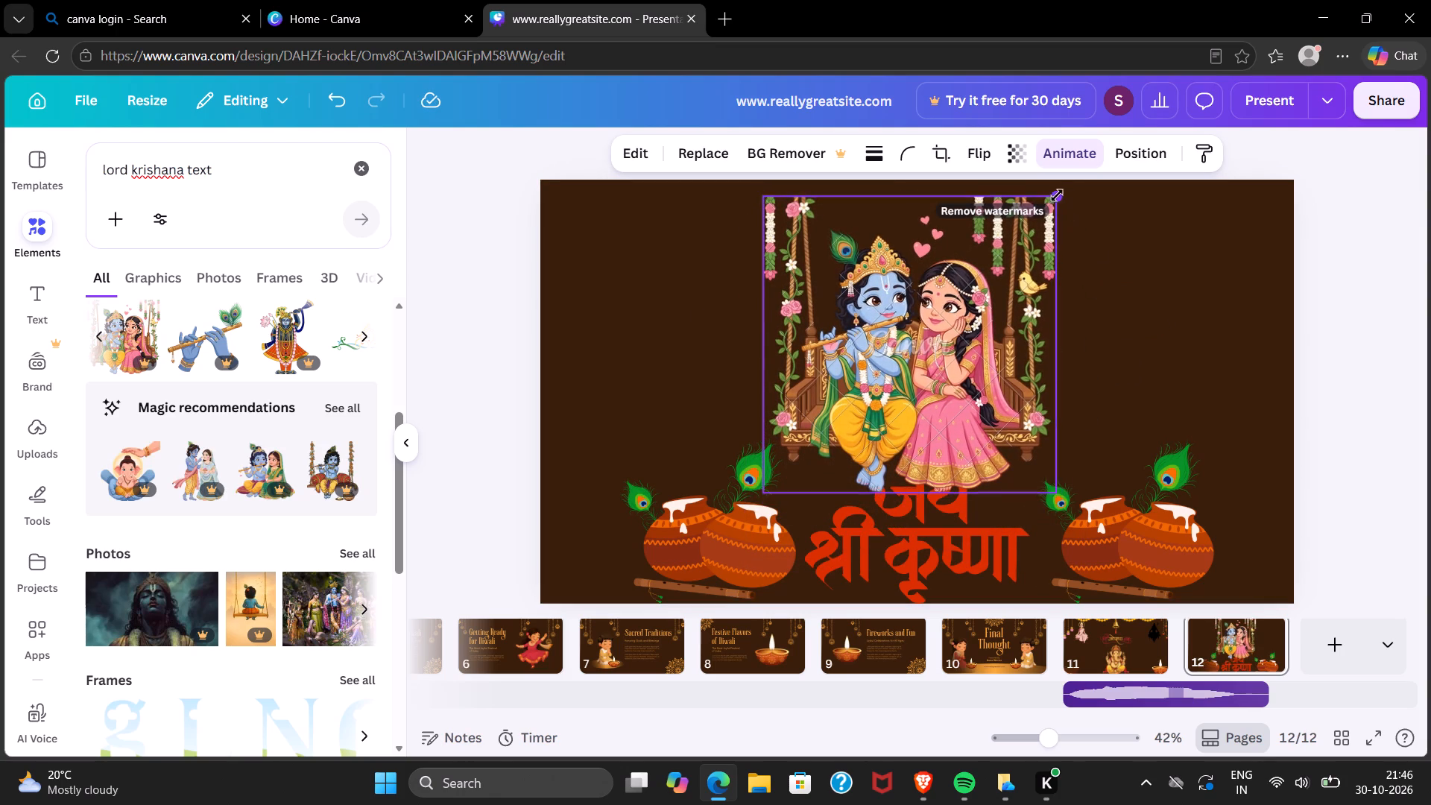
{"action": "left_click_drag", "start_coordinate": [1057, 195], "coordinate": [1004, 280]}
{"action": "left_click_drag", "start_coordinate": [934, 377], "coordinate": [982, 338]}
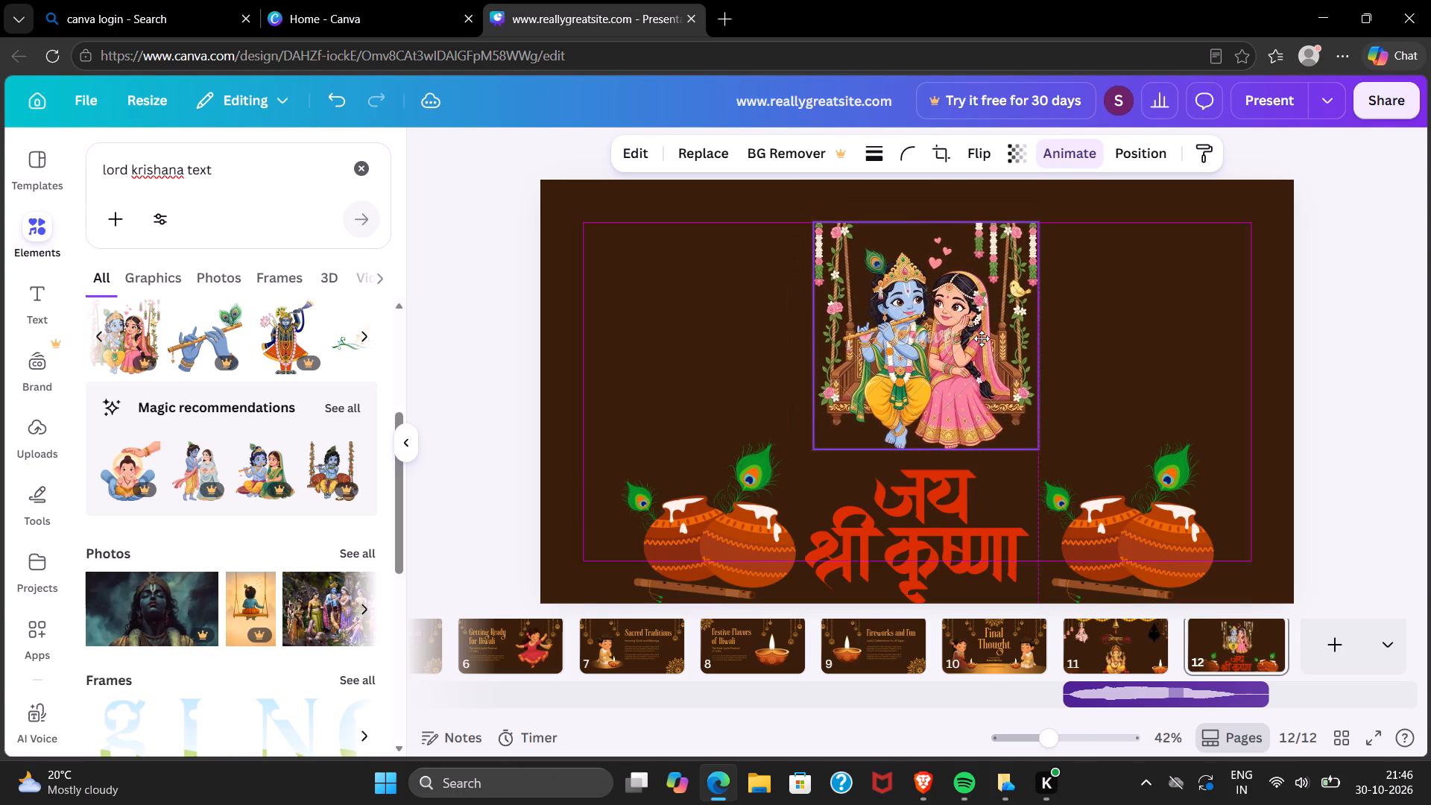
{"action": "left_click_drag", "start_coordinate": [982, 338], "coordinate": [991, 347]}
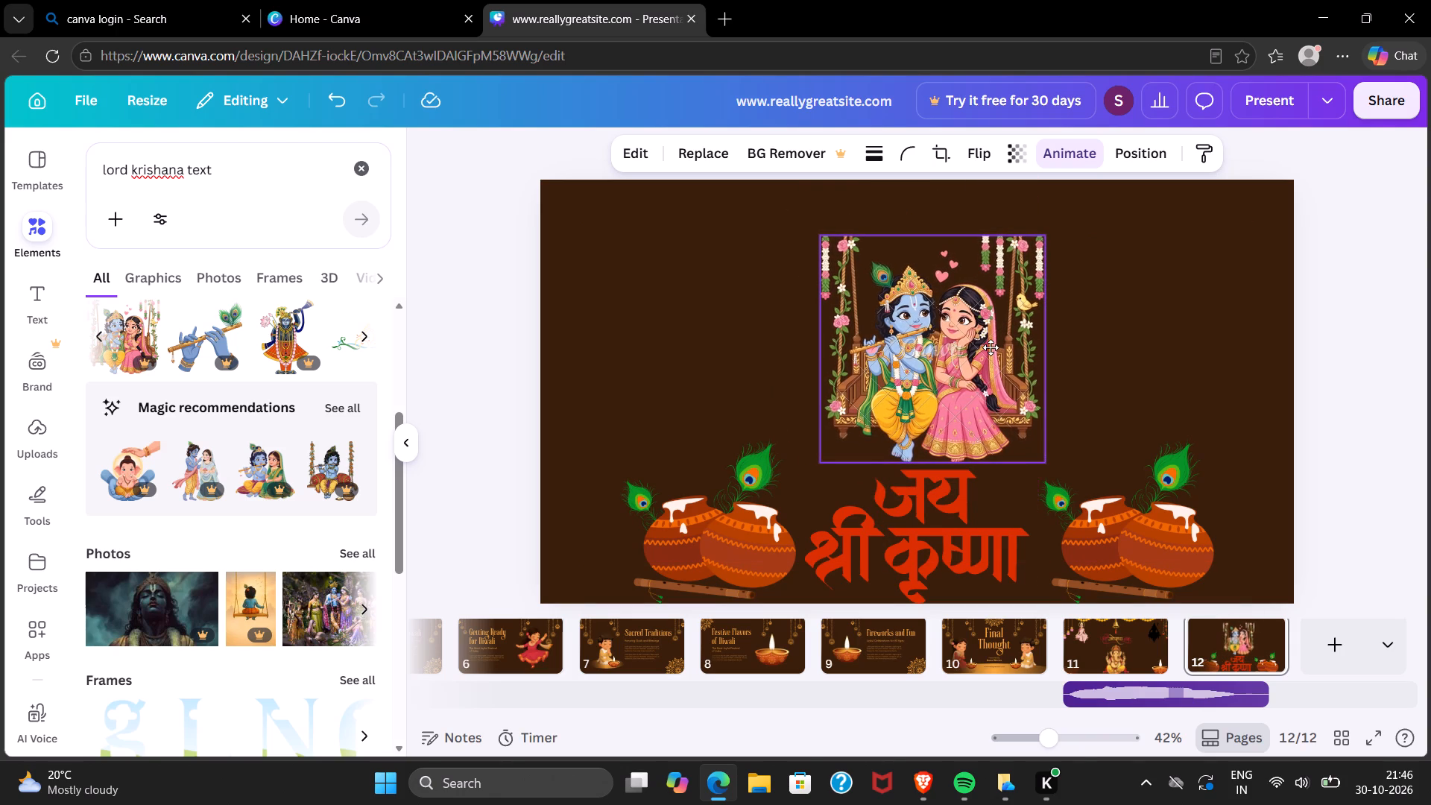
{"action": "left_click_drag", "start_coordinate": [991, 347], "coordinate": [970, 350]}
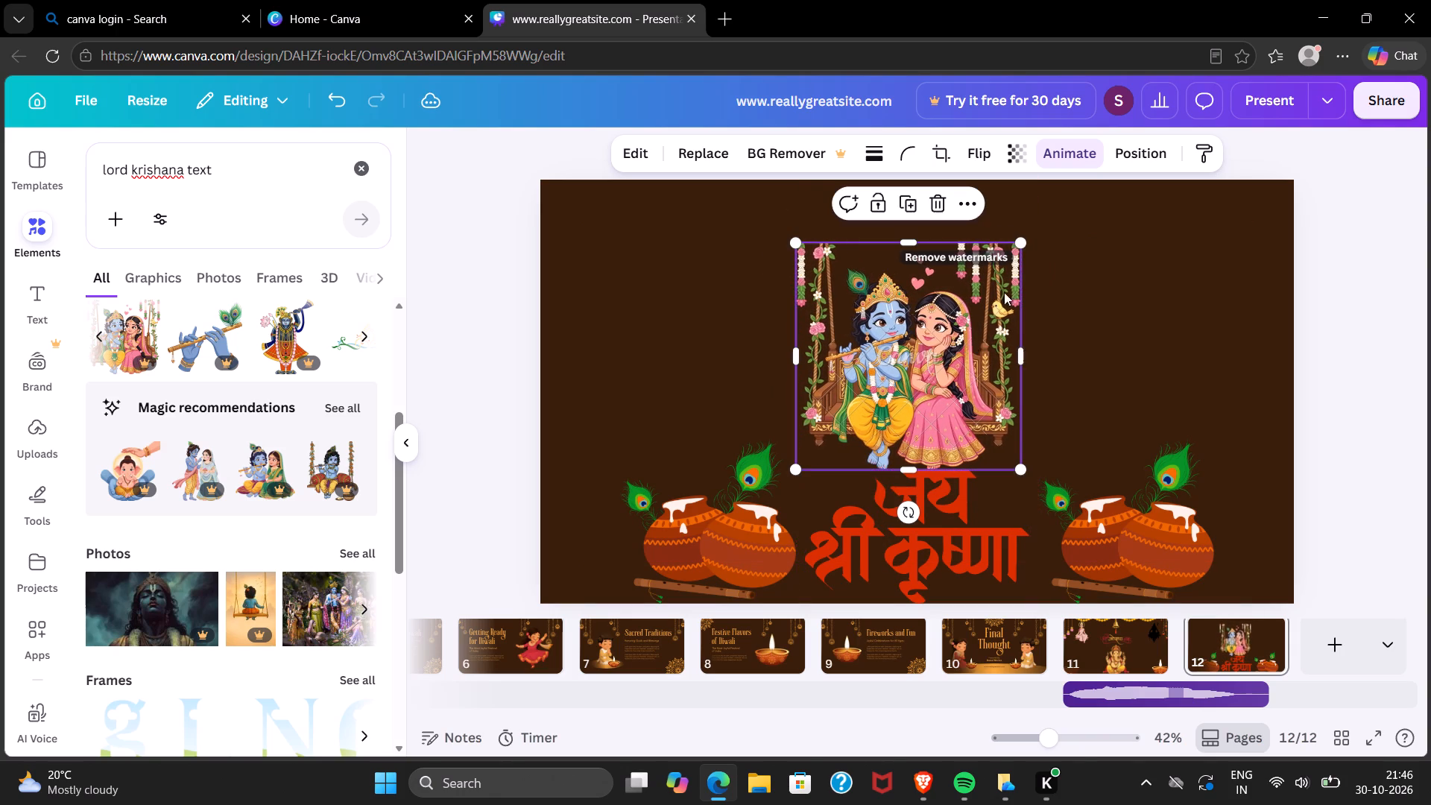
Enlarge the Radha Krishna swing to fill the space between page 12's top edge and the lettering, and centre it horizontally.
{"action": "left_click_drag", "start_coordinate": [1020, 245], "coordinate": [1092, 198]}
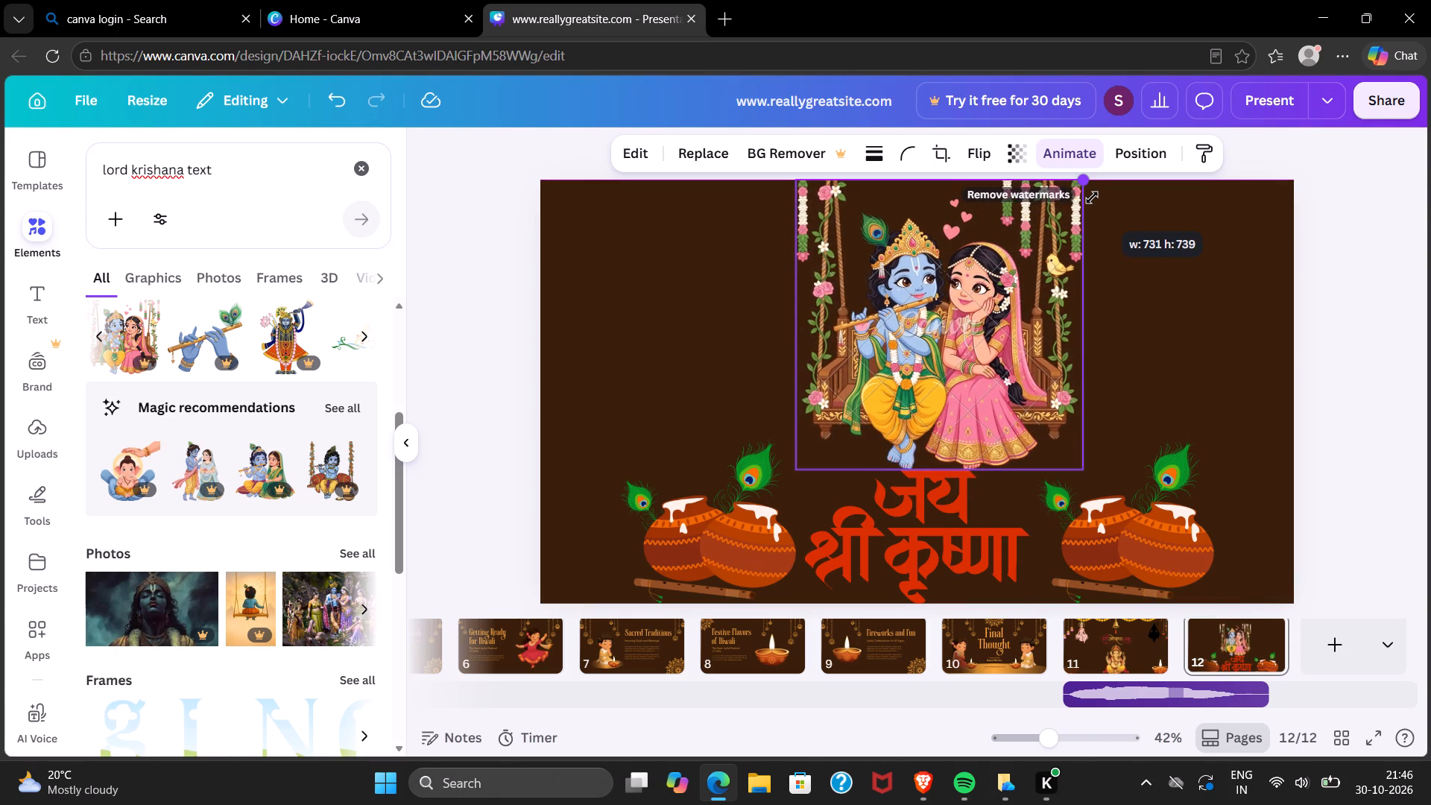
{"action": "left_click_drag", "start_coordinate": [1092, 198], "coordinate": [1090, 195]}
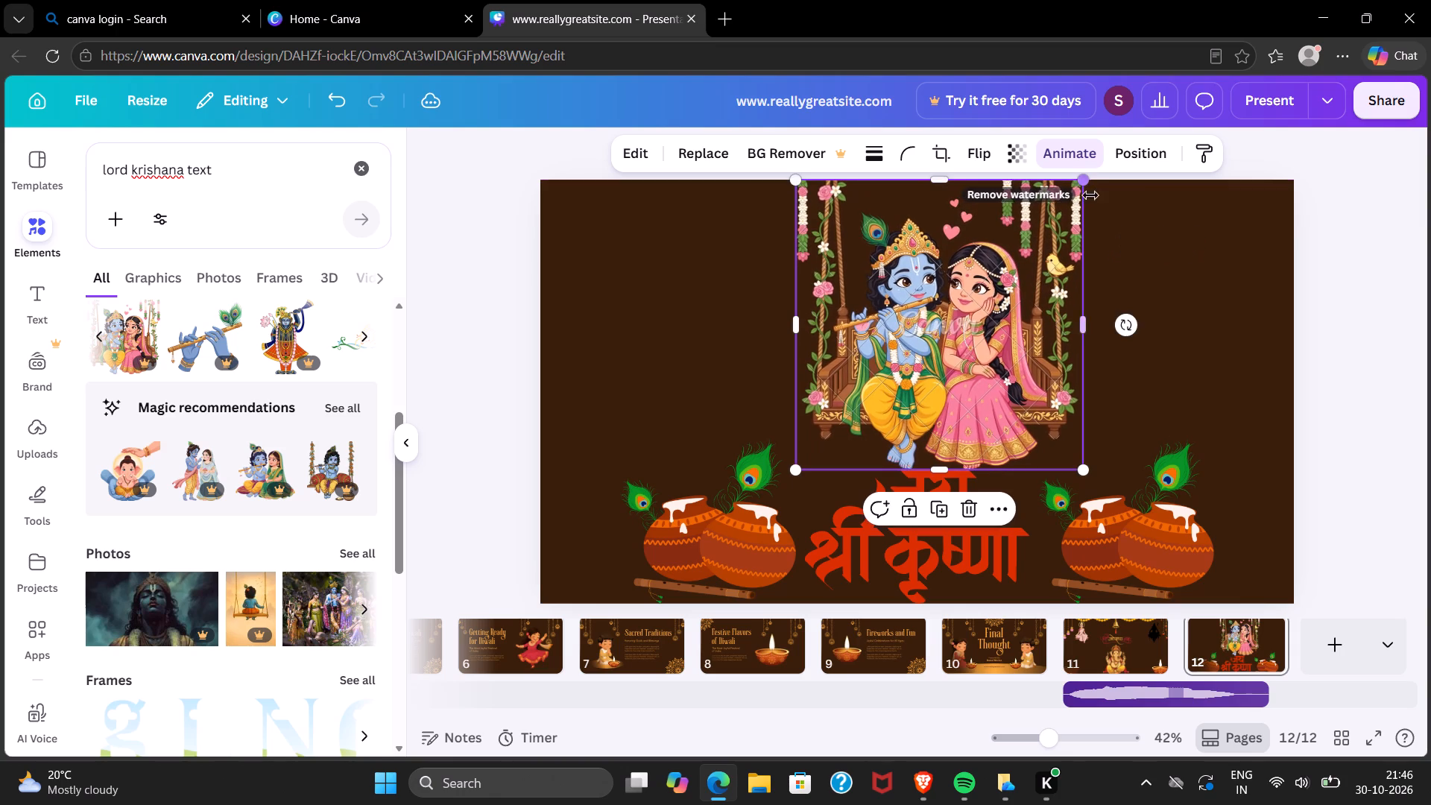
{"action": "left_click_drag", "start_coordinate": [1027, 230], "coordinate": [1019, 231]}
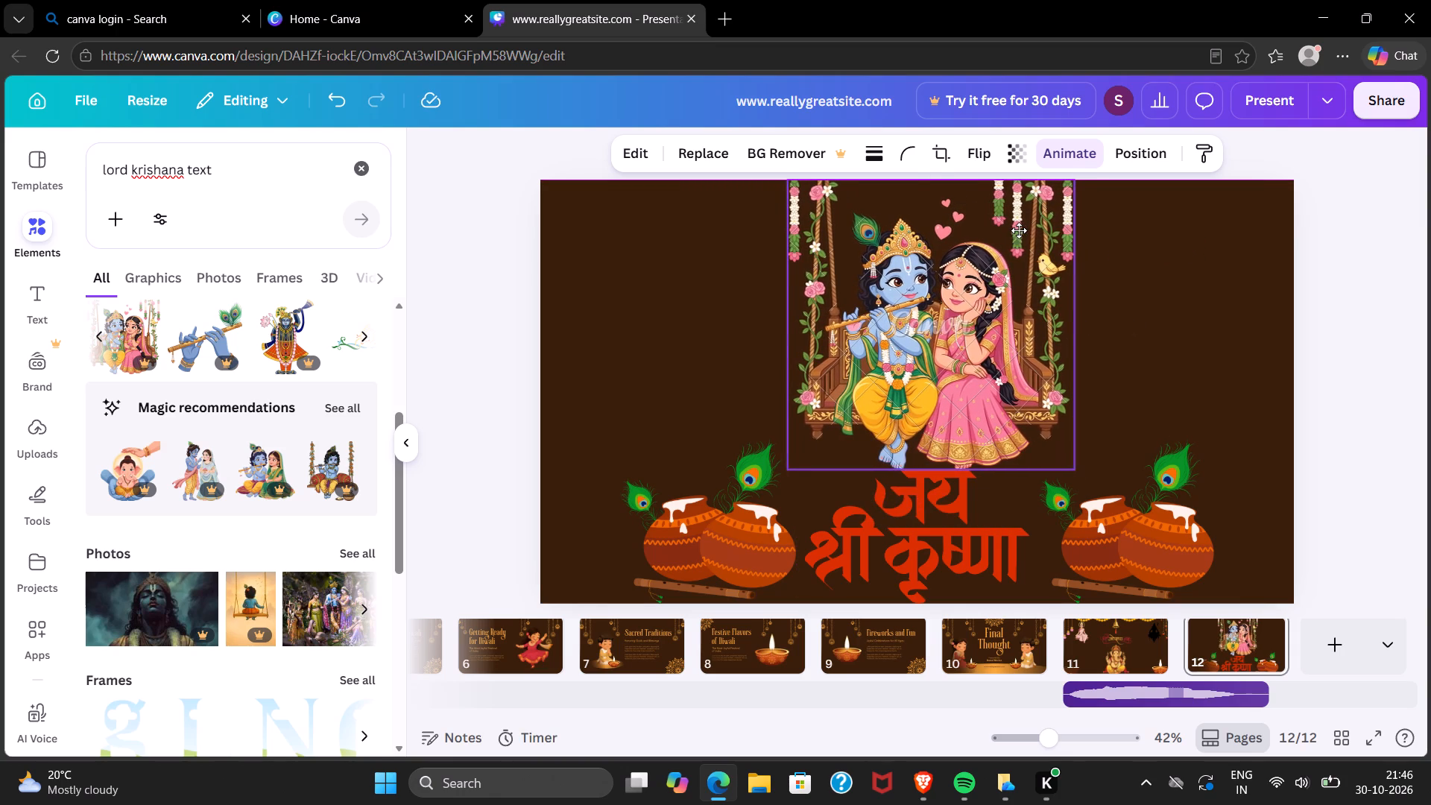
{"action": "left_click_drag", "start_coordinate": [1077, 179], "coordinate": [1075, 180]}
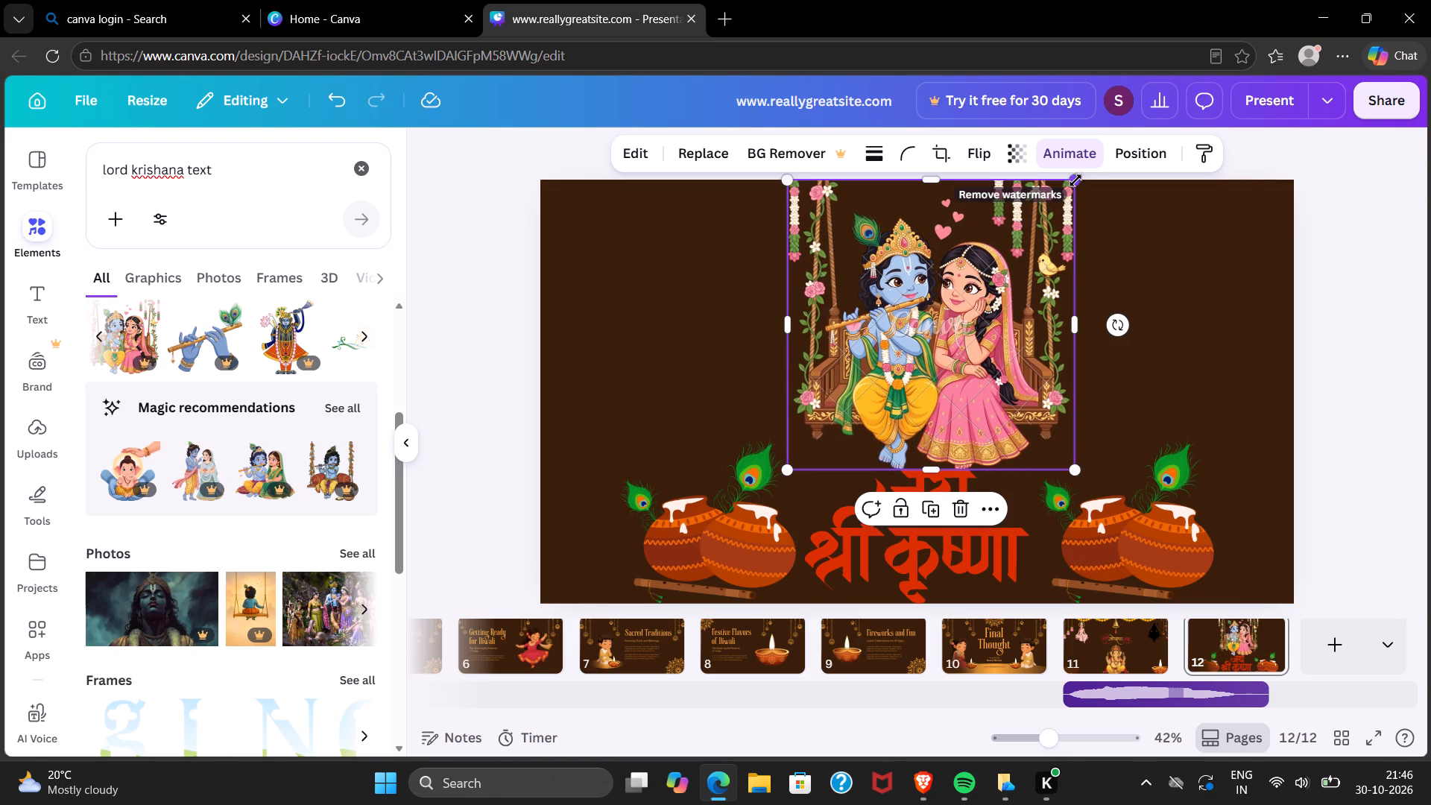
{"action": "left_click_drag", "start_coordinate": [1075, 180], "coordinate": [1068, 192]}
{"action": "left_click_drag", "start_coordinate": [973, 262], "coordinate": [974, 250]}
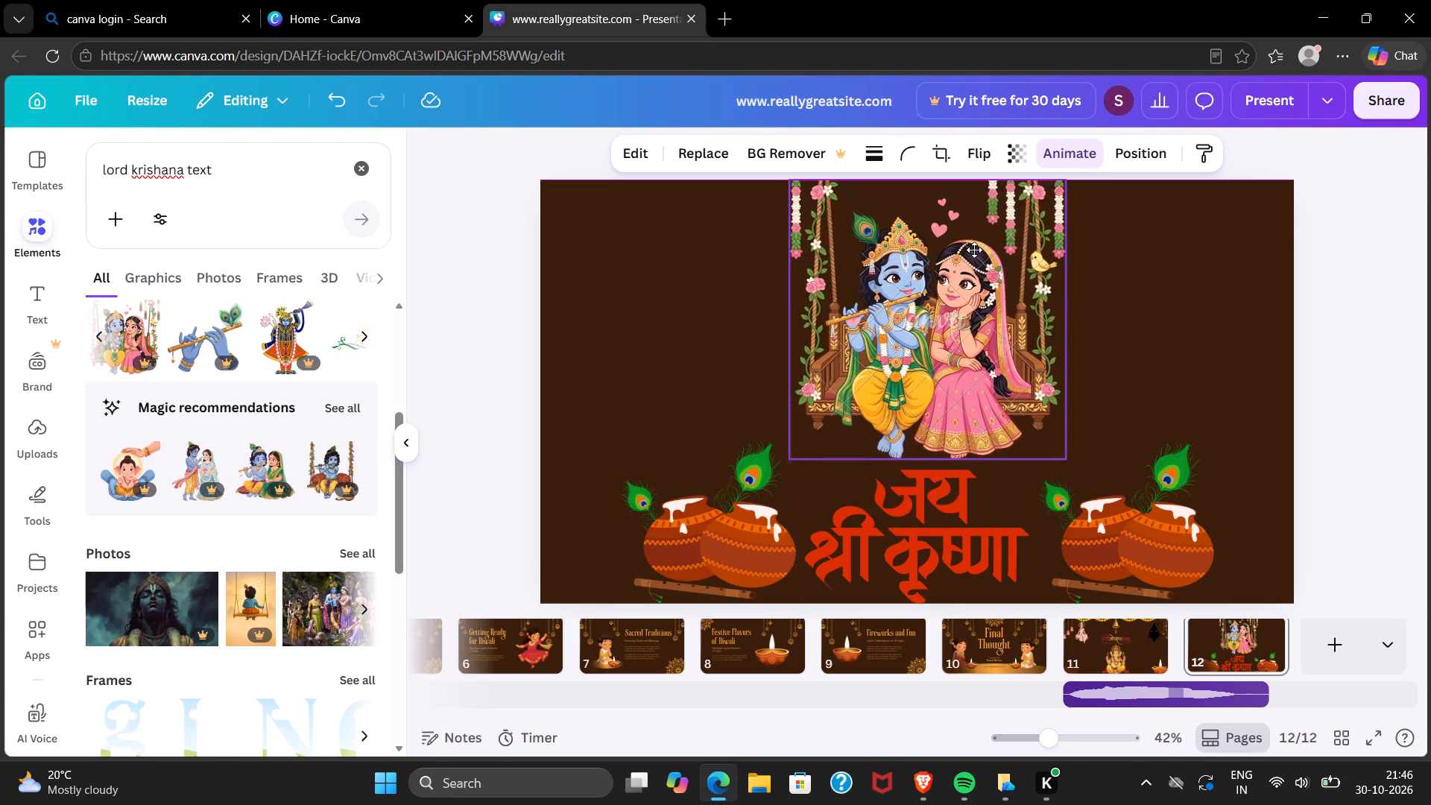
{"action": "left_click_drag", "start_coordinate": [974, 250], "coordinate": [967, 250]}
{"action": "left_click", "coordinate": [686, 297]}
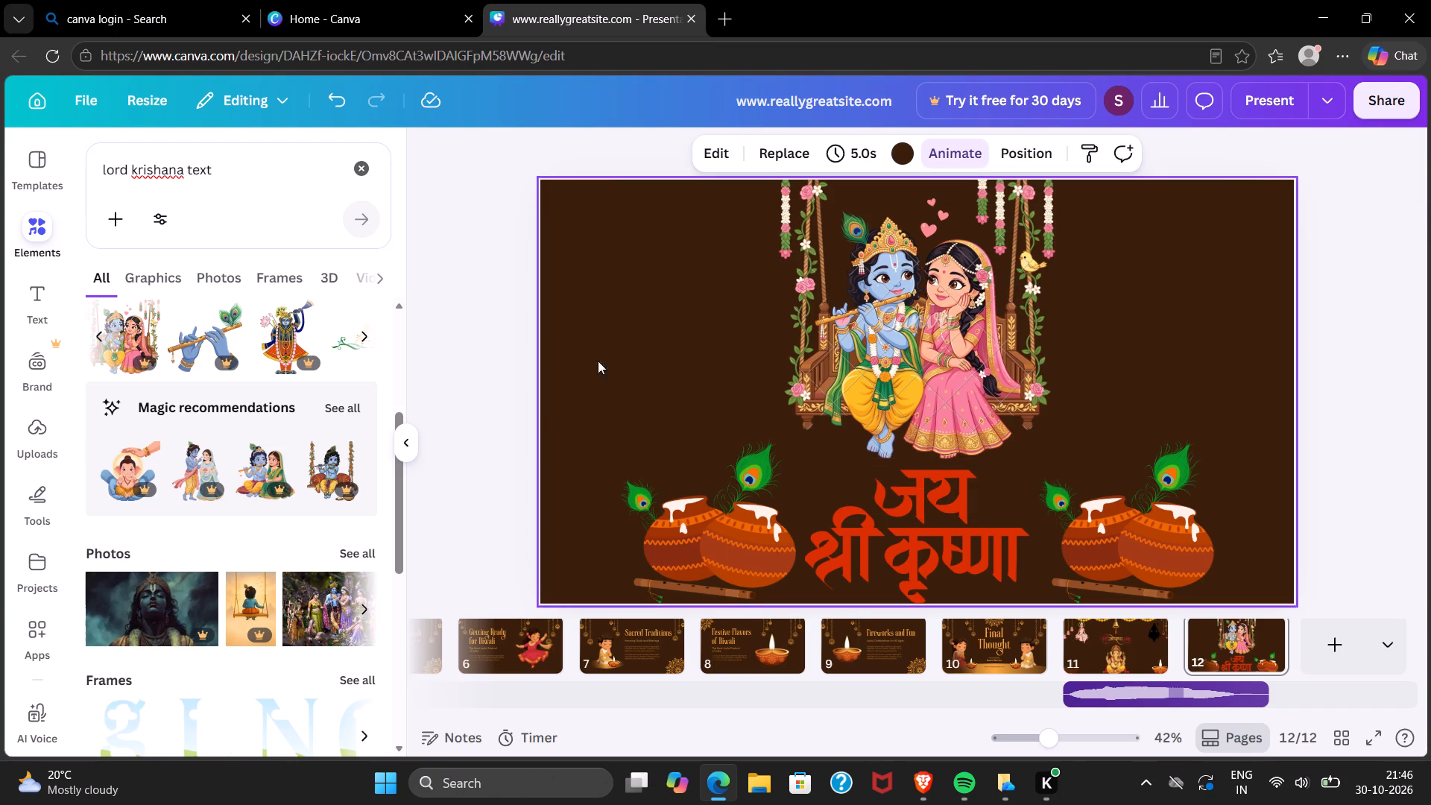
Look through the graphics, photos and frames results for "lord krishana text" for further decorations.
{"action": "left_click", "coordinate": [364, 337]}
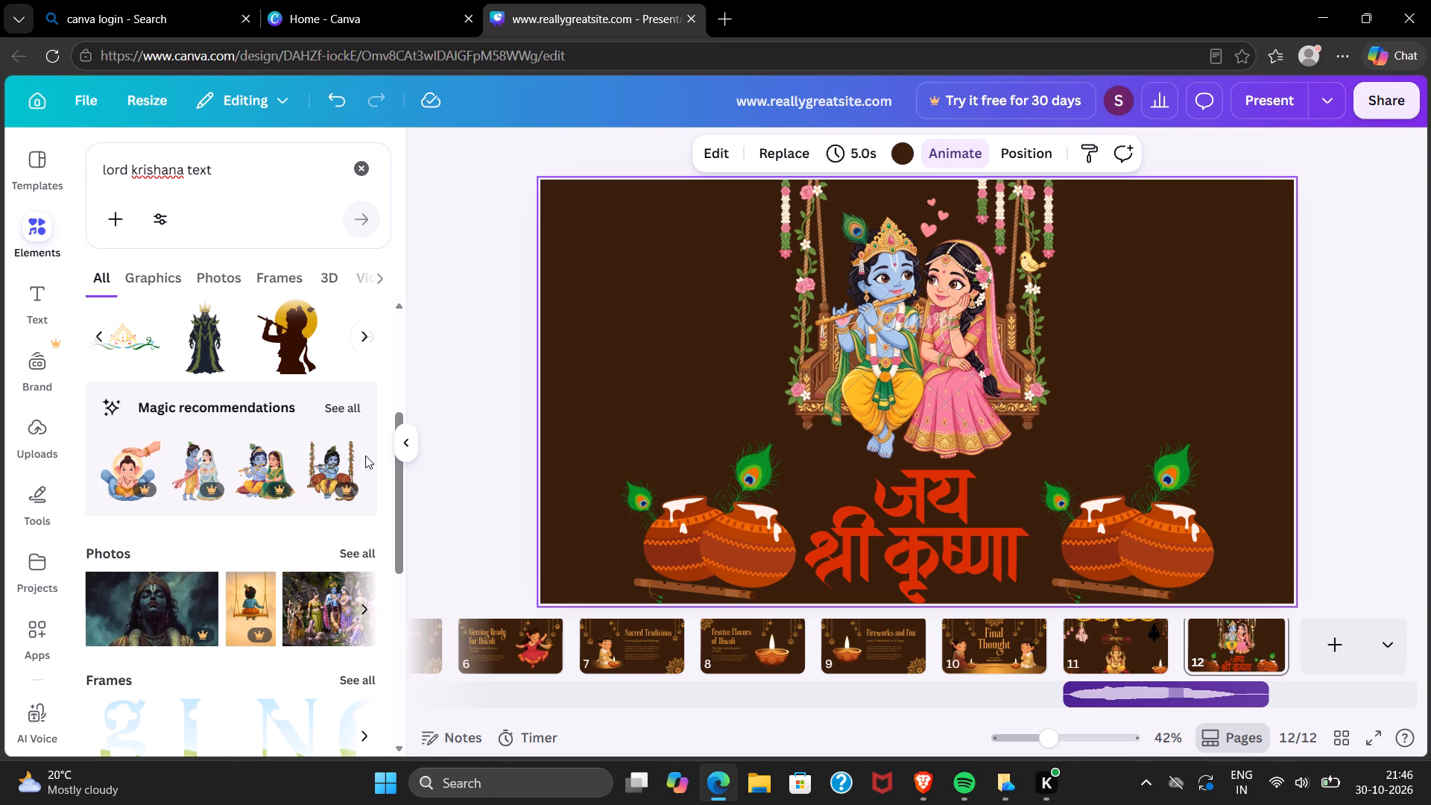
{"action": "left_click", "coordinate": [368, 338]}
{"action": "left_click", "coordinate": [337, 335]}
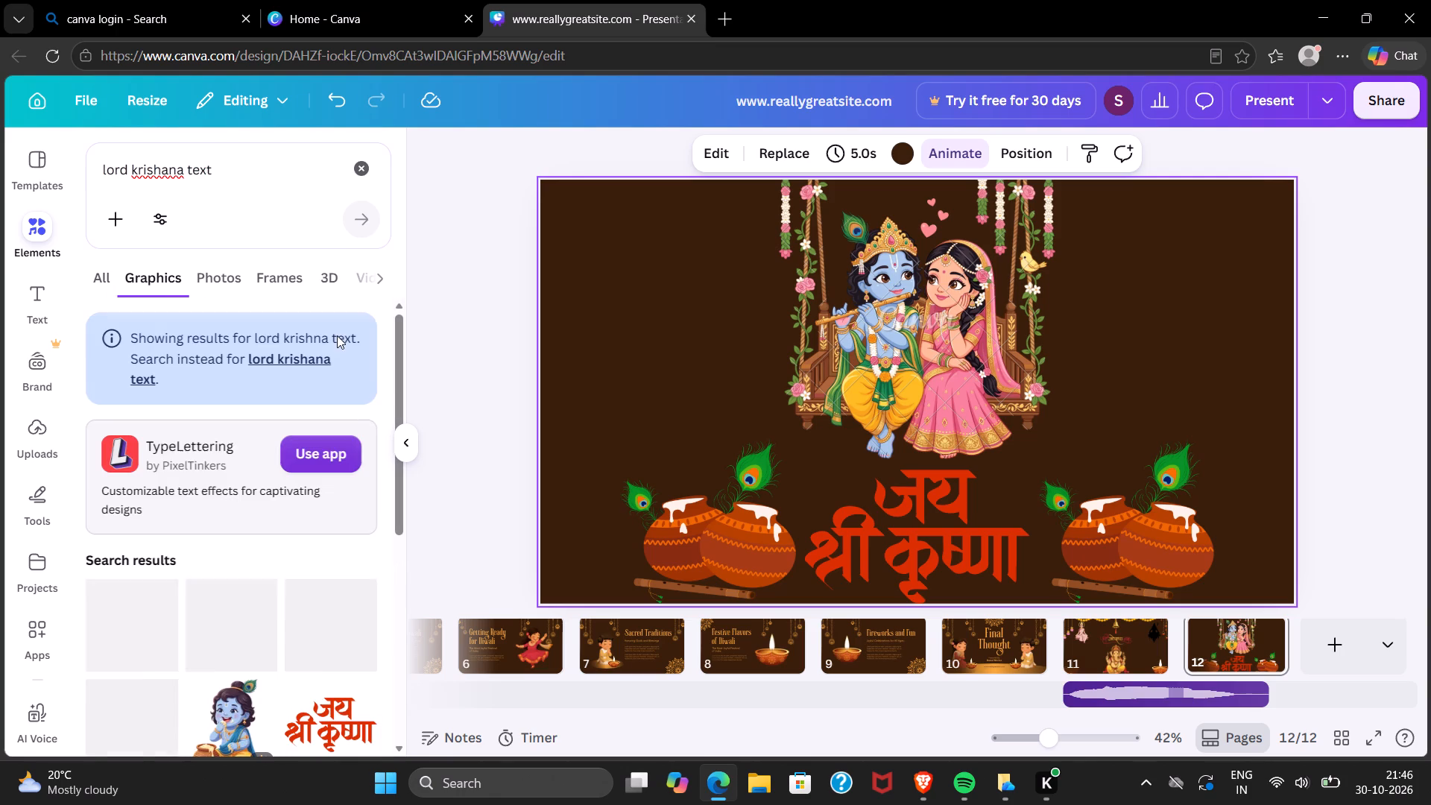
{"action": "left_click", "coordinate": [210, 277]}
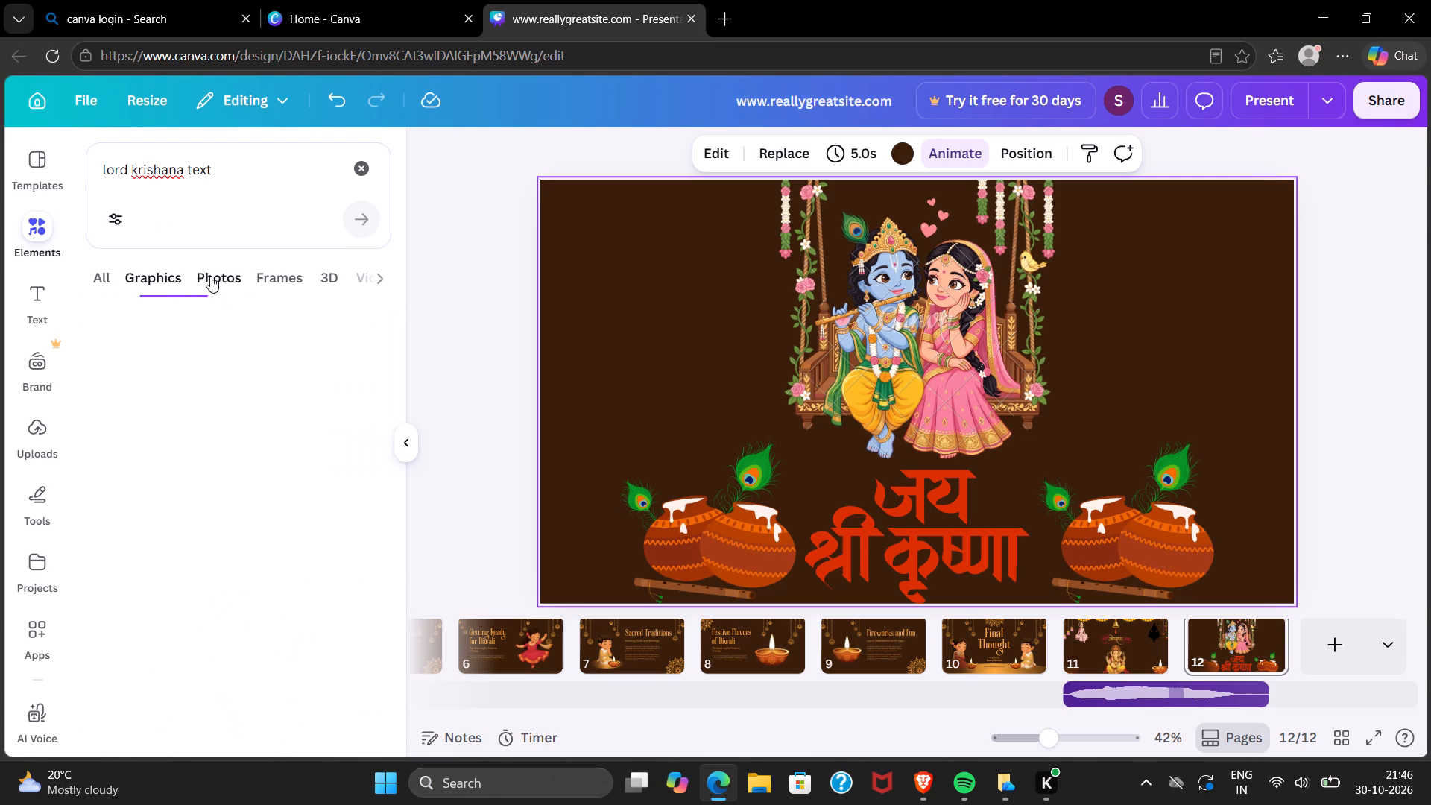
{"action": "left_click", "coordinate": [277, 280]}
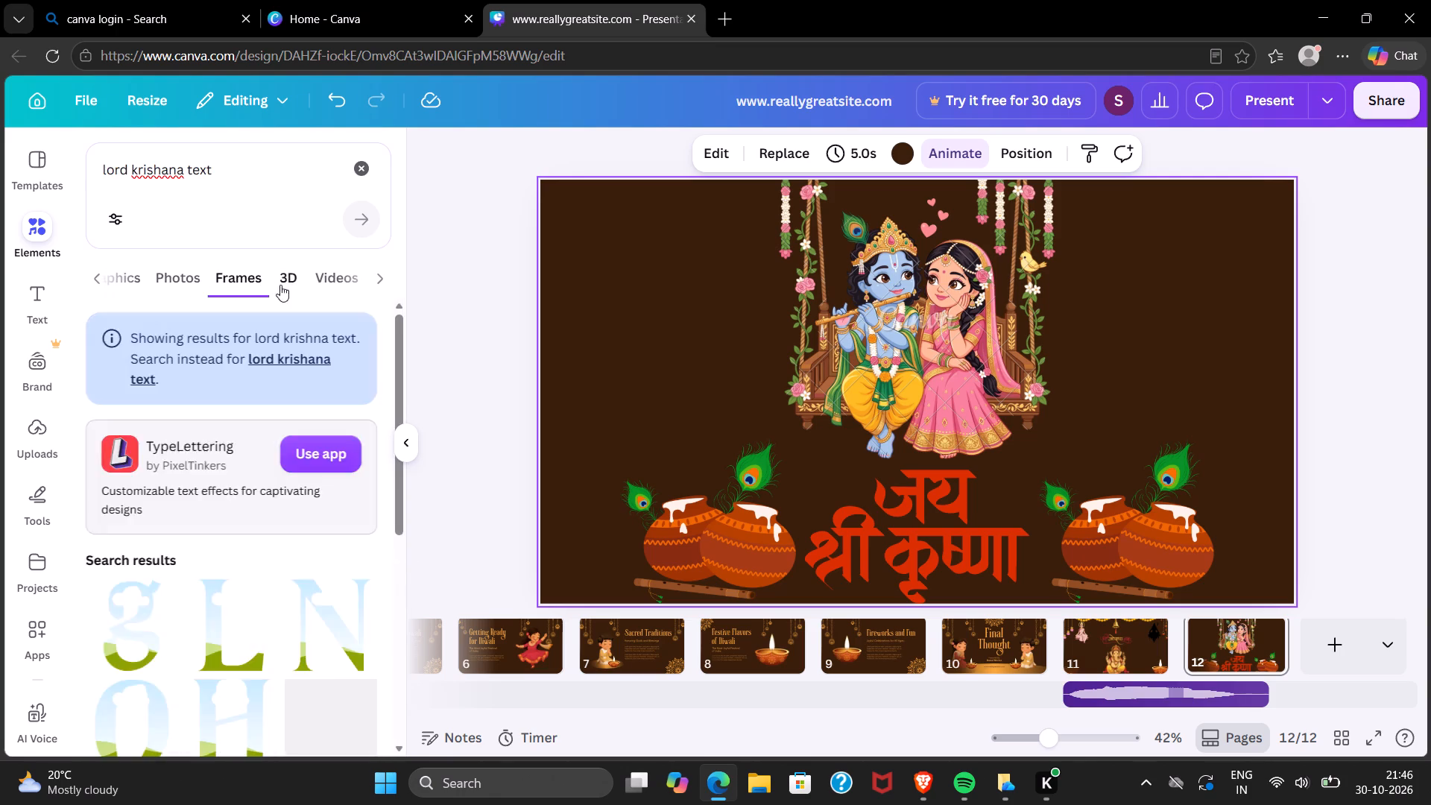
{"action": "scroll", "coordinate": [303, 350], "scroll_direction": "down", "scroll_amount": 5}
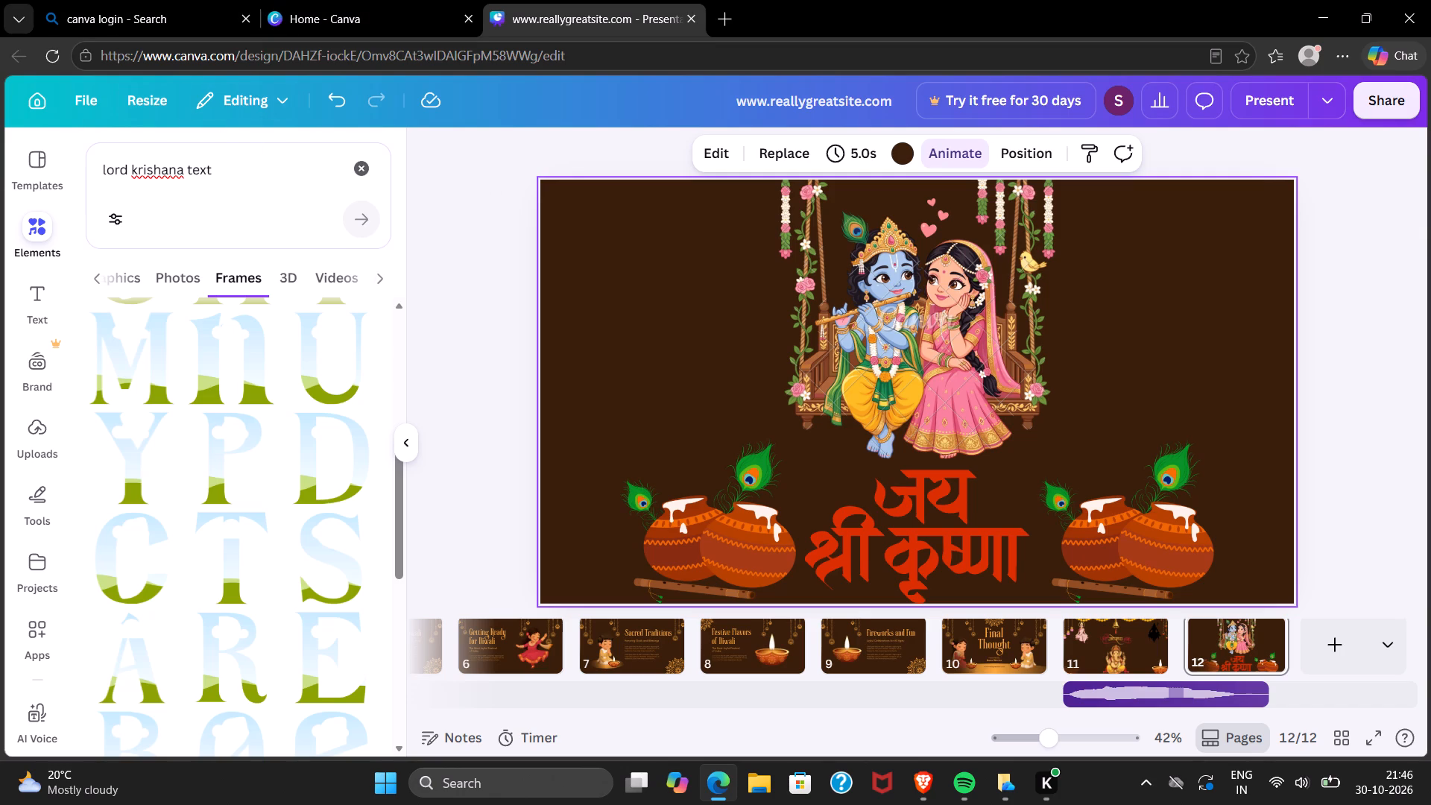
Replace the previous elements search with a search for "lord krishana mantra".
{"action": "left_click", "coordinate": [356, 162]}
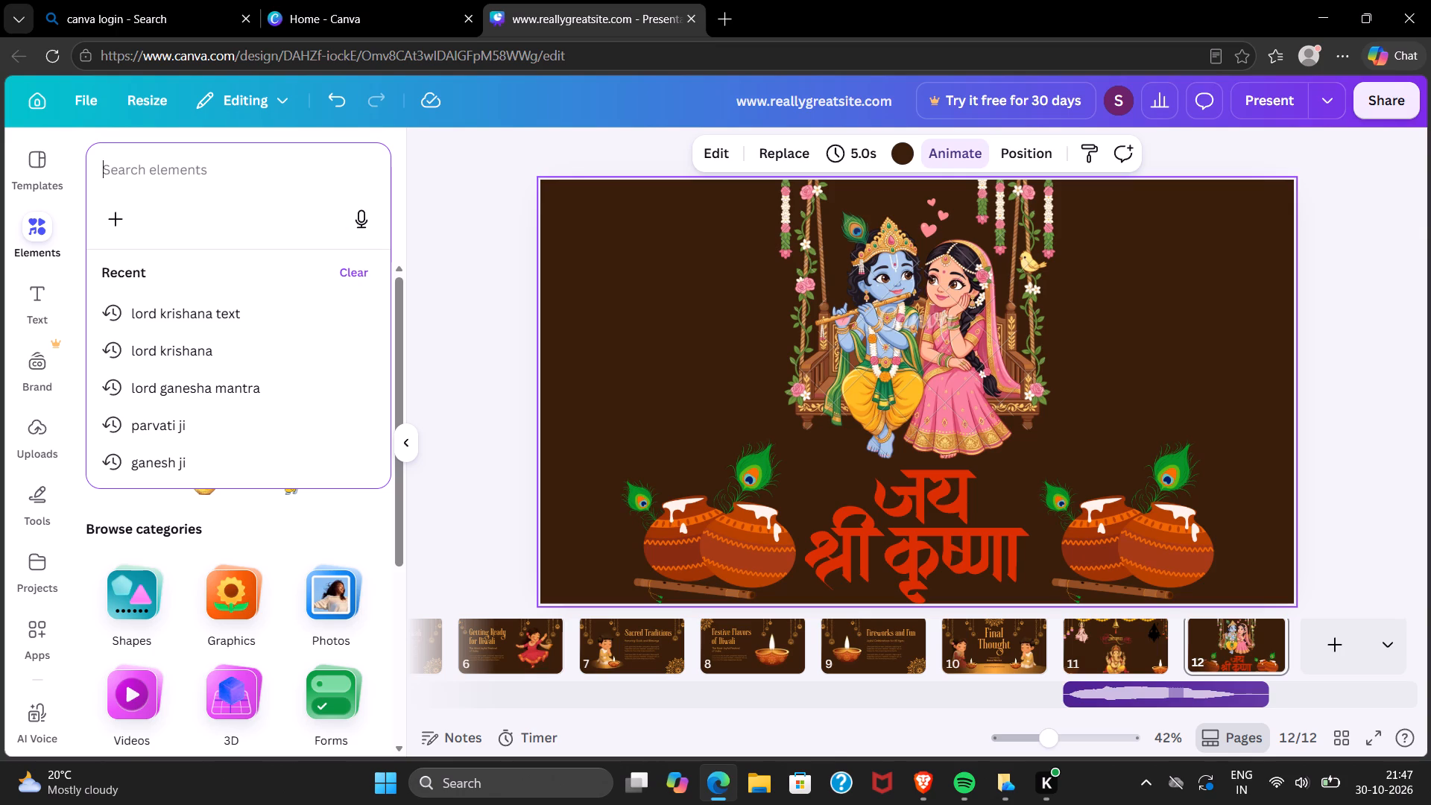
{"action": "left_click", "coordinate": [247, 168]}
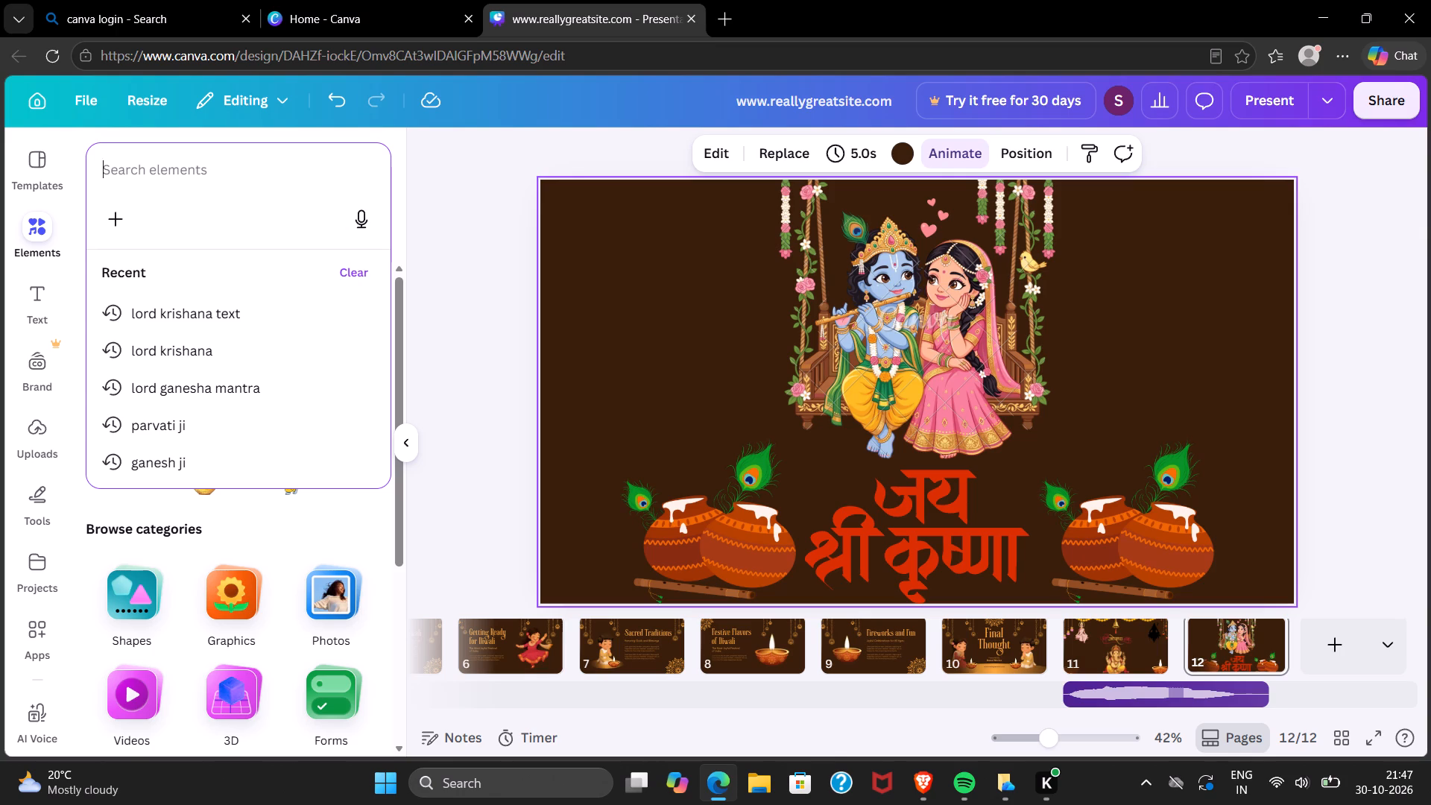
{"action": "left_click", "coordinate": [247, 157]}
{"action": "left_click", "coordinate": [231, 164]}
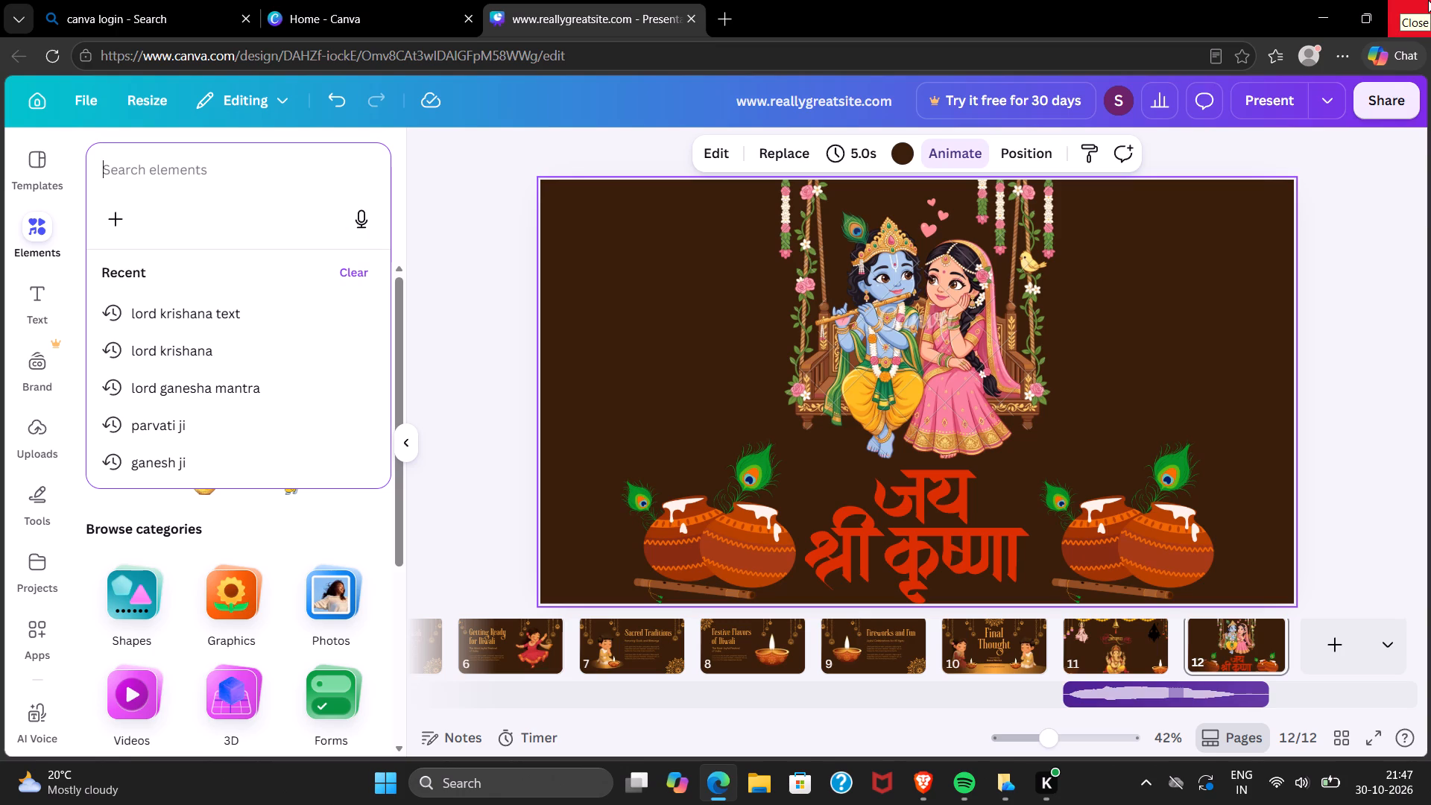
{"action": "type", "text": "lor"}
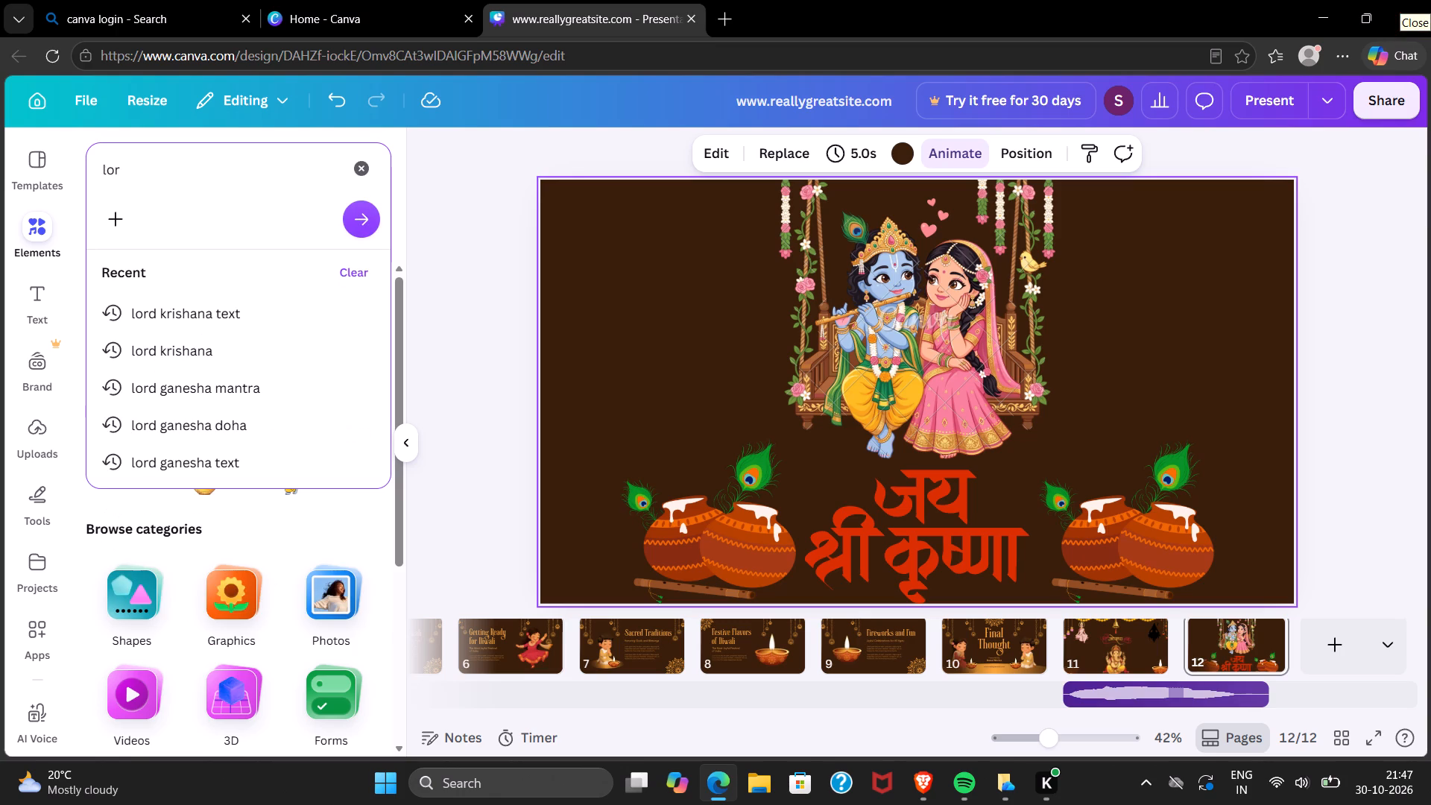
{"action": "key", "text": "d"}
{"action": "key", "text": "space"}
{"action": "type", "text": "krish"}
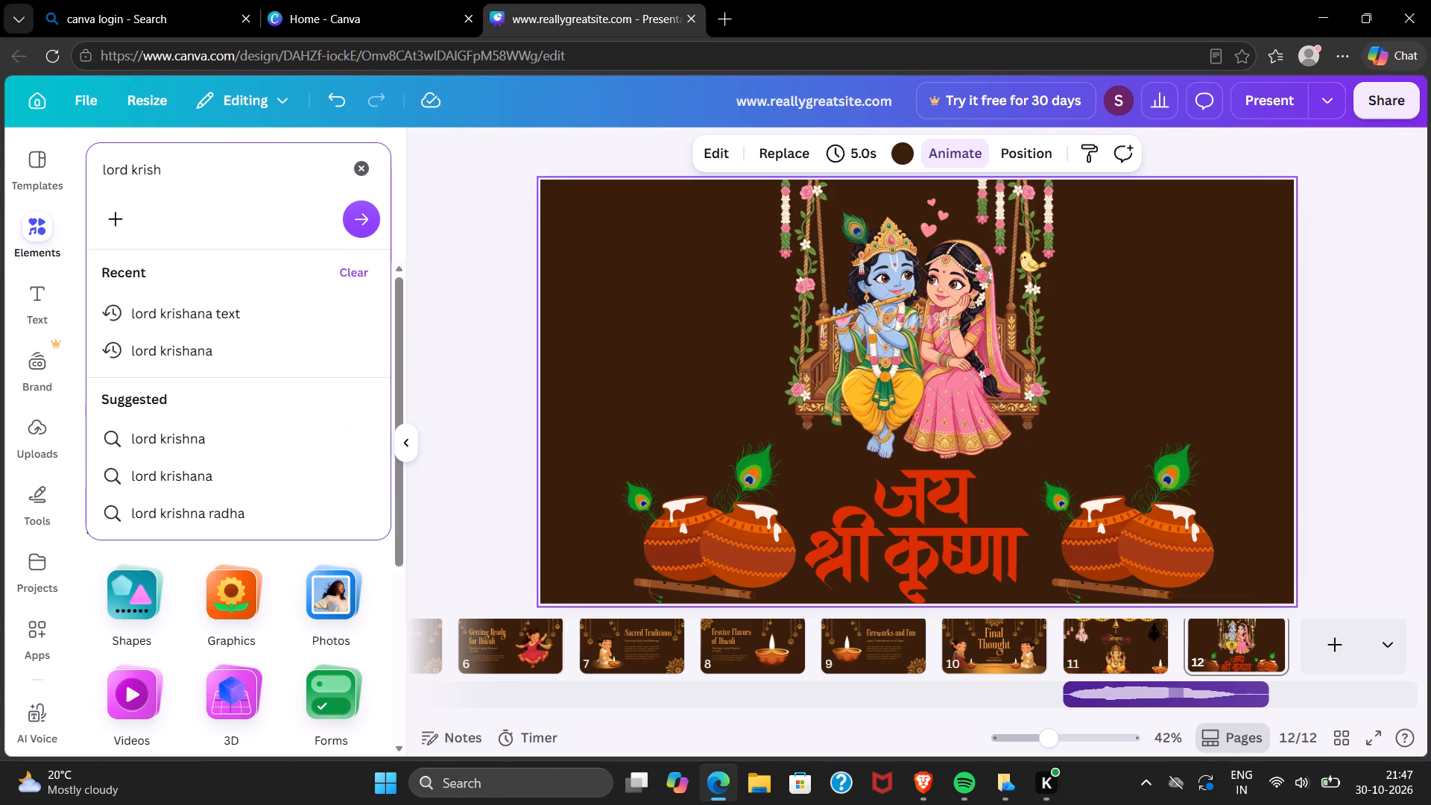
{"action": "type", "text": "ana"}
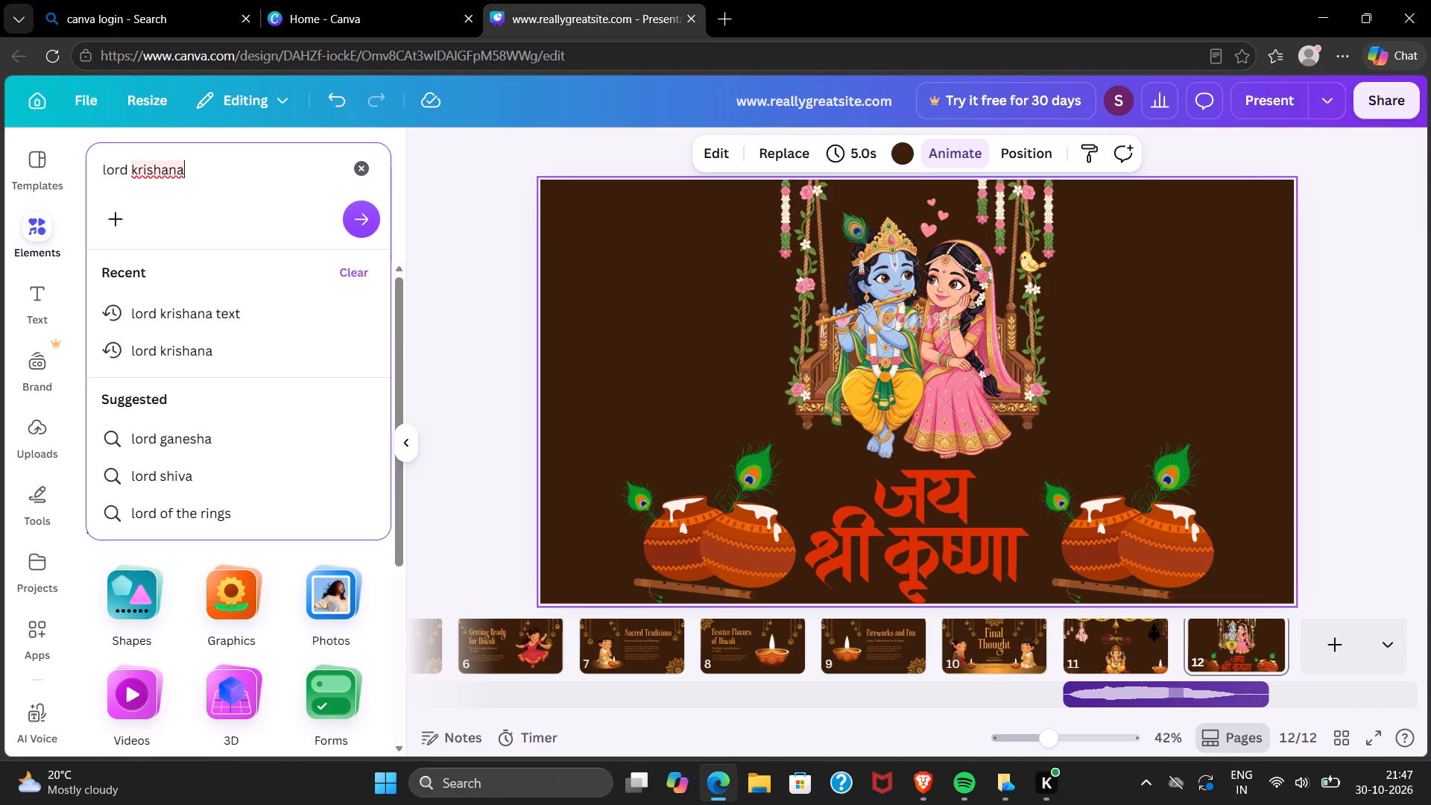
{"action": "key", "text": "BackSpace"}
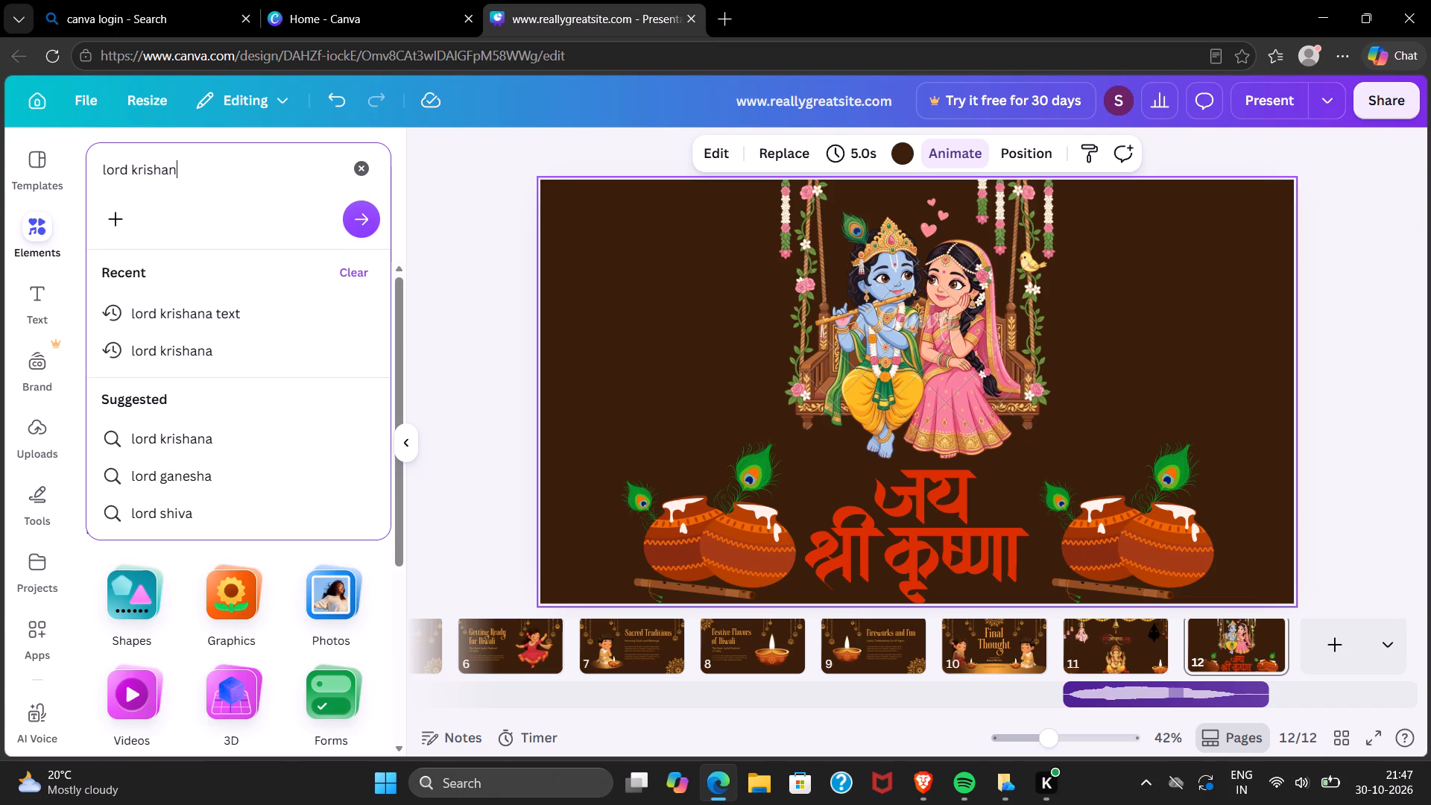
{"action": "key", "text": "a"}
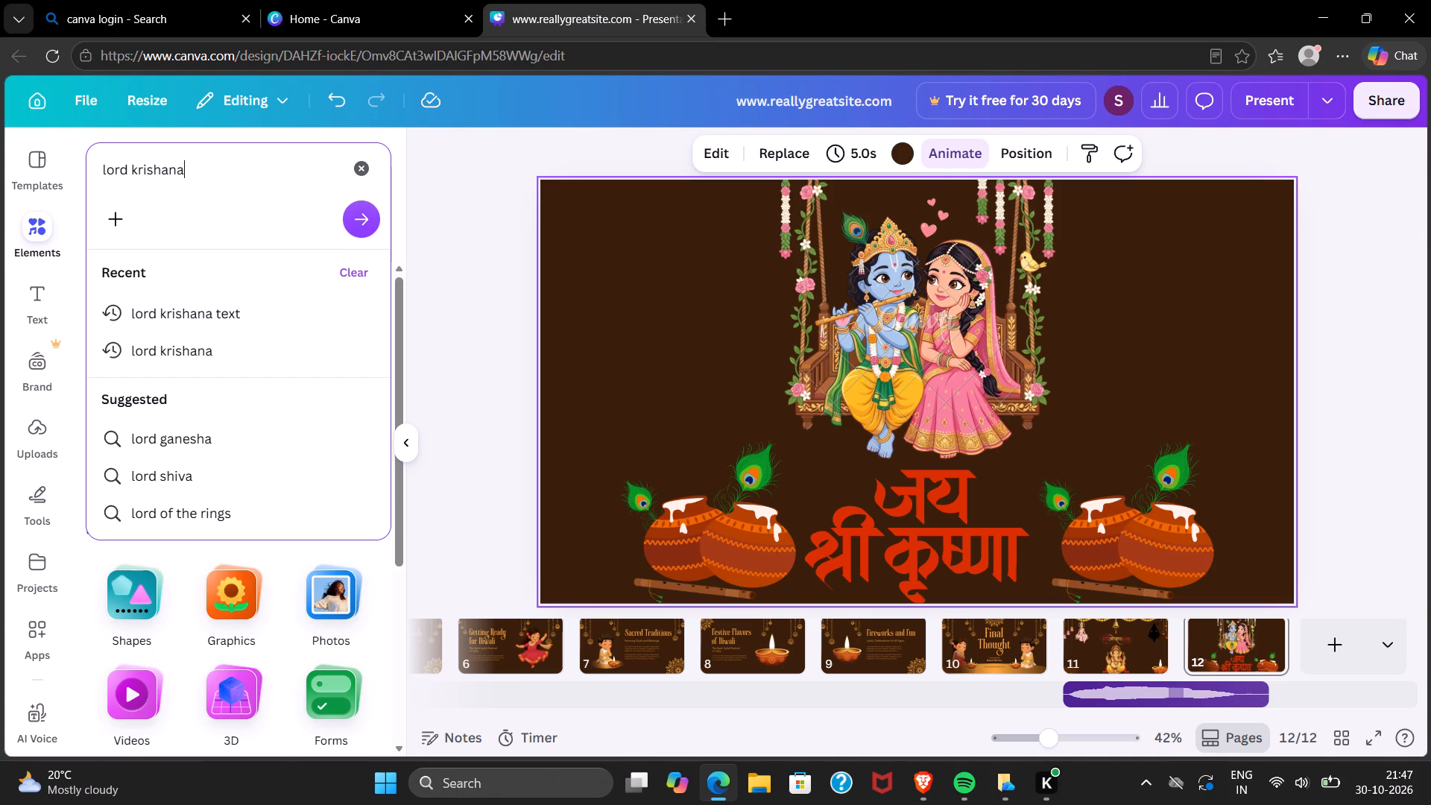
{"action": "key", "text": "space"}
{"action": "type", "text": "man"}
{"action": "type", "text": "tra"}
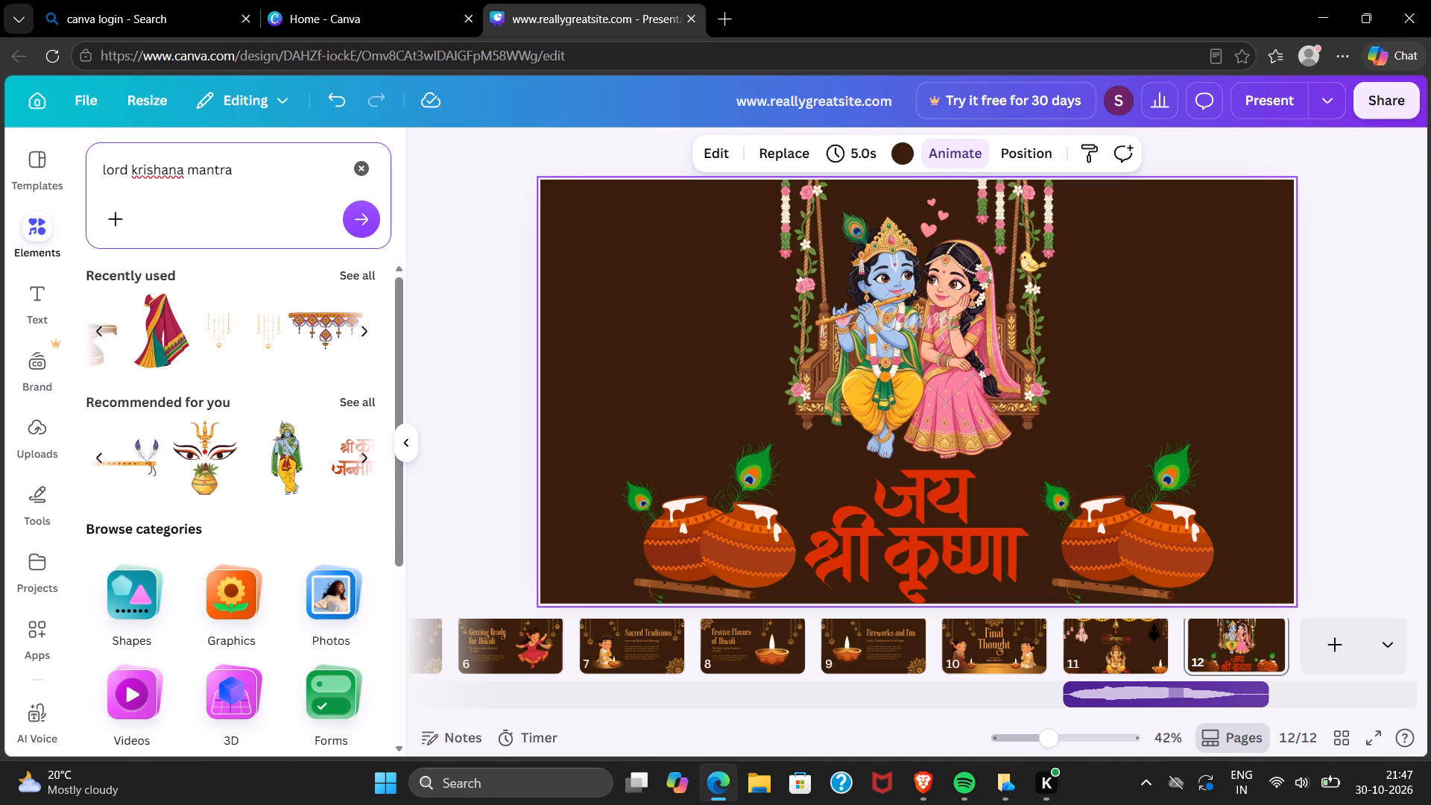
{"action": "left_click", "coordinate": [367, 220]}
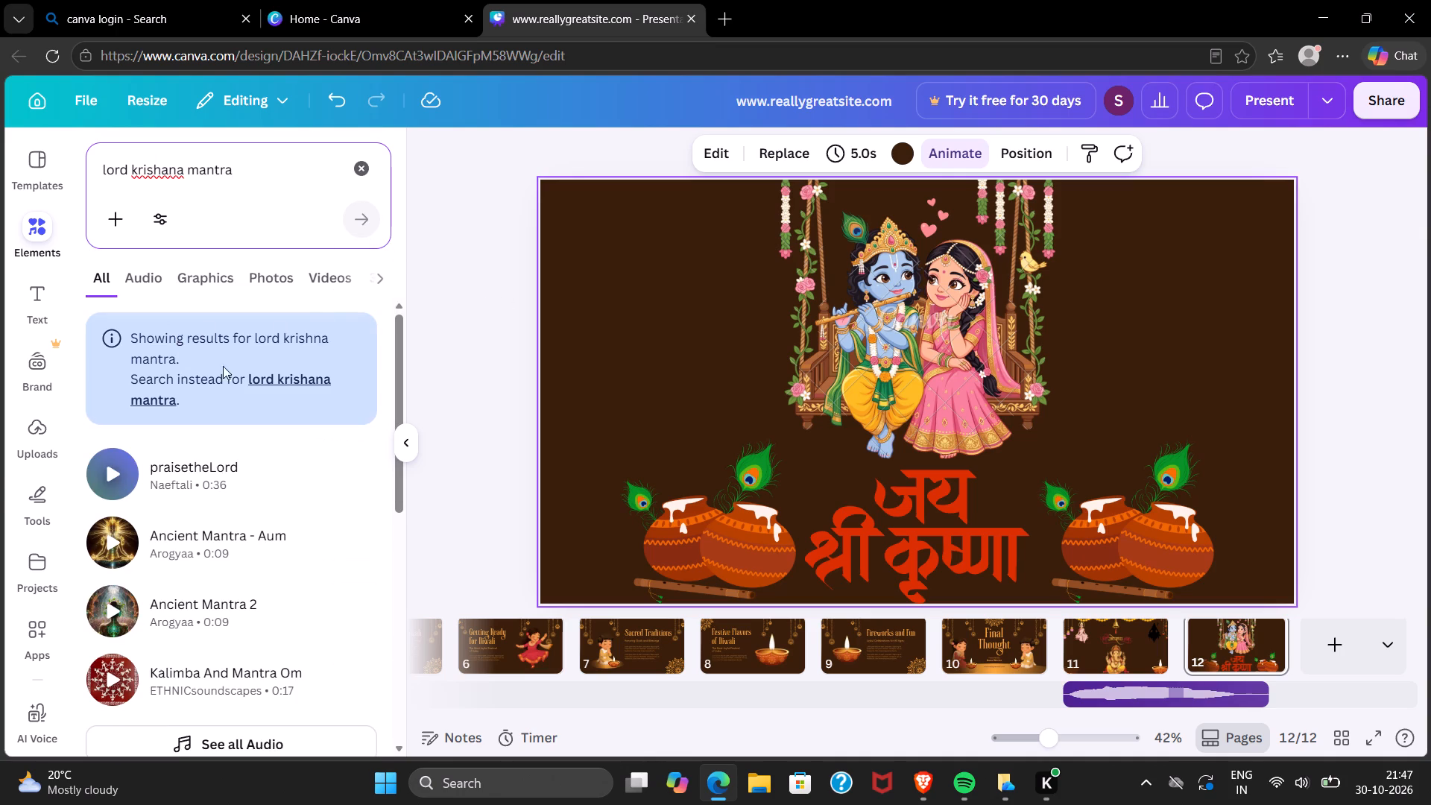
Preview the audio tracks "Ancient Mantra - Aum", "Ancient Mantra 2" and "Kalimba And Mantra Om" from the mantra results.
{"action": "left_click", "coordinate": [155, 278]}
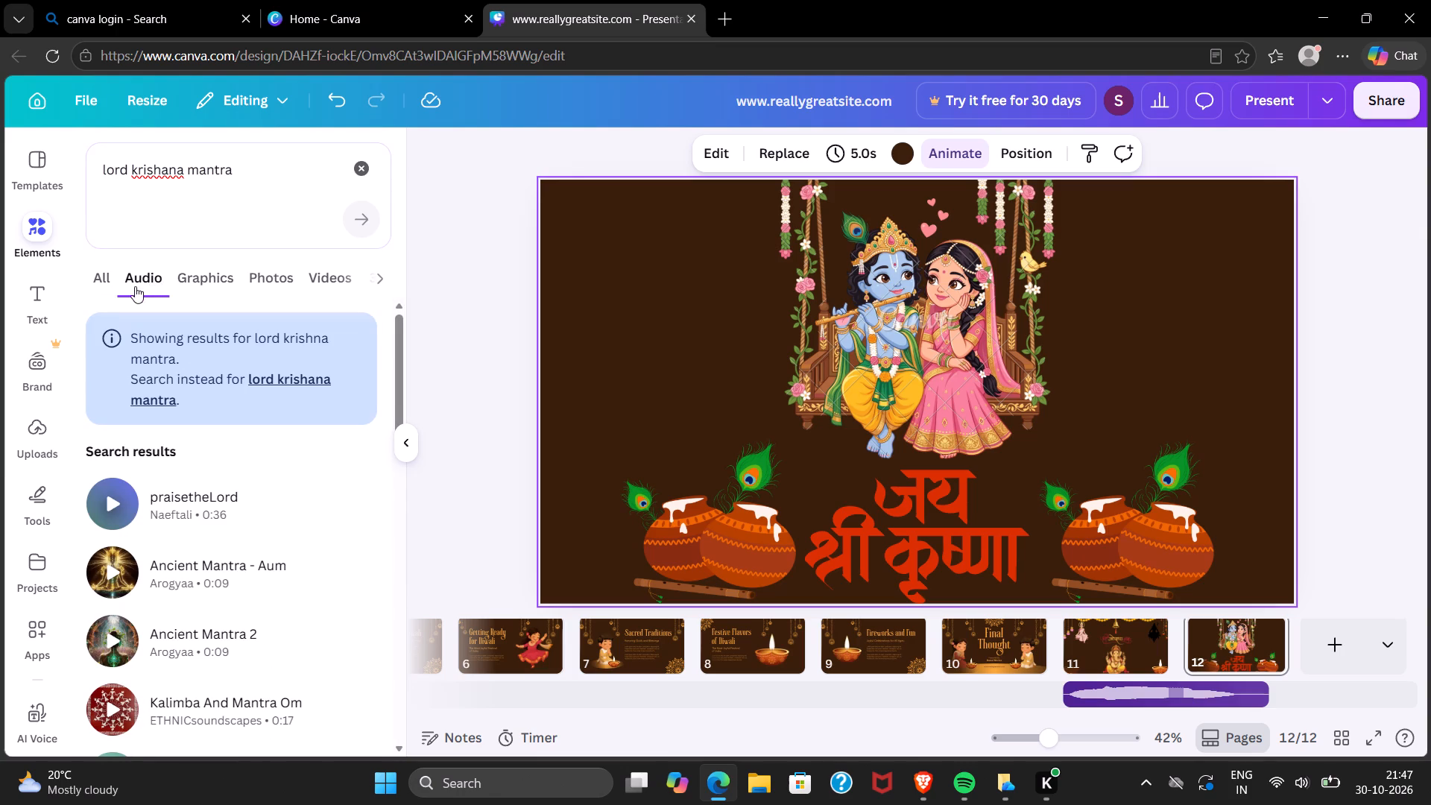
{"action": "left_click", "coordinate": [107, 285]}
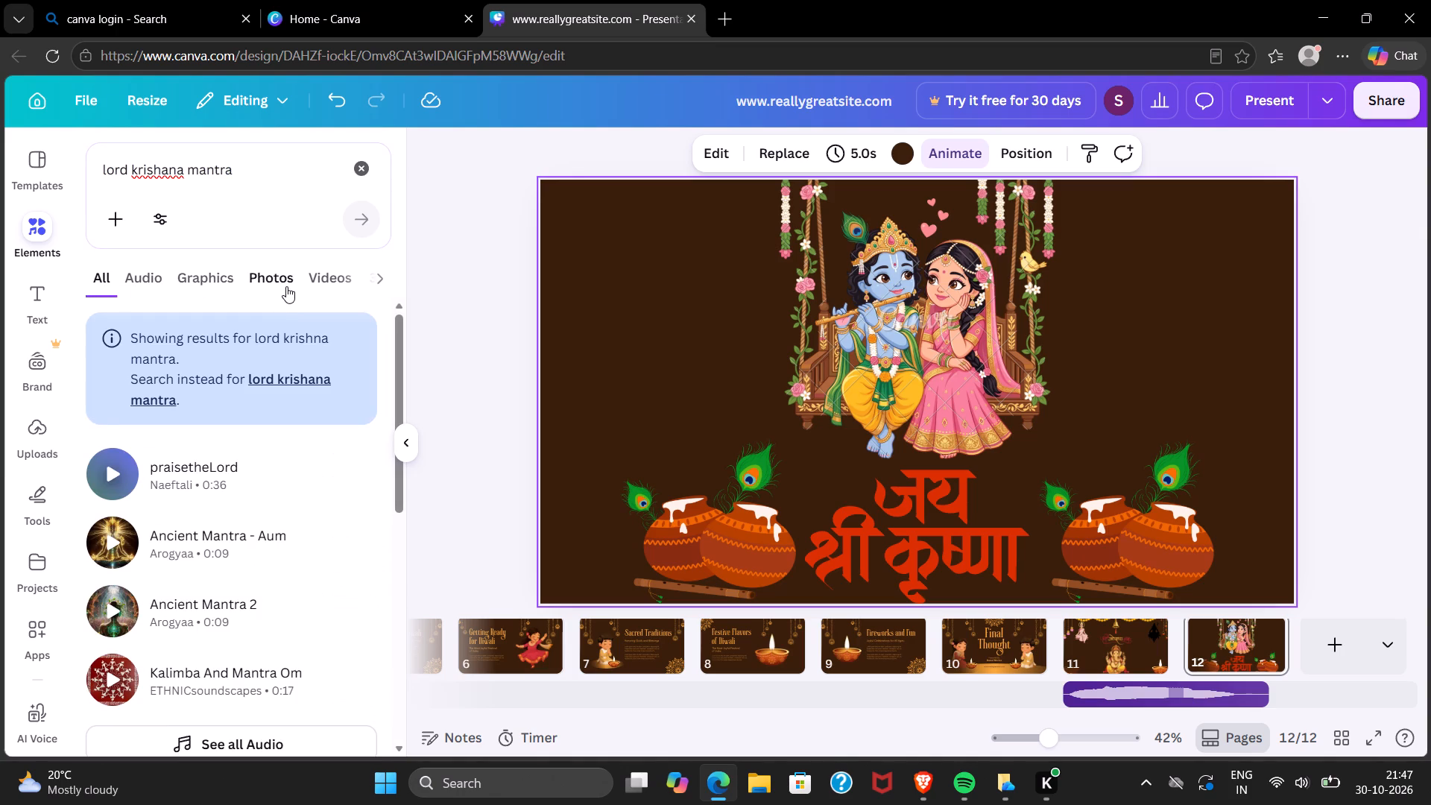
{"action": "left_click_drag", "start_coordinate": [123, 543], "coordinate": [111, 543]}
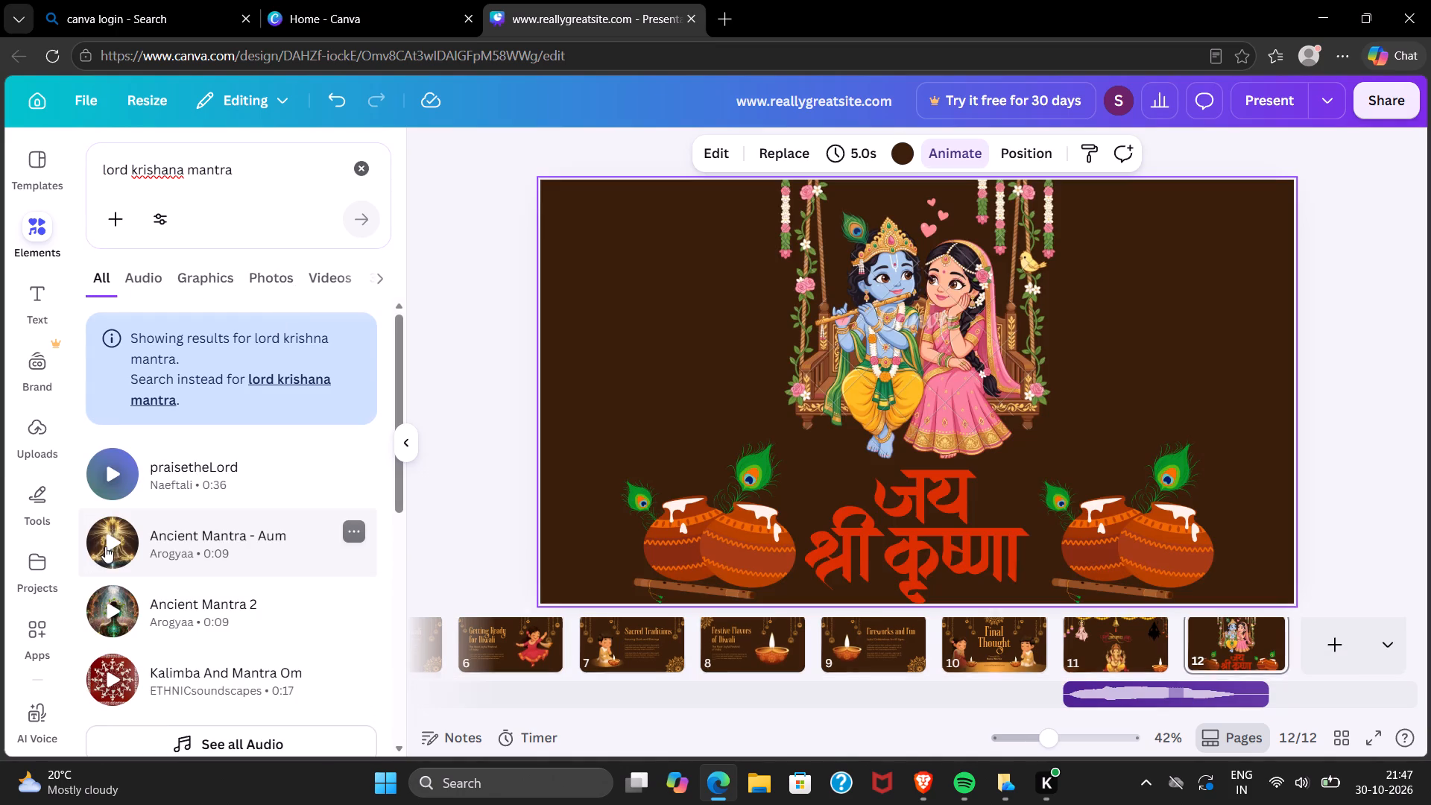
{"action": "left_click", "coordinate": [119, 545]}
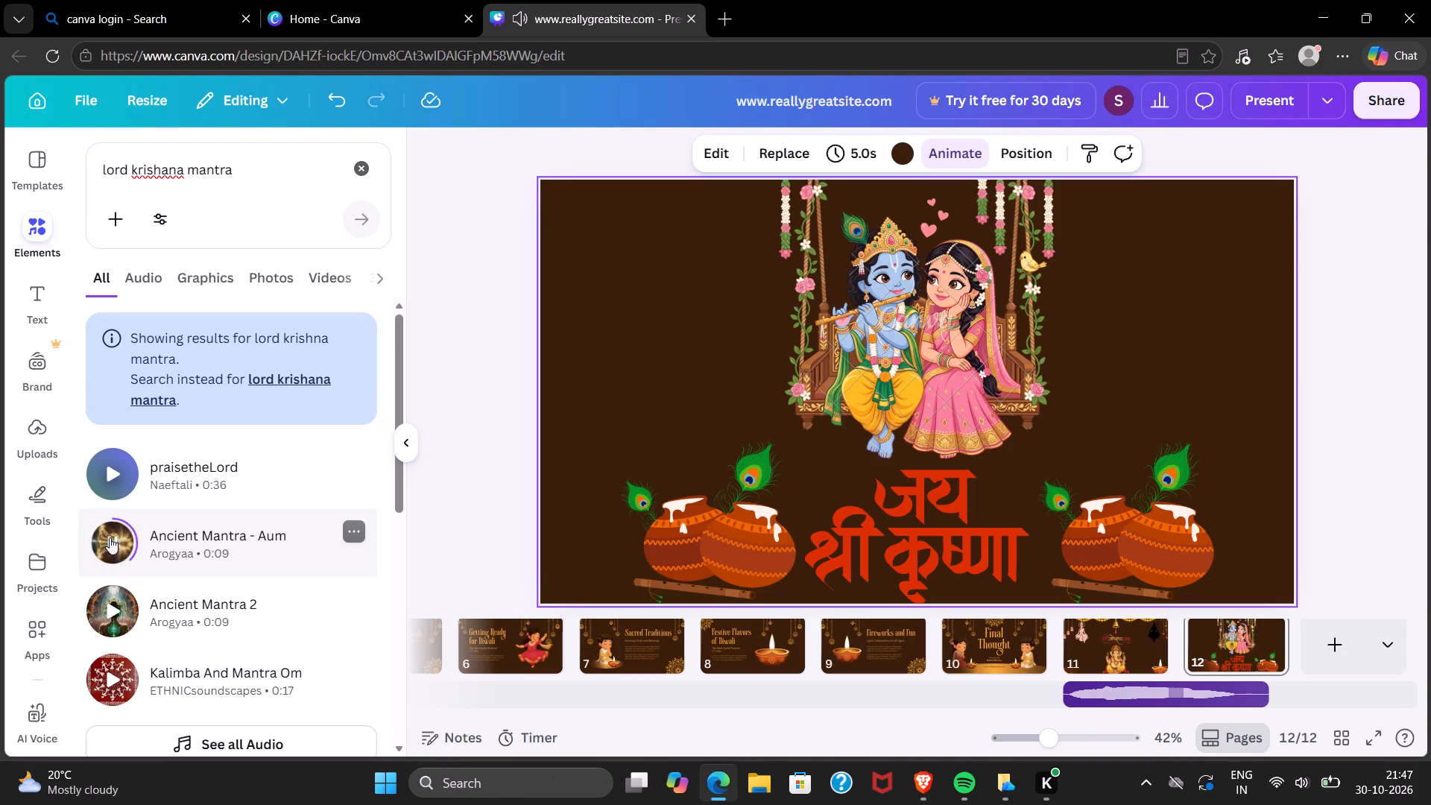
{"action": "left_click", "coordinate": [110, 537]}
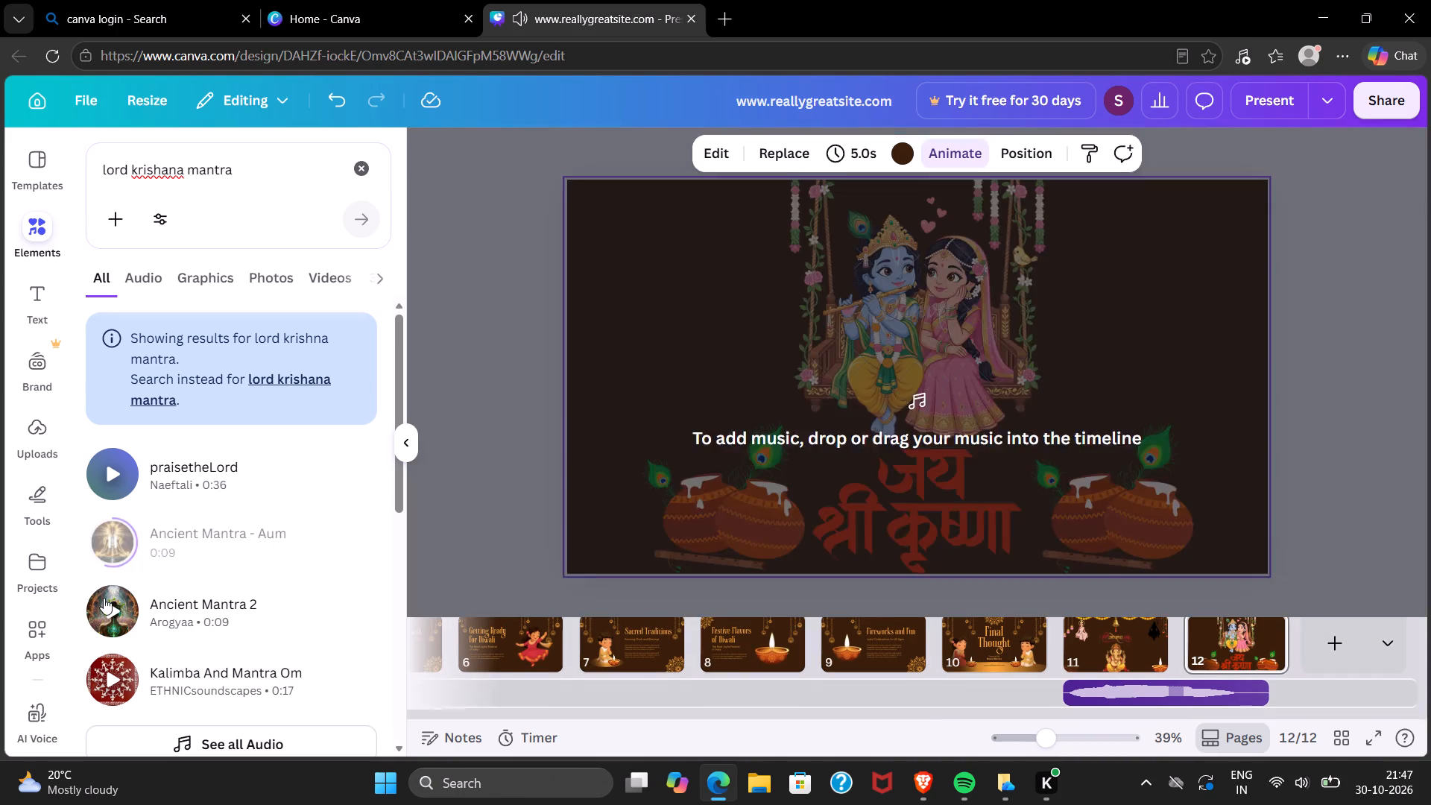
{"action": "left_click", "coordinate": [110, 611]}
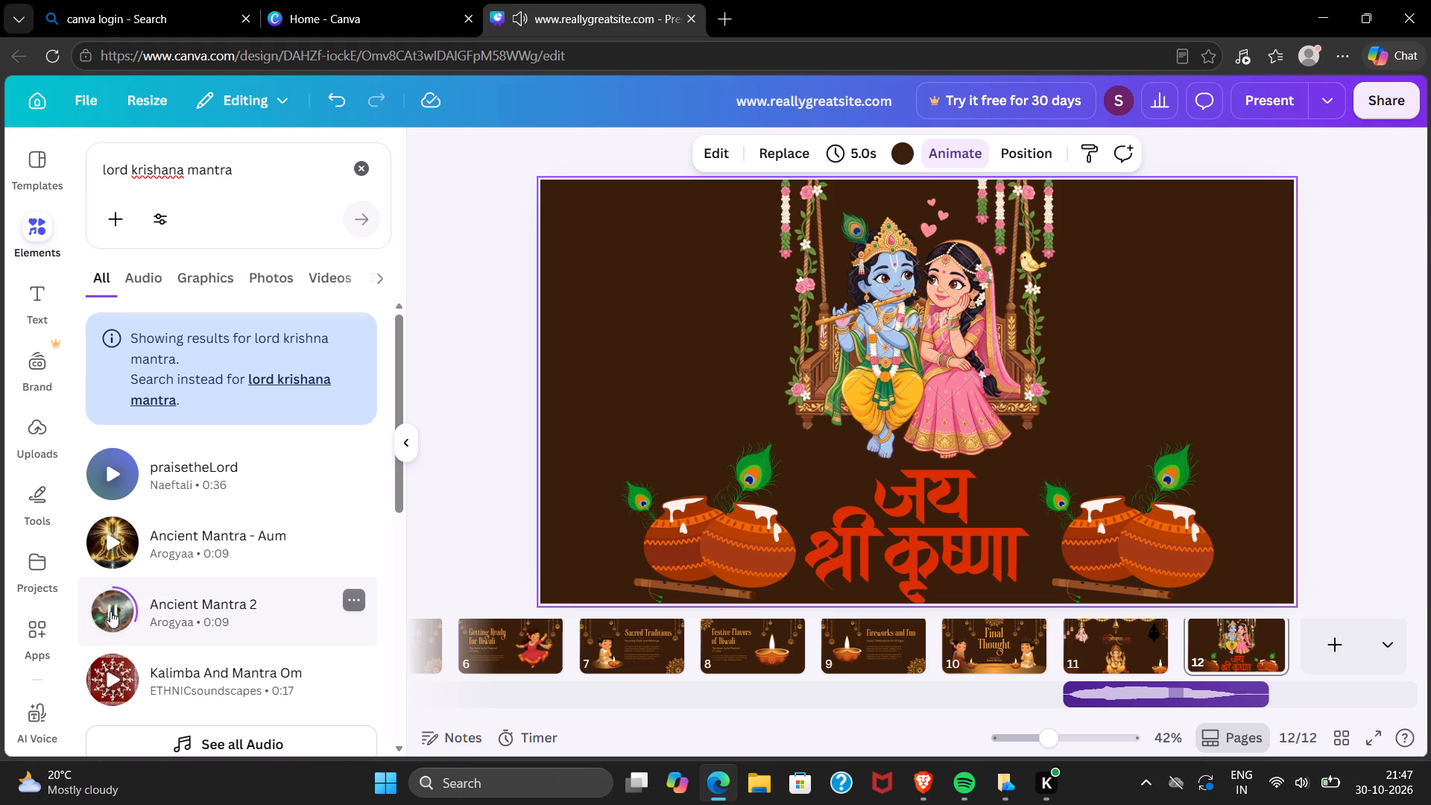
{"action": "left_click", "coordinate": [110, 611]}
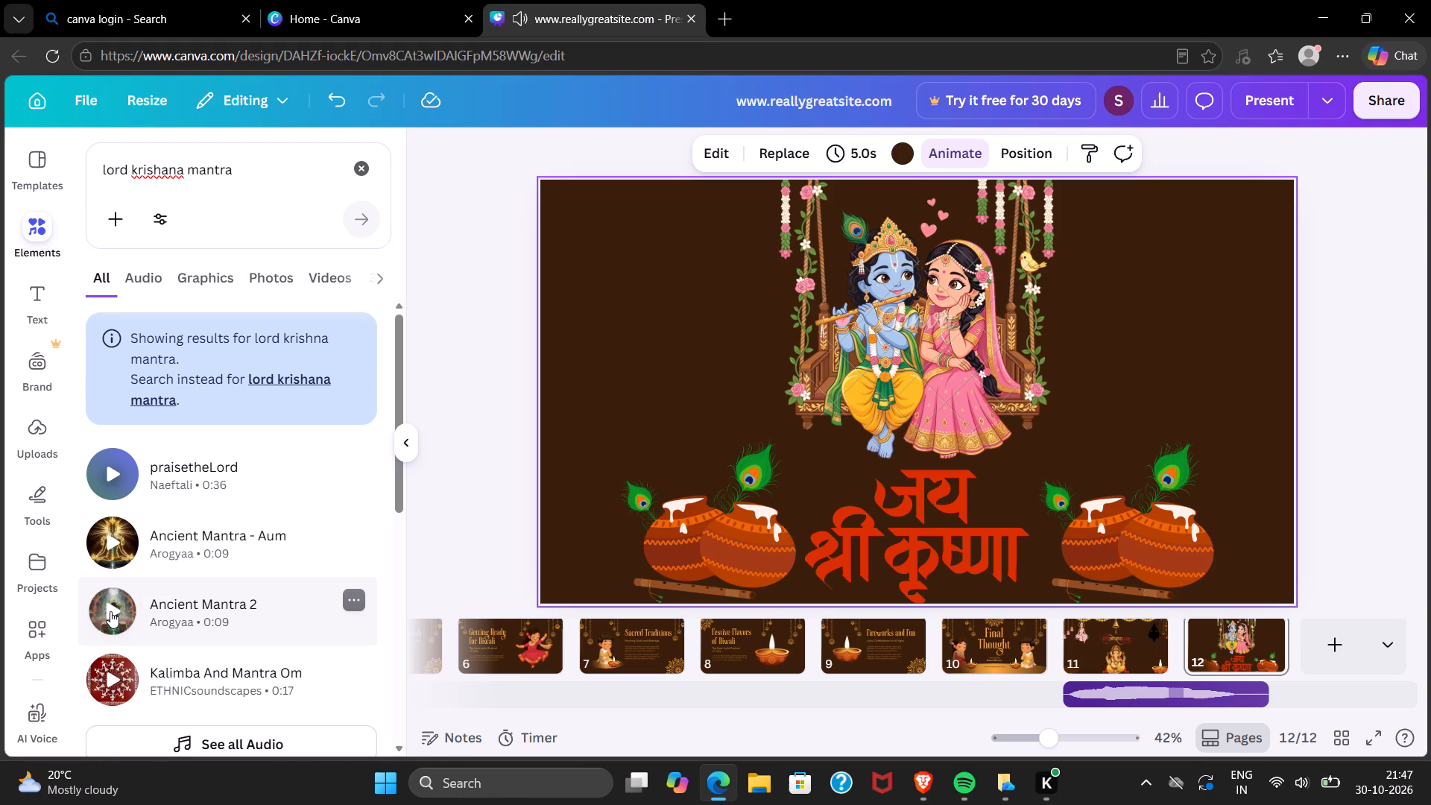
{"action": "left_click", "coordinate": [121, 675]}
{"action": "scroll", "coordinate": [121, 669], "scroll_direction": "down", "scroll_amount": 3}
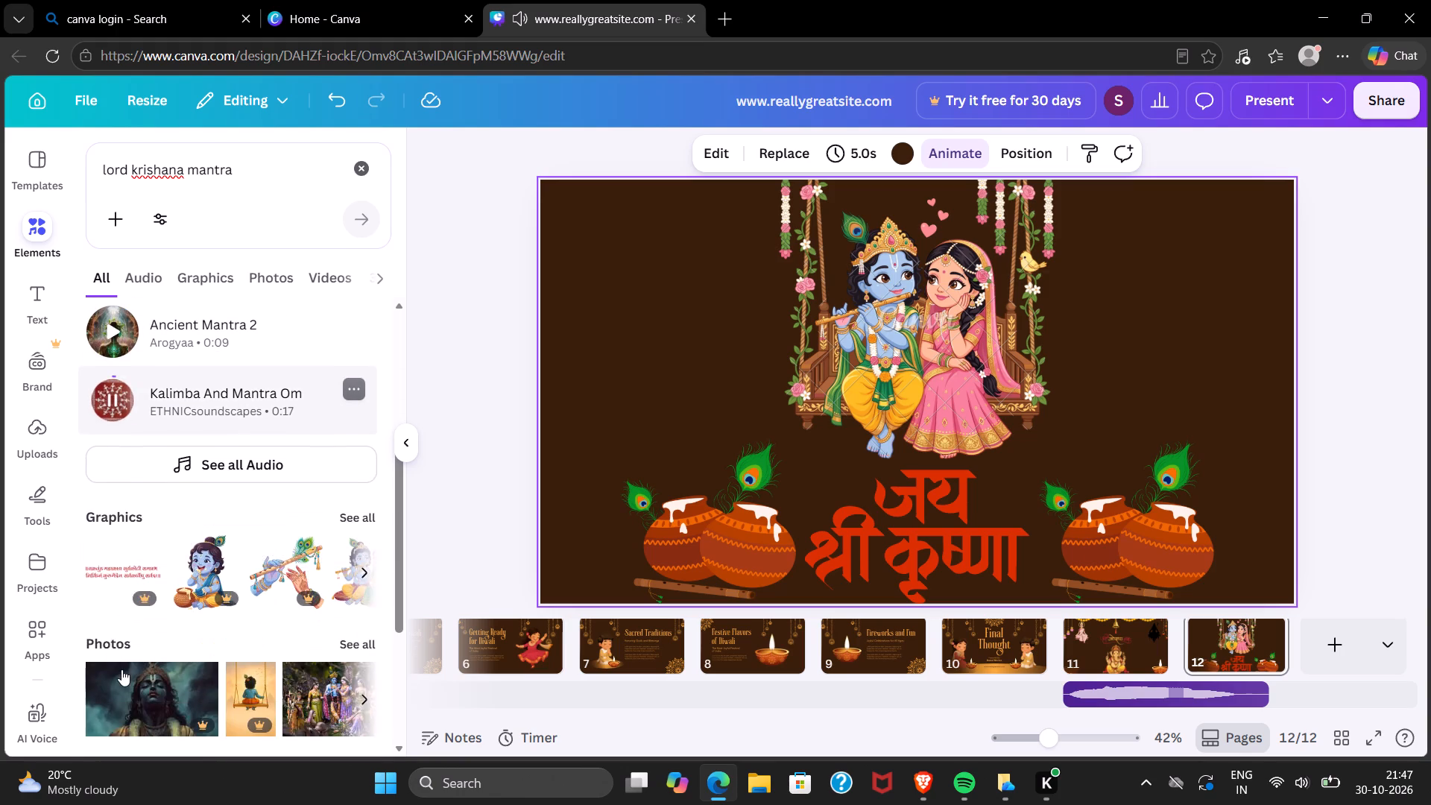
{"action": "scroll", "coordinate": [121, 669], "scroll_direction": "up", "scroll_amount": 1}
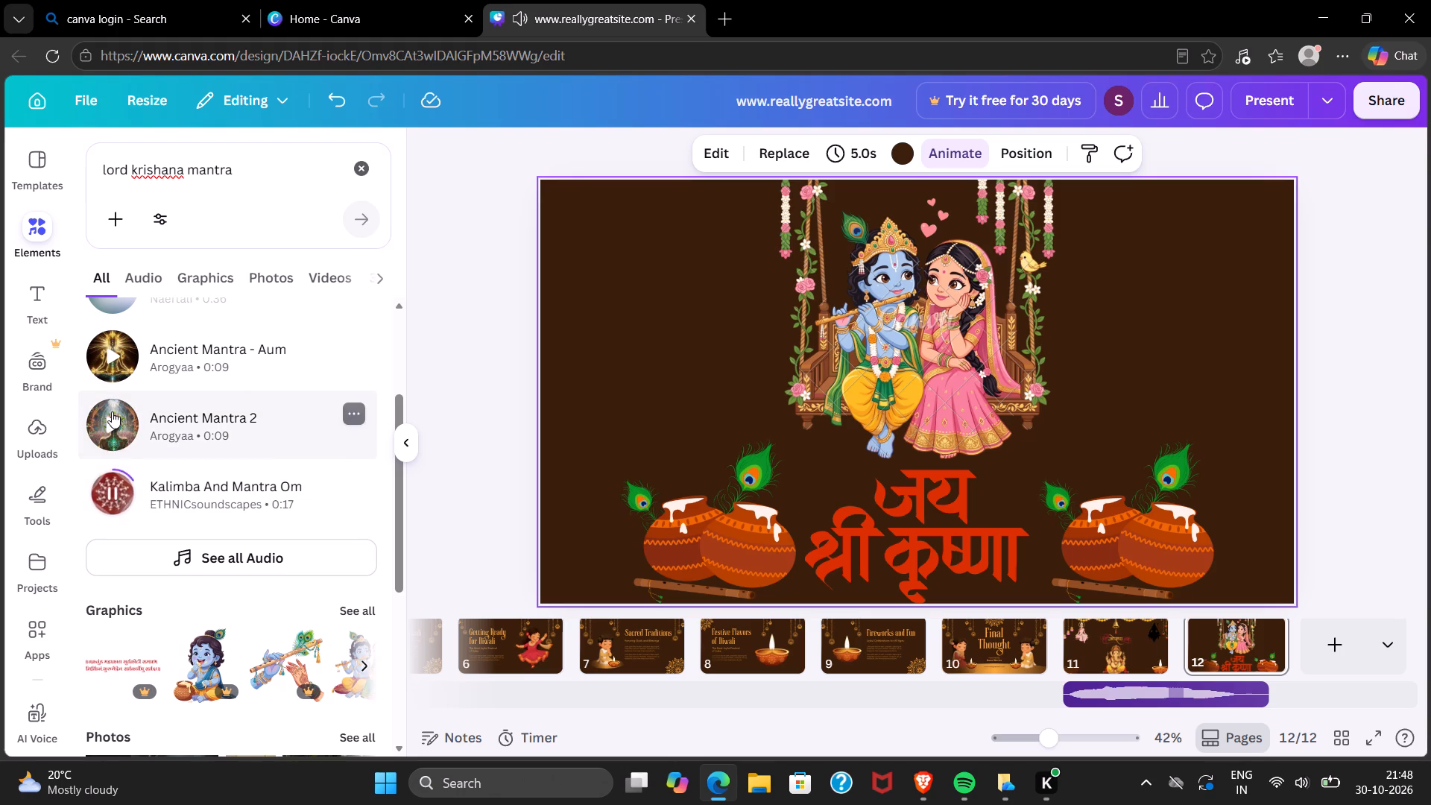
{"action": "left_click", "coordinate": [114, 495]}
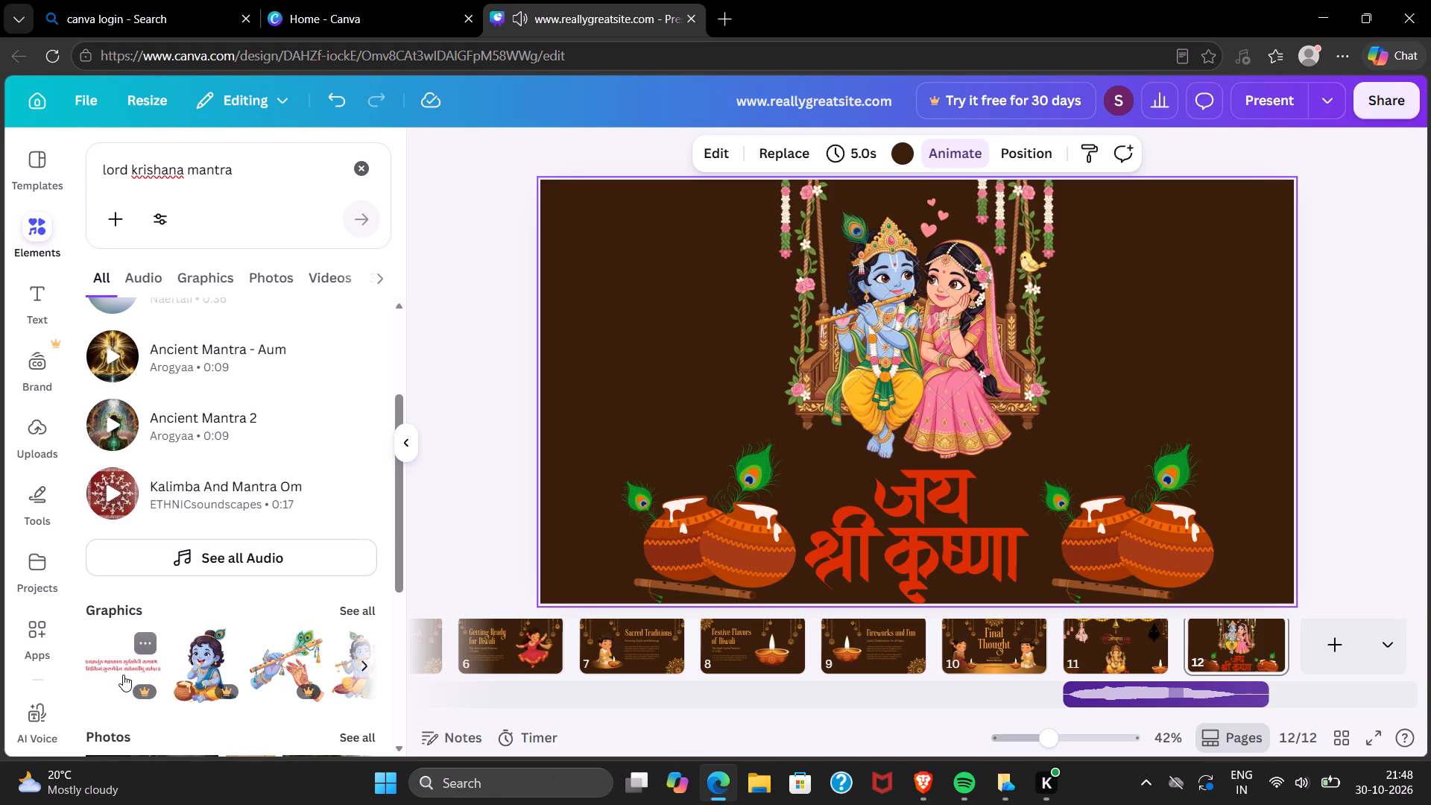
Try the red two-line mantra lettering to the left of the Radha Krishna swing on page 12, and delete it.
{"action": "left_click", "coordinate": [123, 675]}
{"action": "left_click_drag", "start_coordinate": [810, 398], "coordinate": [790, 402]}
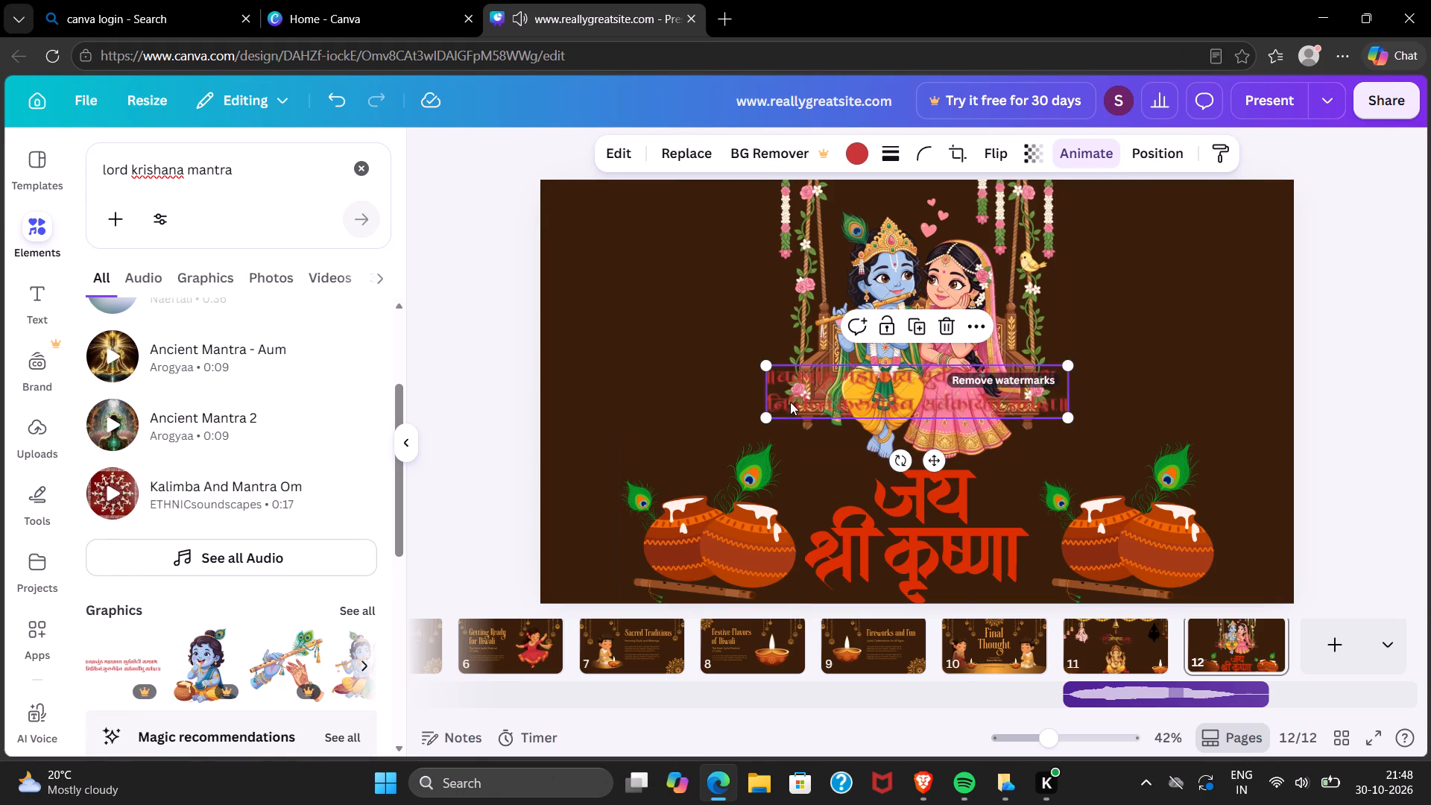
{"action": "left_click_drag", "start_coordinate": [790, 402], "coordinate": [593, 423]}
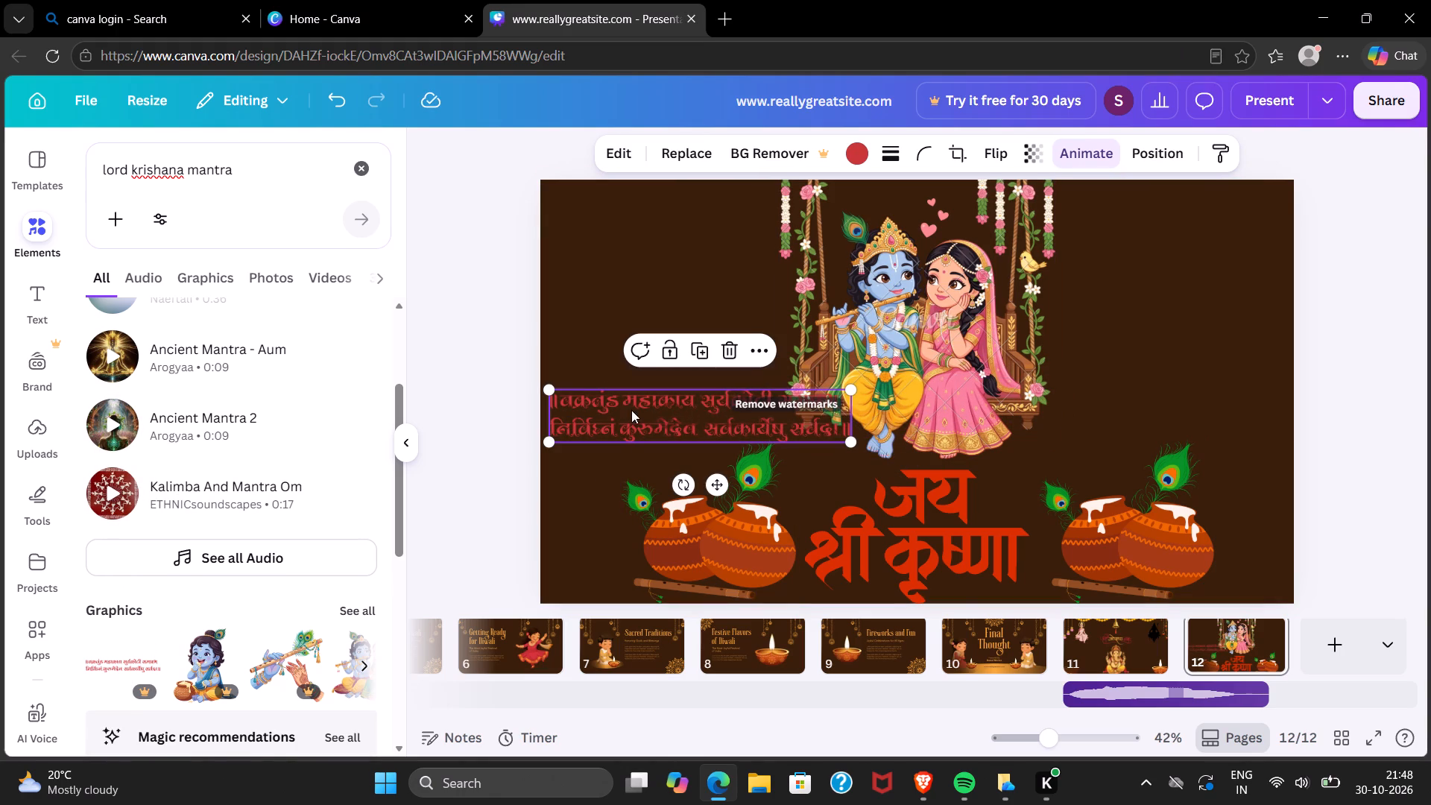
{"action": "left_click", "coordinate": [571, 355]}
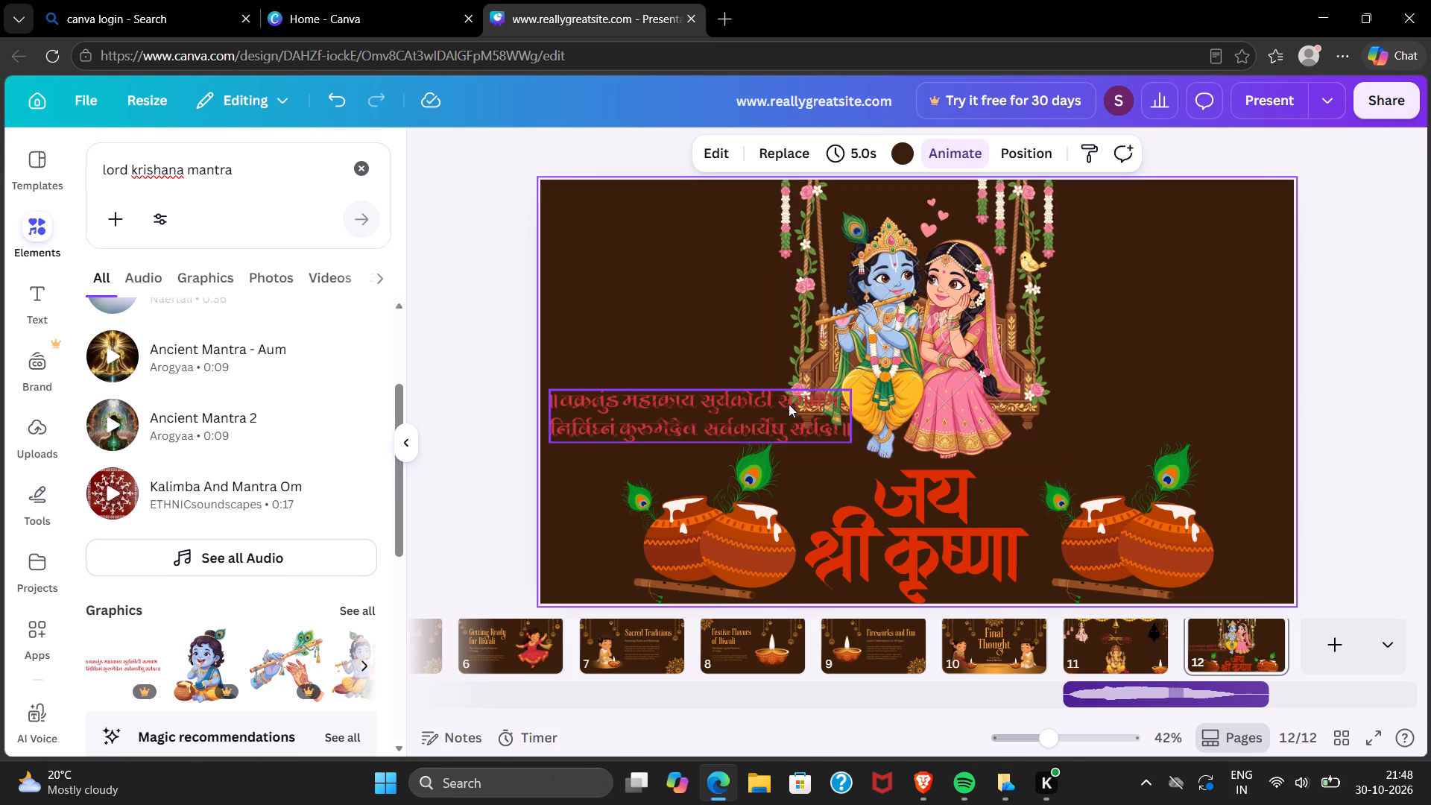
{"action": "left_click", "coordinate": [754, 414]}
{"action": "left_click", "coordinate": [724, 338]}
Insert the graphic of two hands with a peacock-feather flute, reduce it and place it in page 12's top-left corner.
{"action": "scroll", "coordinate": [229, 471], "scroll_direction": "down", "scroll_amount": 2}
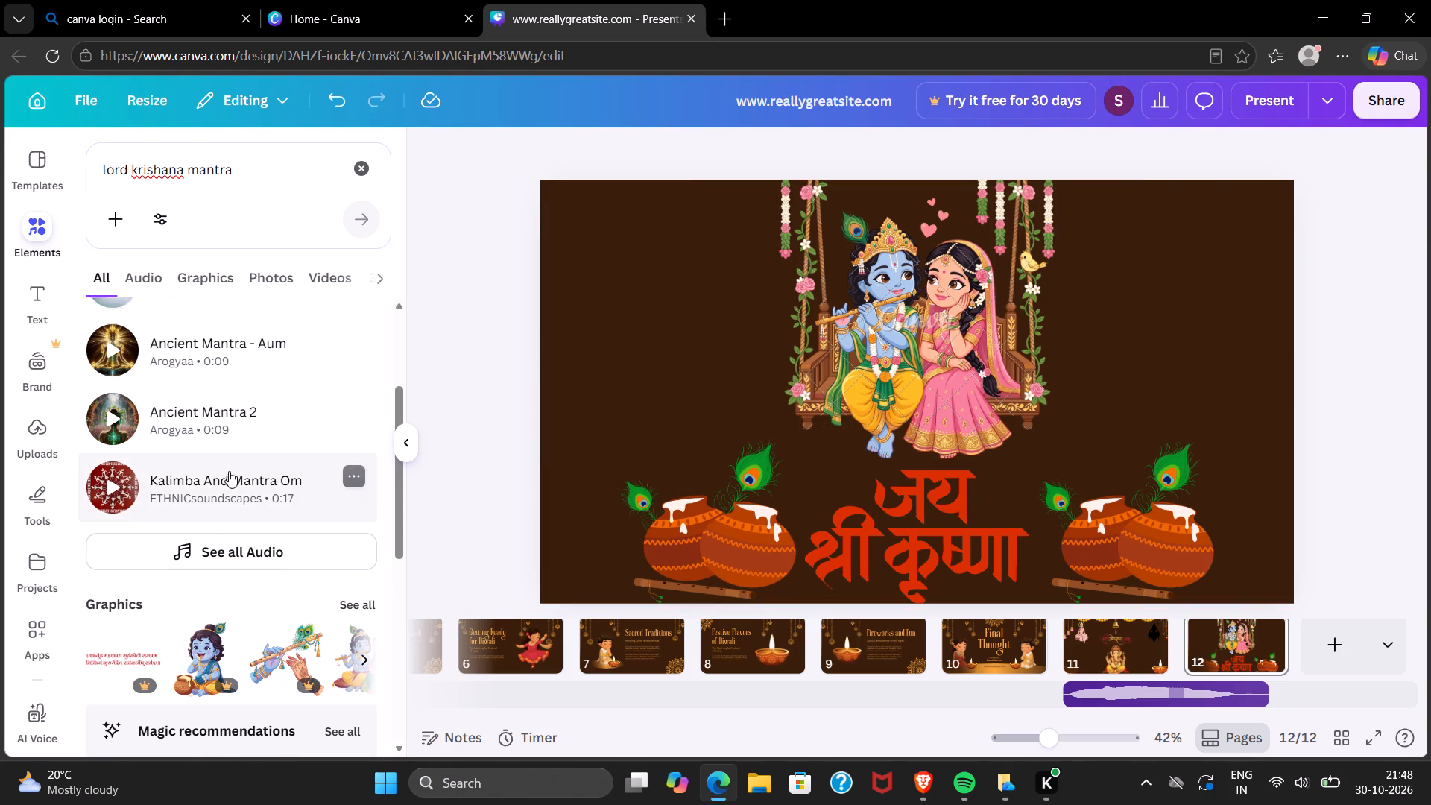
{"action": "scroll", "coordinate": [229, 471], "scroll_direction": "down", "scroll_amount": 2}
{"action": "scroll", "coordinate": [229, 469], "scroll_direction": "up", "scroll_amount": 2}
{"action": "left_click", "coordinate": [277, 480]}
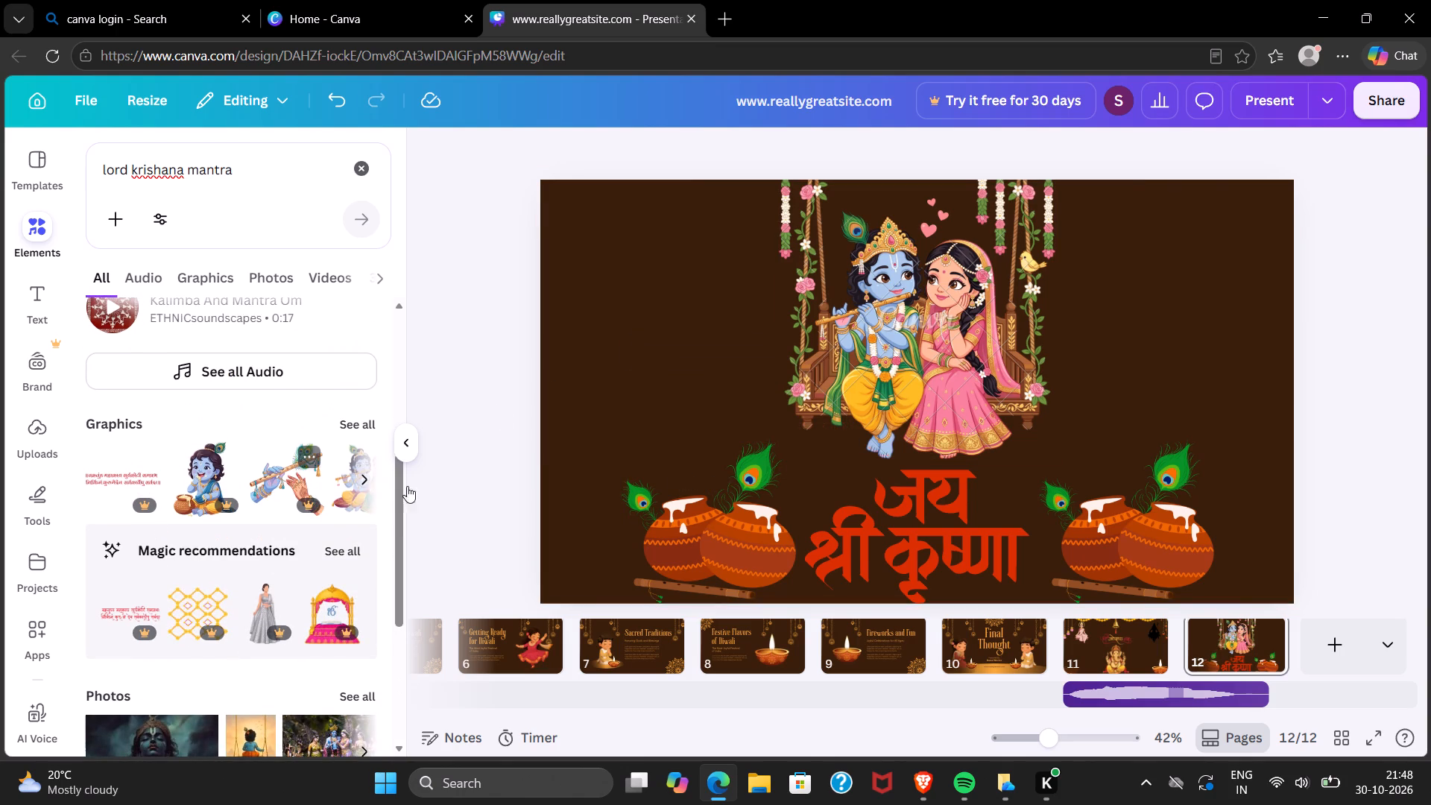
{"action": "left_click_drag", "start_coordinate": [1094, 221], "coordinate": [1095, 224]}
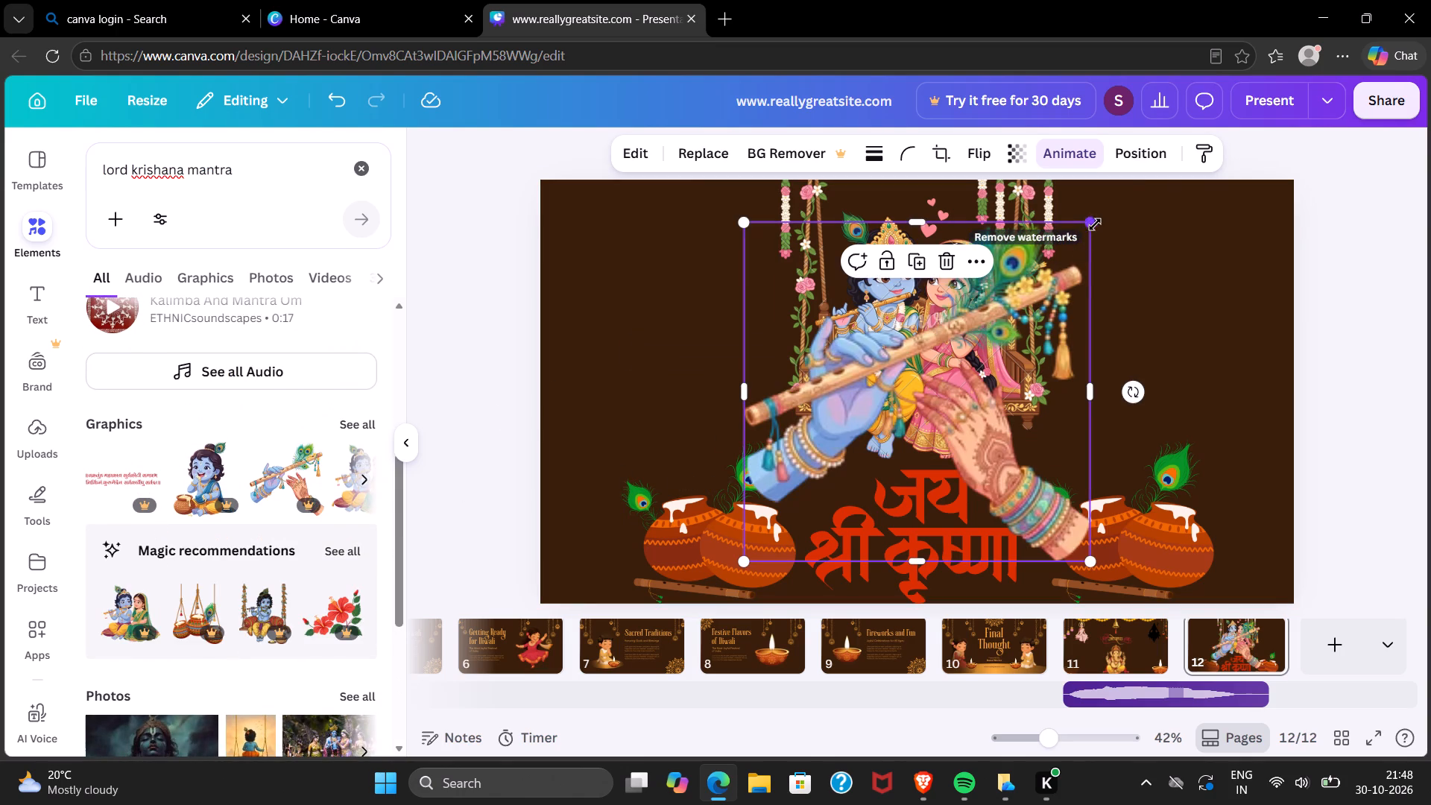
{"action": "left_click_drag", "start_coordinate": [1095, 224], "coordinate": [979, 350]}
{"action": "left_click_drag", "start_coordinate": [881, 424], "coordinate": [745, 307]}
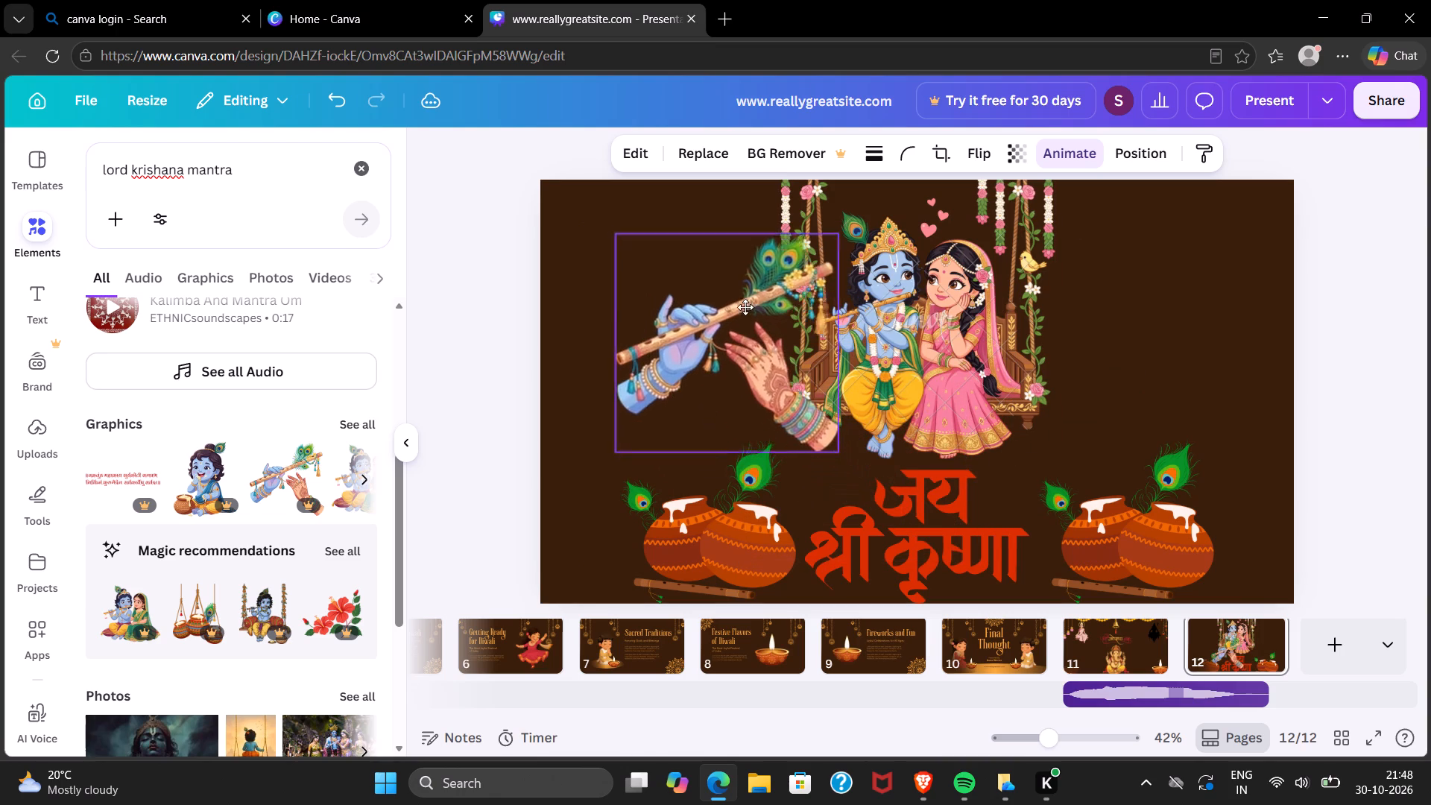
{"action": "left_click_drag", "start_coordinate": [745, 307], "coordinate": [678, 264]}
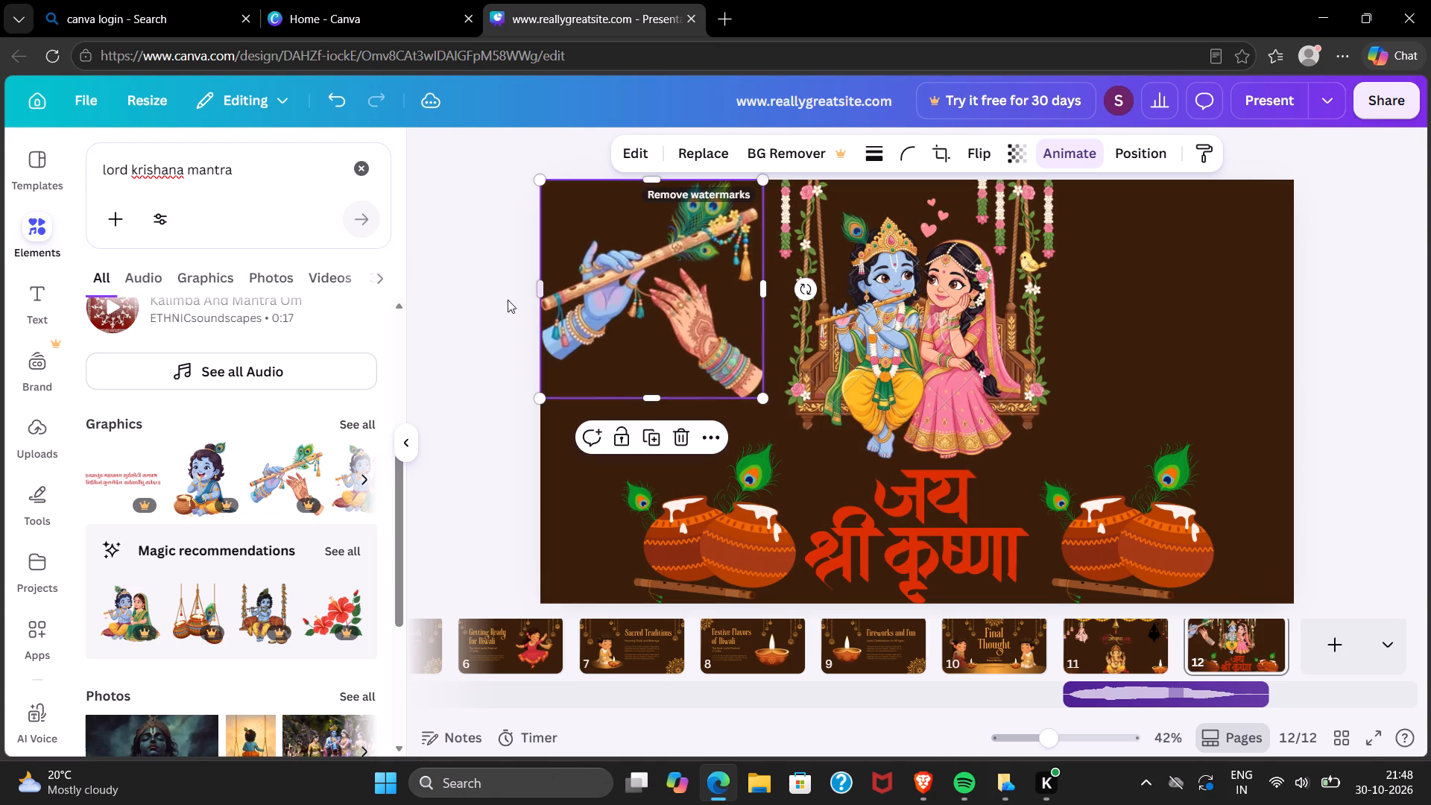
{"action": "left_click", "coordinate": [465, 302]}
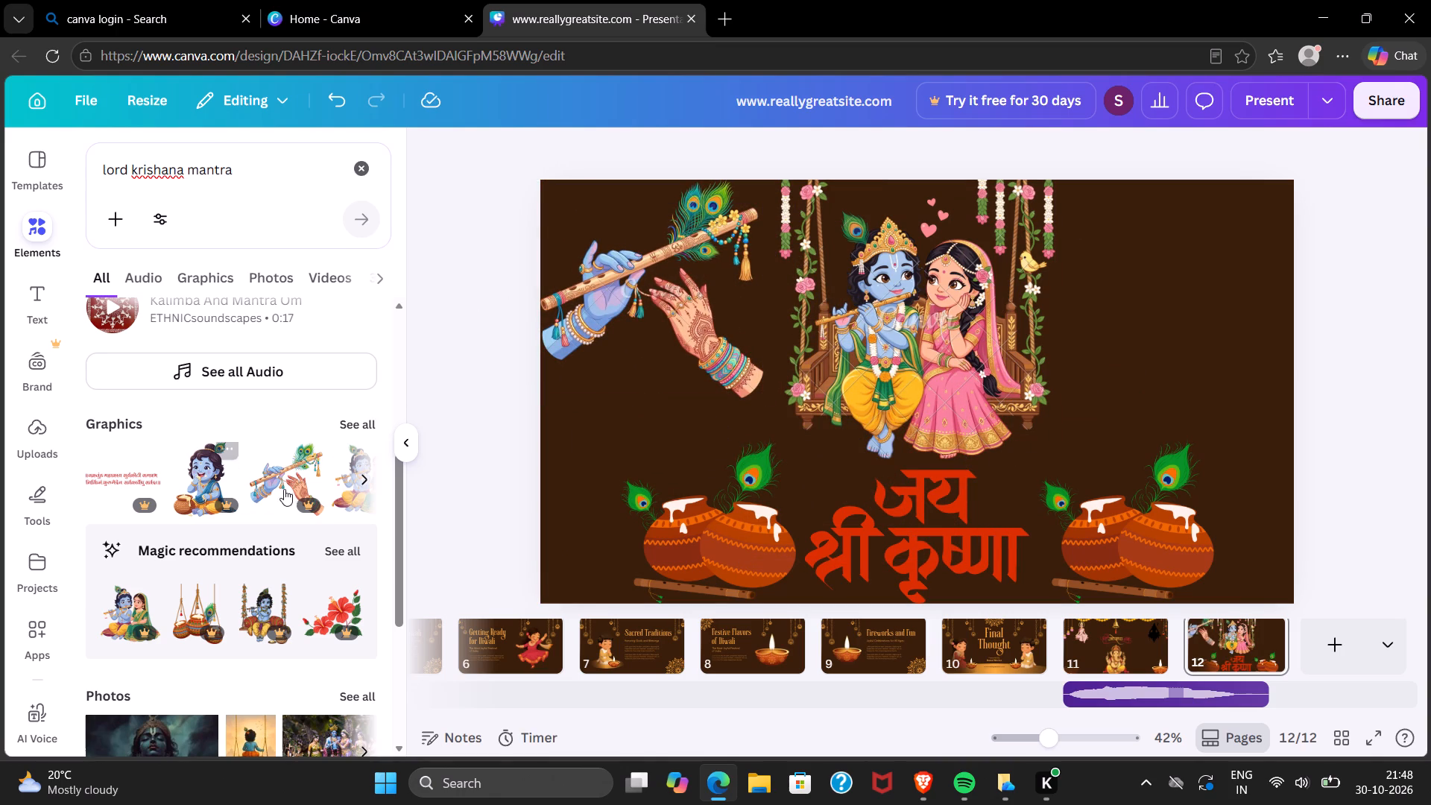
Insert a second flute-and-hands graphic and place it in page 12's top-right corner, level with the first.
{"action": "left_click", "coordinate": [283, 487]}
{"action": "left_click_drag", "start_coordinate": [913, 375], "coordinate": [1049, 262]}
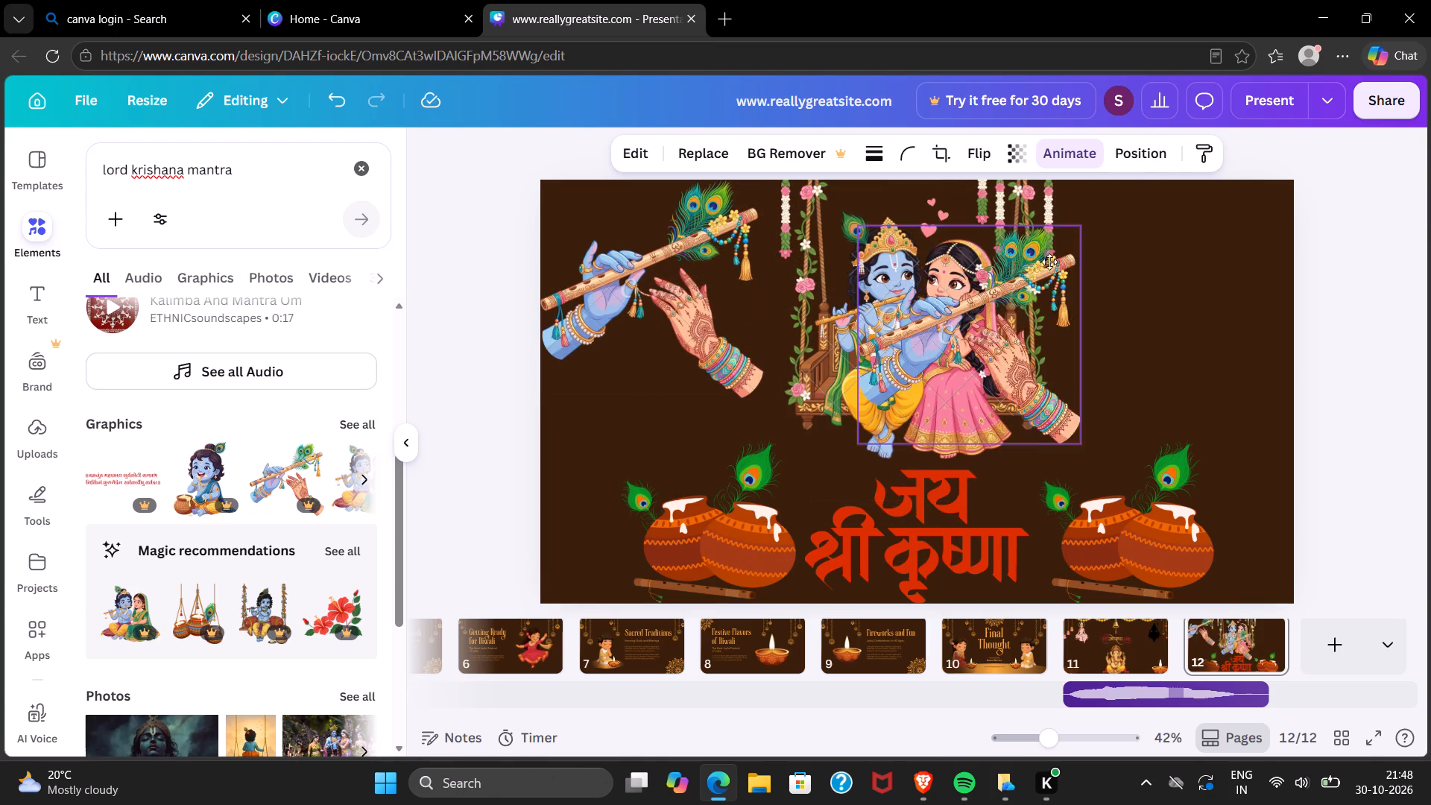
{"action": "left_click_drag", "start_coordinate": [1049, 262], "coordinate": [1169, 274]}
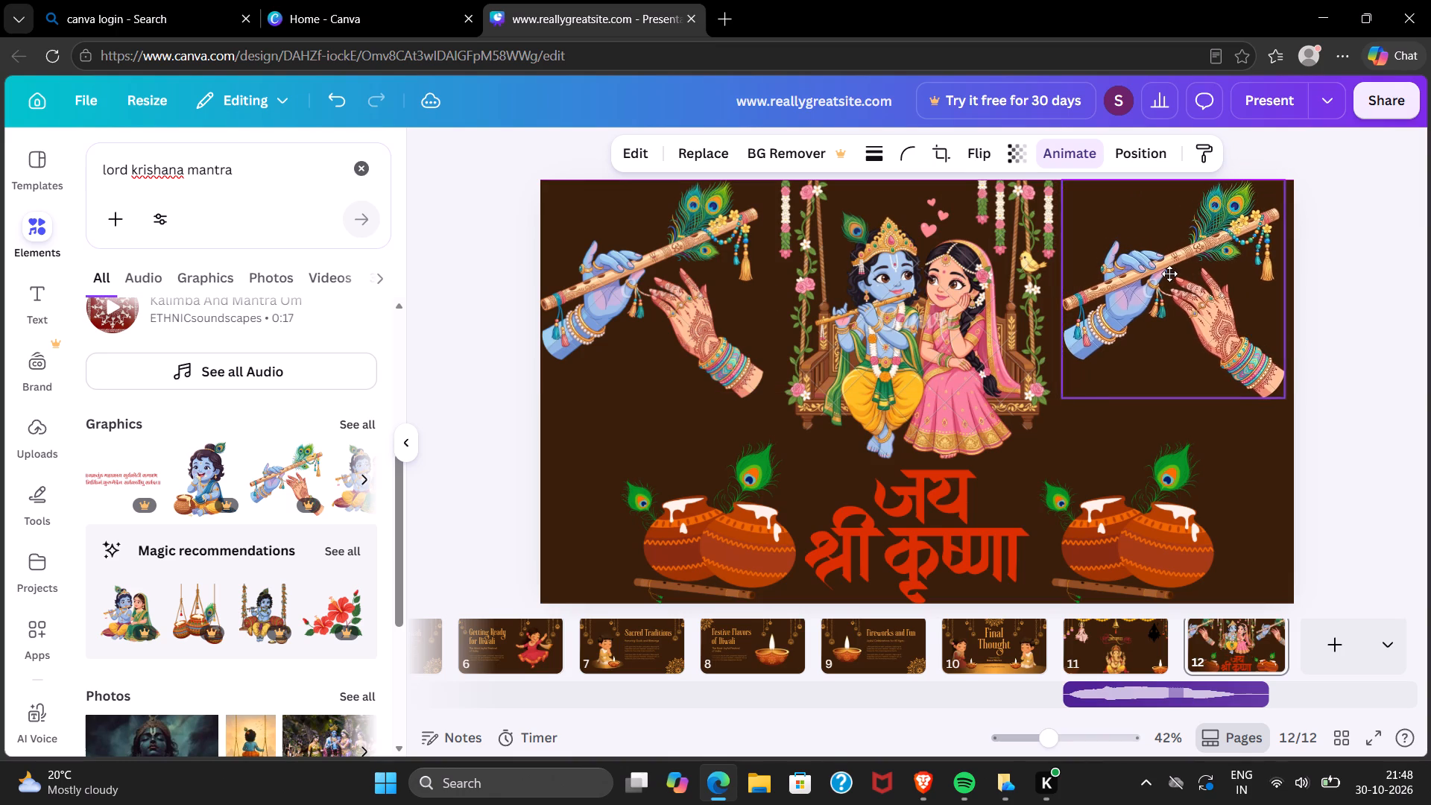
{"action": "left_click_drag", "start_coordinate": [1169, 274], "coordinate": [1177, 271]}
{"action": "left_click", "coordinate": [557, 436]}
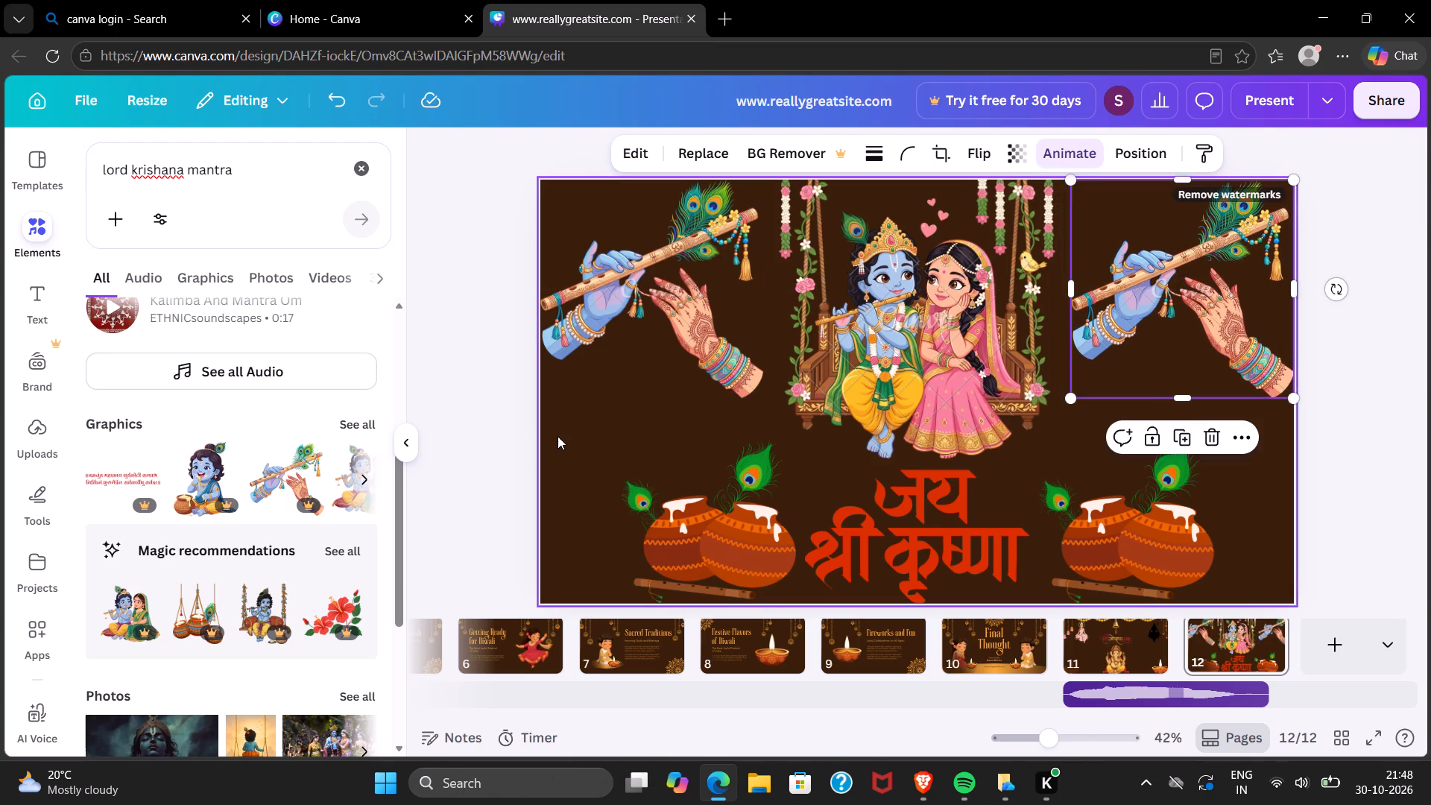